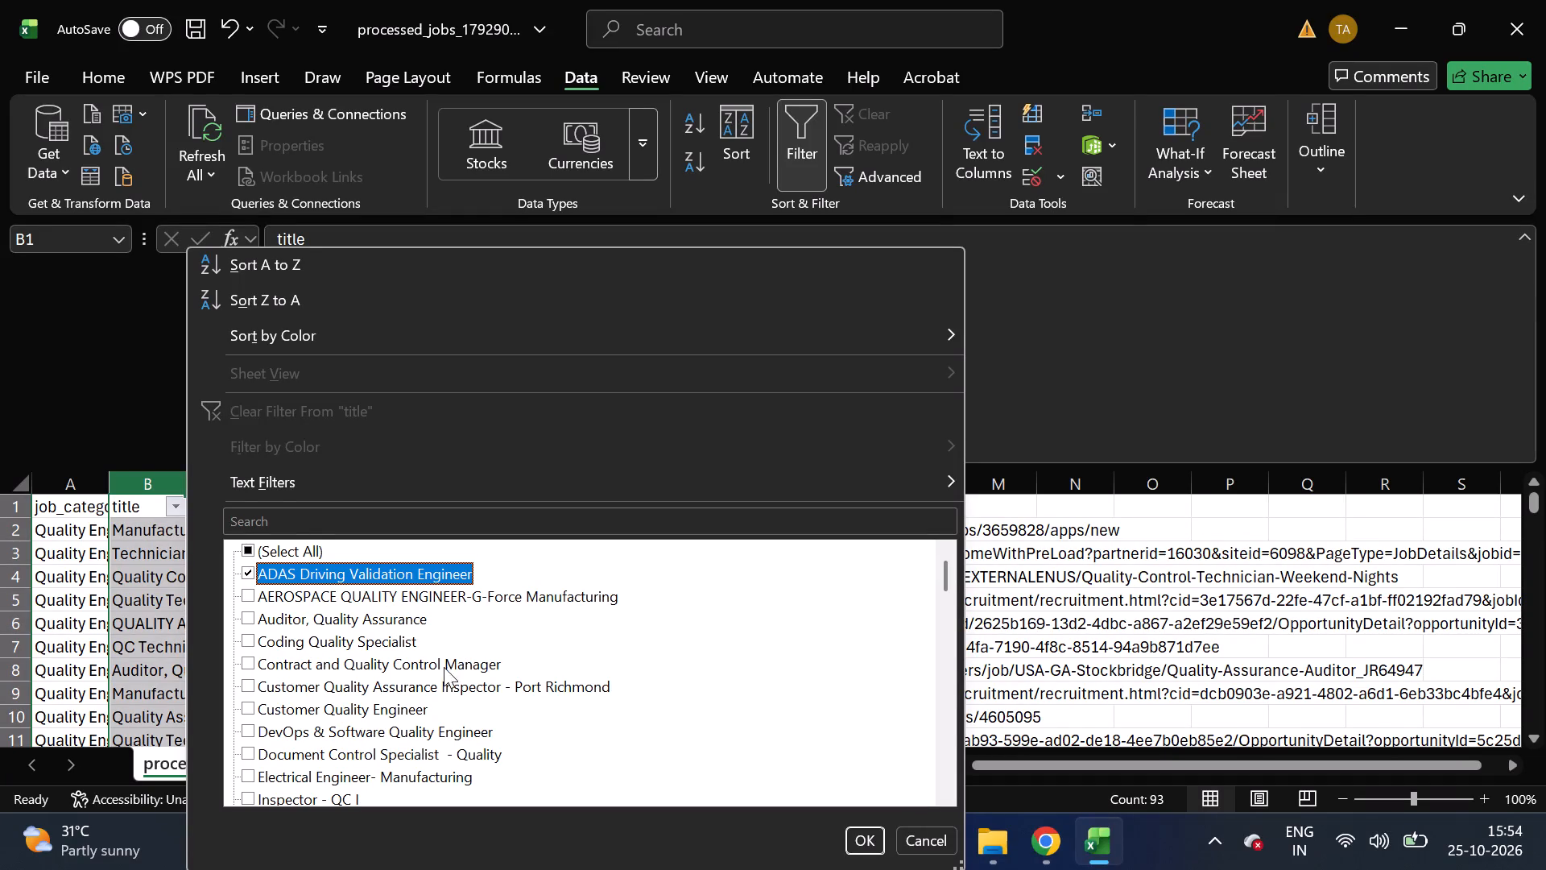
In the title filter, also tick Electrical Engineer- Manufacturing, Manager Quality Control, the Jackson Behavioral Health quality manager and Manufacturing Engineer III - Electrical/Electromechanical.
click(373, 780)
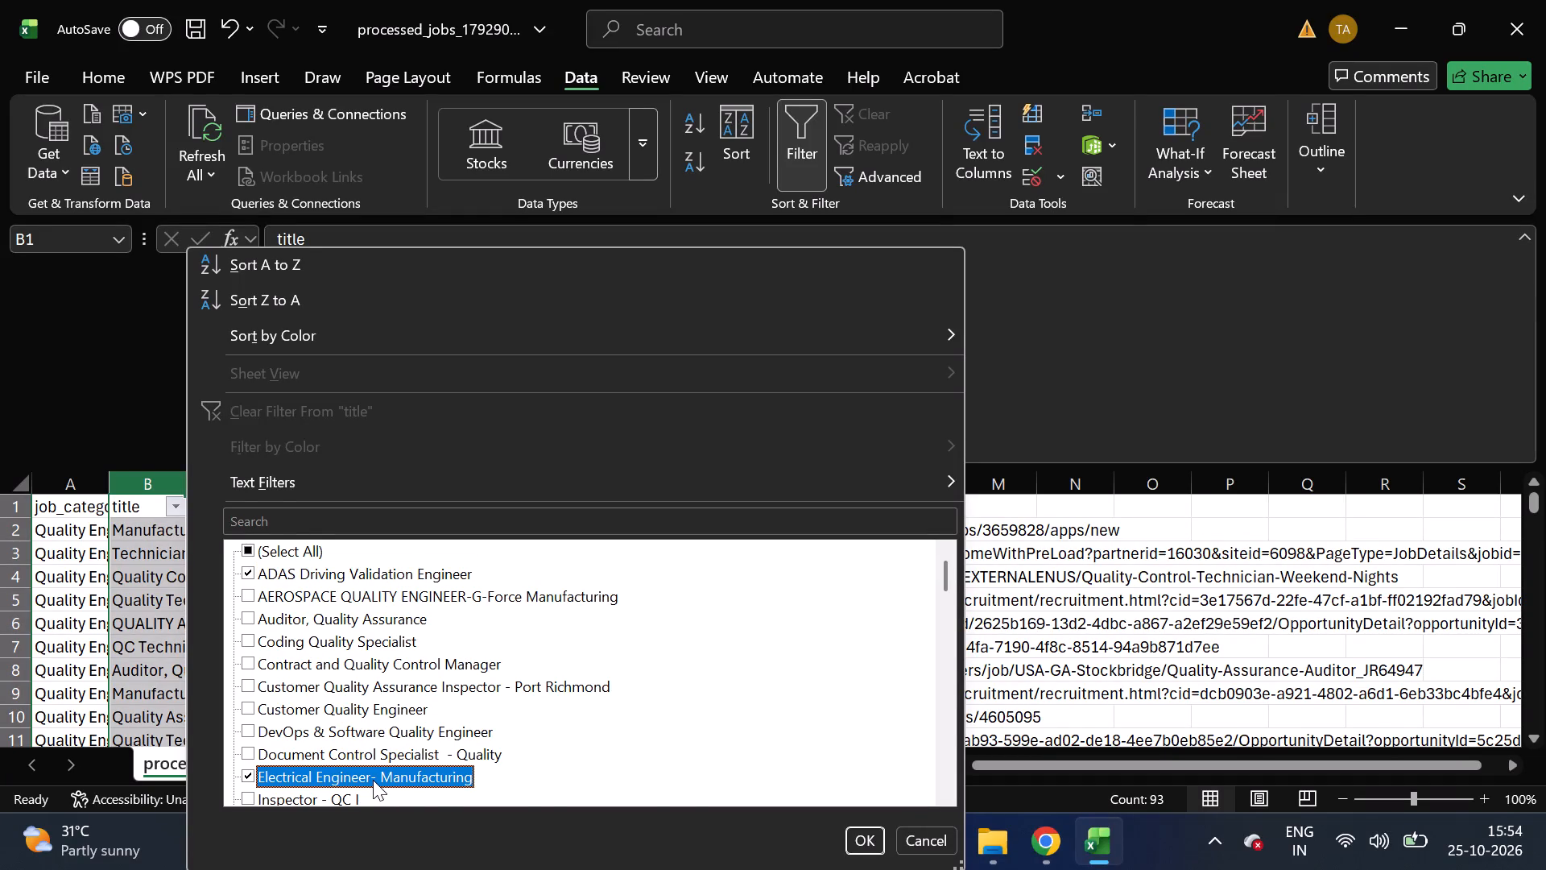
scroll(373, 780, down, 1)
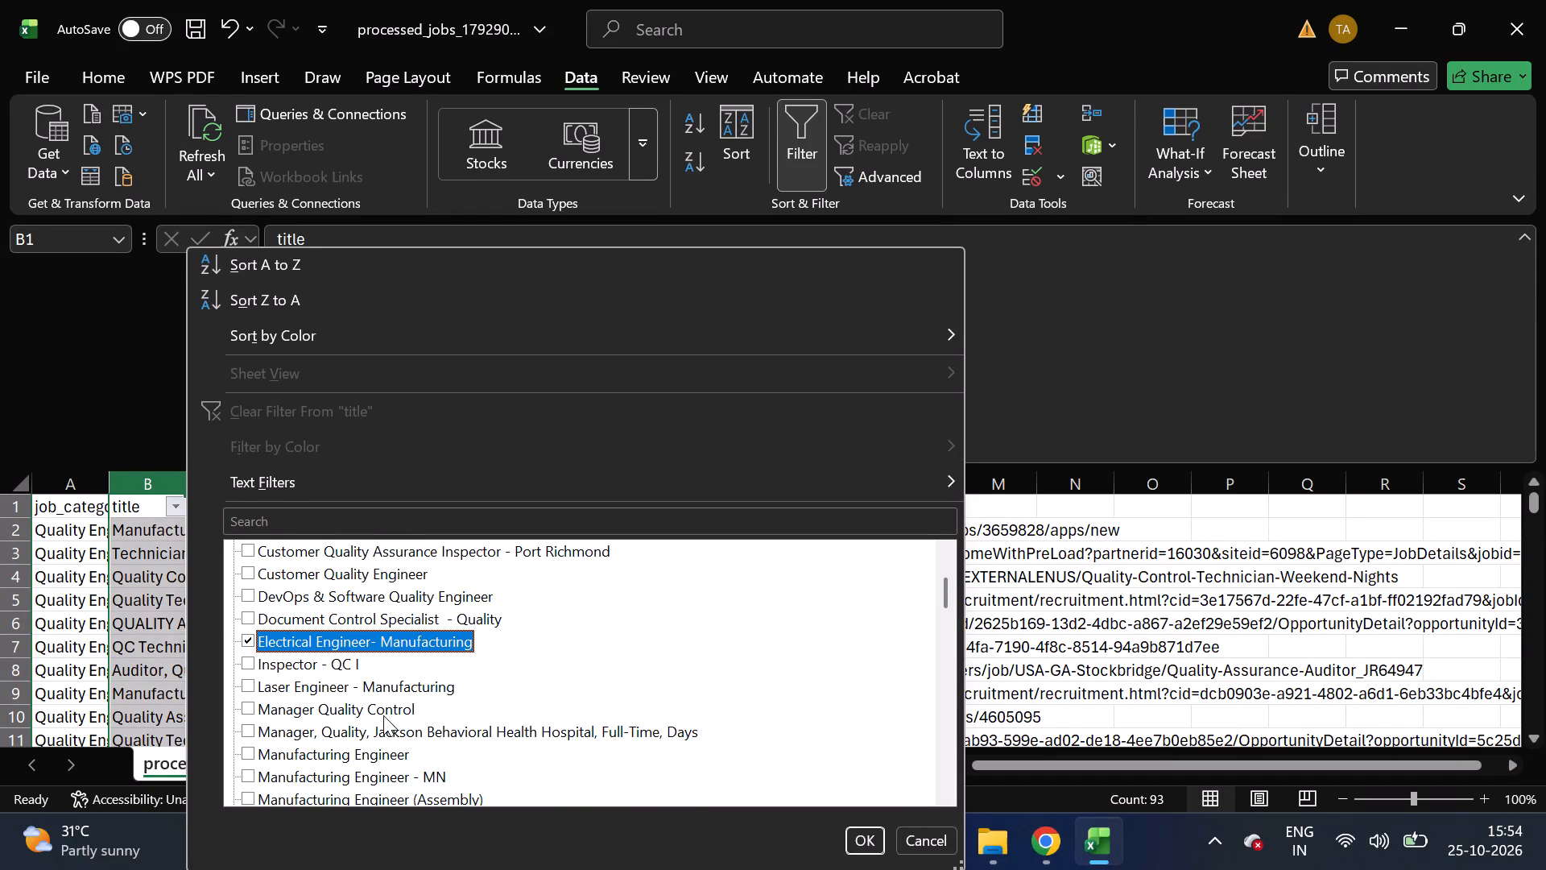
click(383, 715)
click(399, 730)
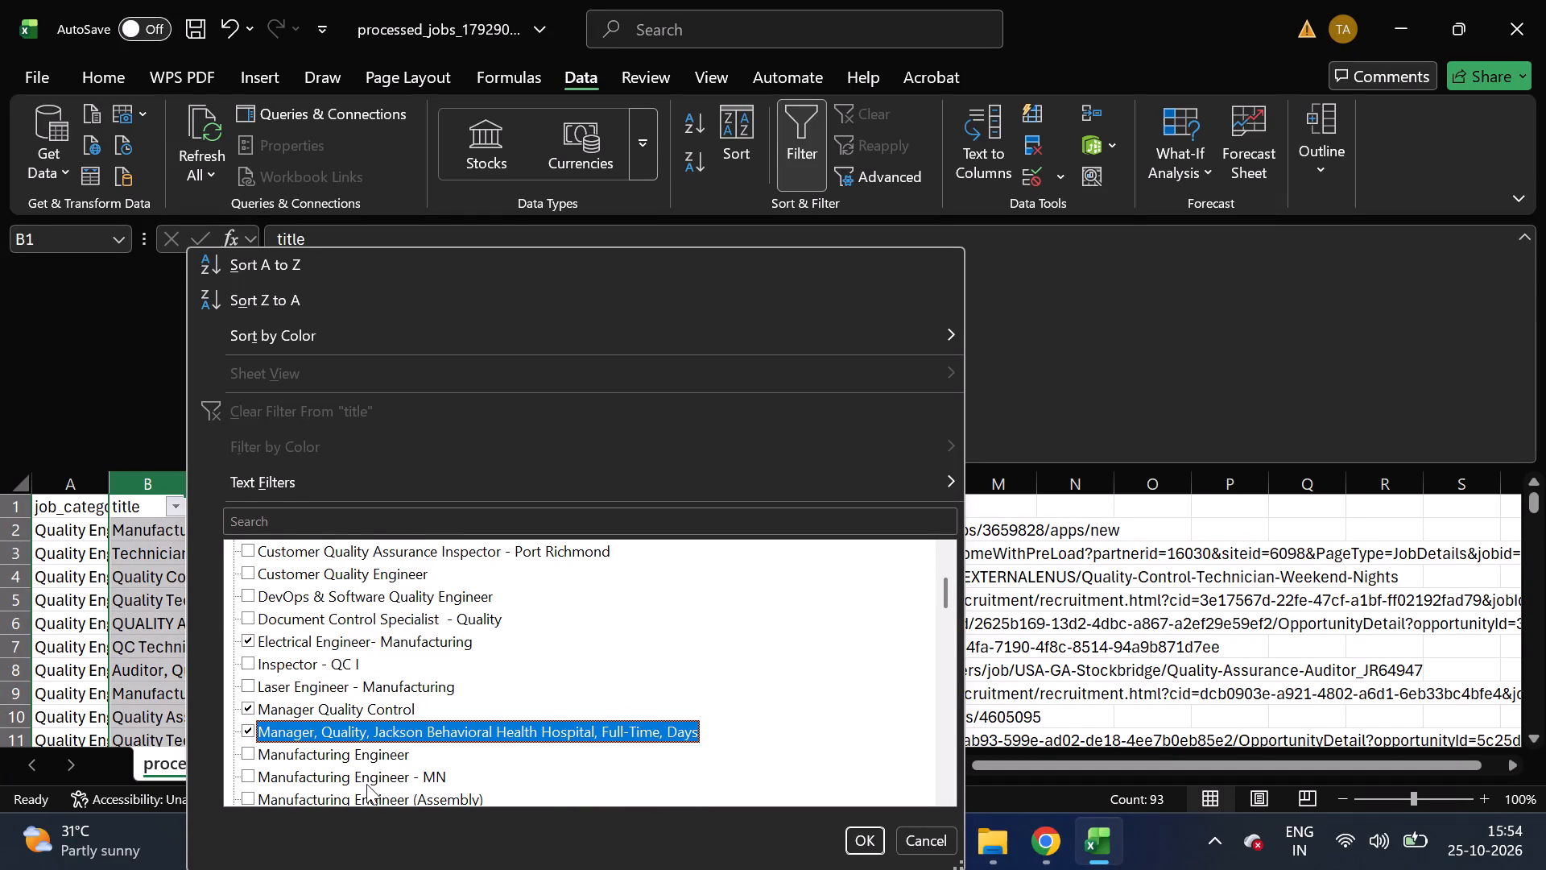
scroll(366, 784, down, 2)
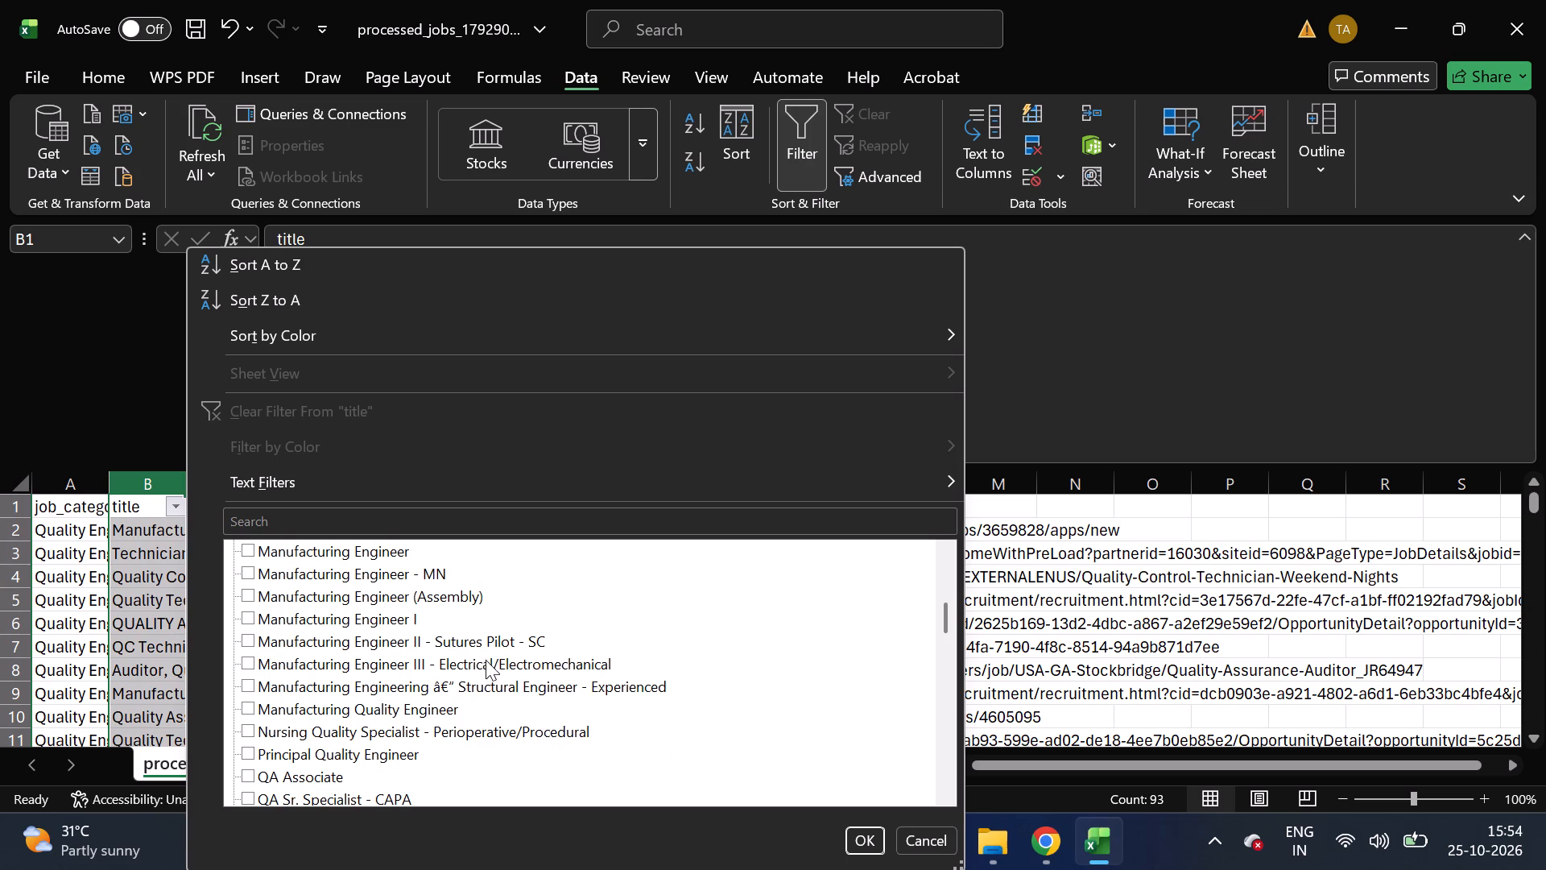
click(509, 659)
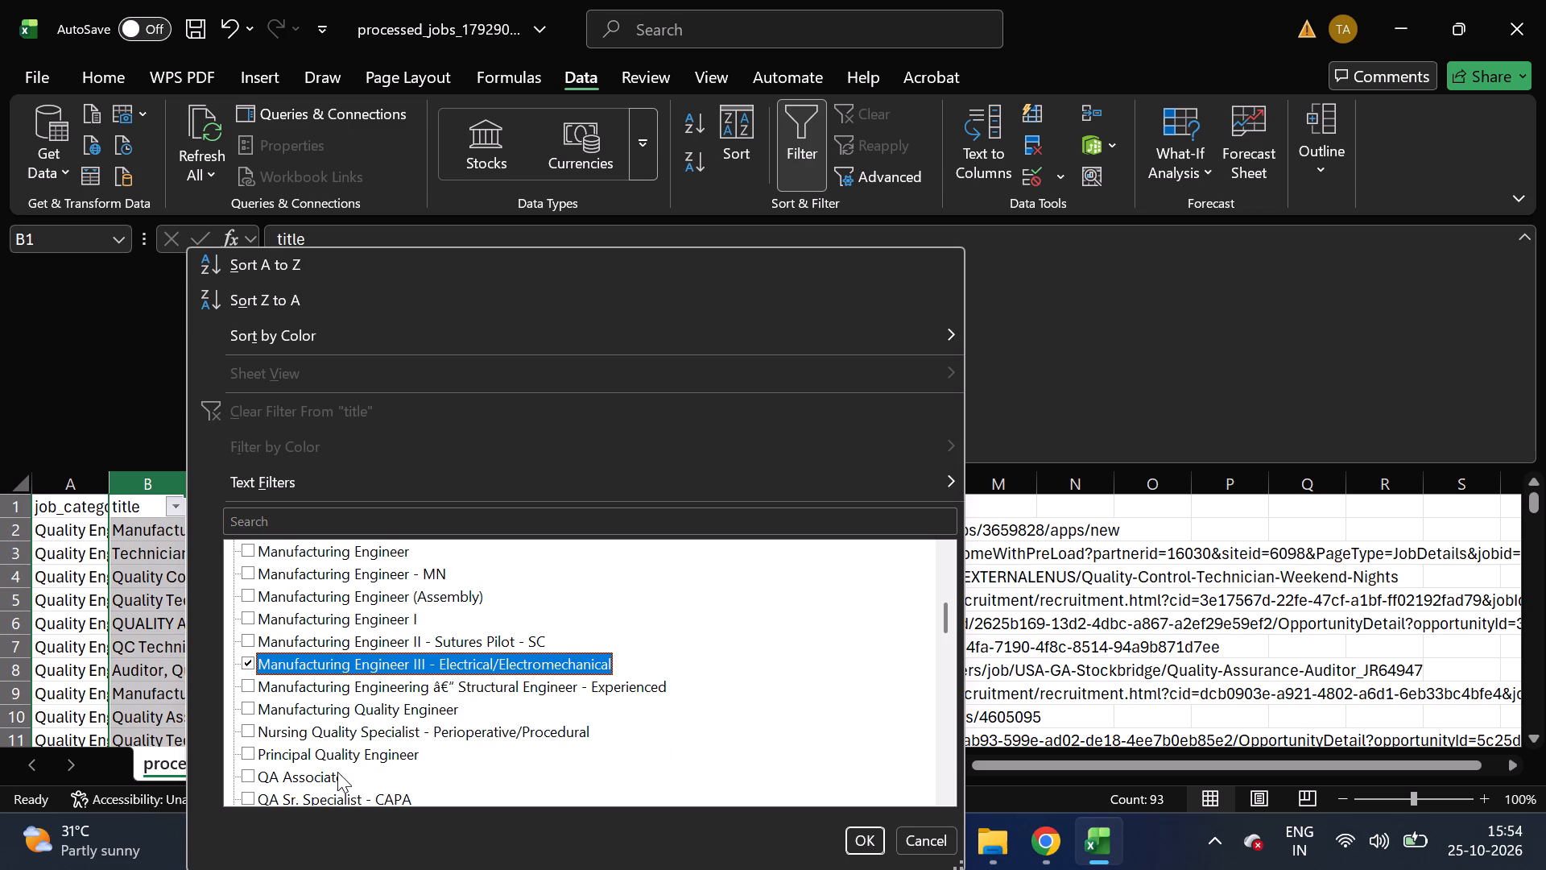
Add Quality Lead I - 2nd & 3rd Shift, Quality Manager and Quality Systems Manager to the ticked titles in the filter.
scroll(361, 755, down, 2)
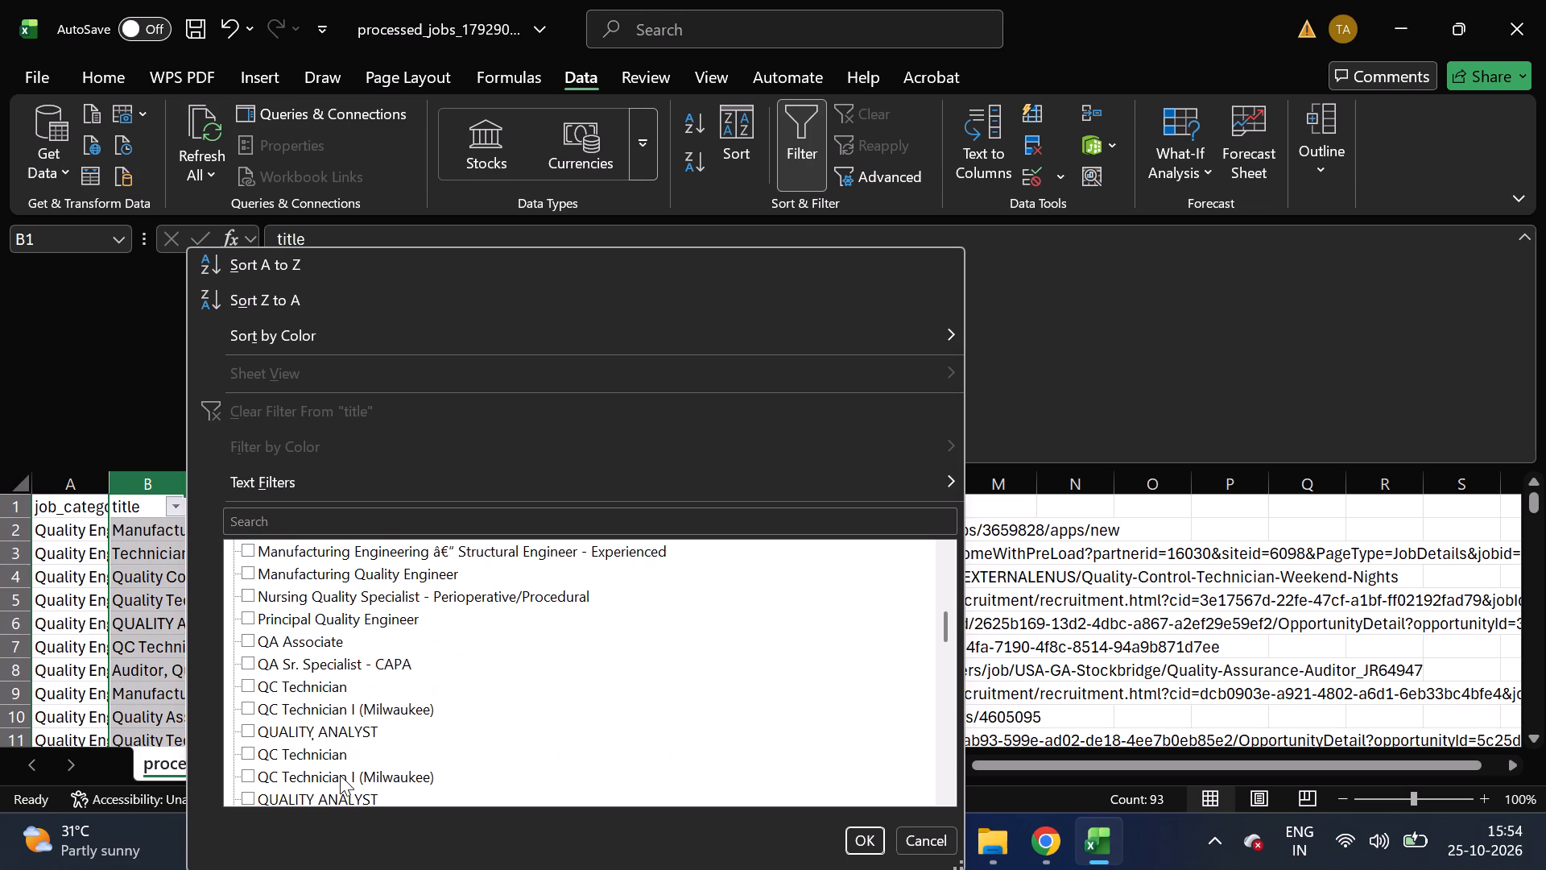
scroll(340, 775, down, 2)
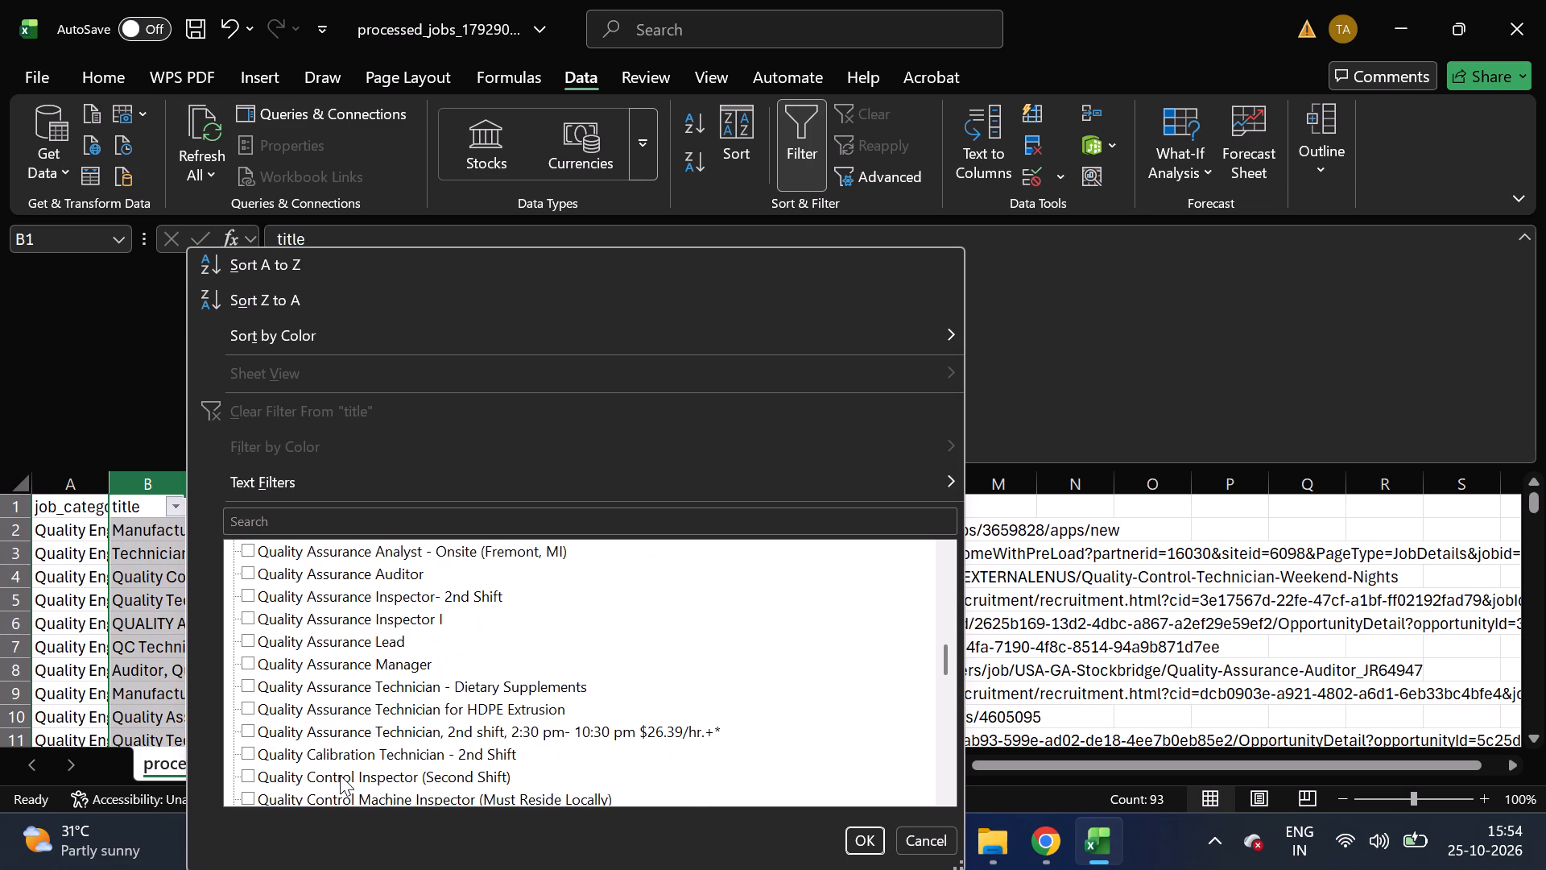
scroll(415, 756, down, 1)
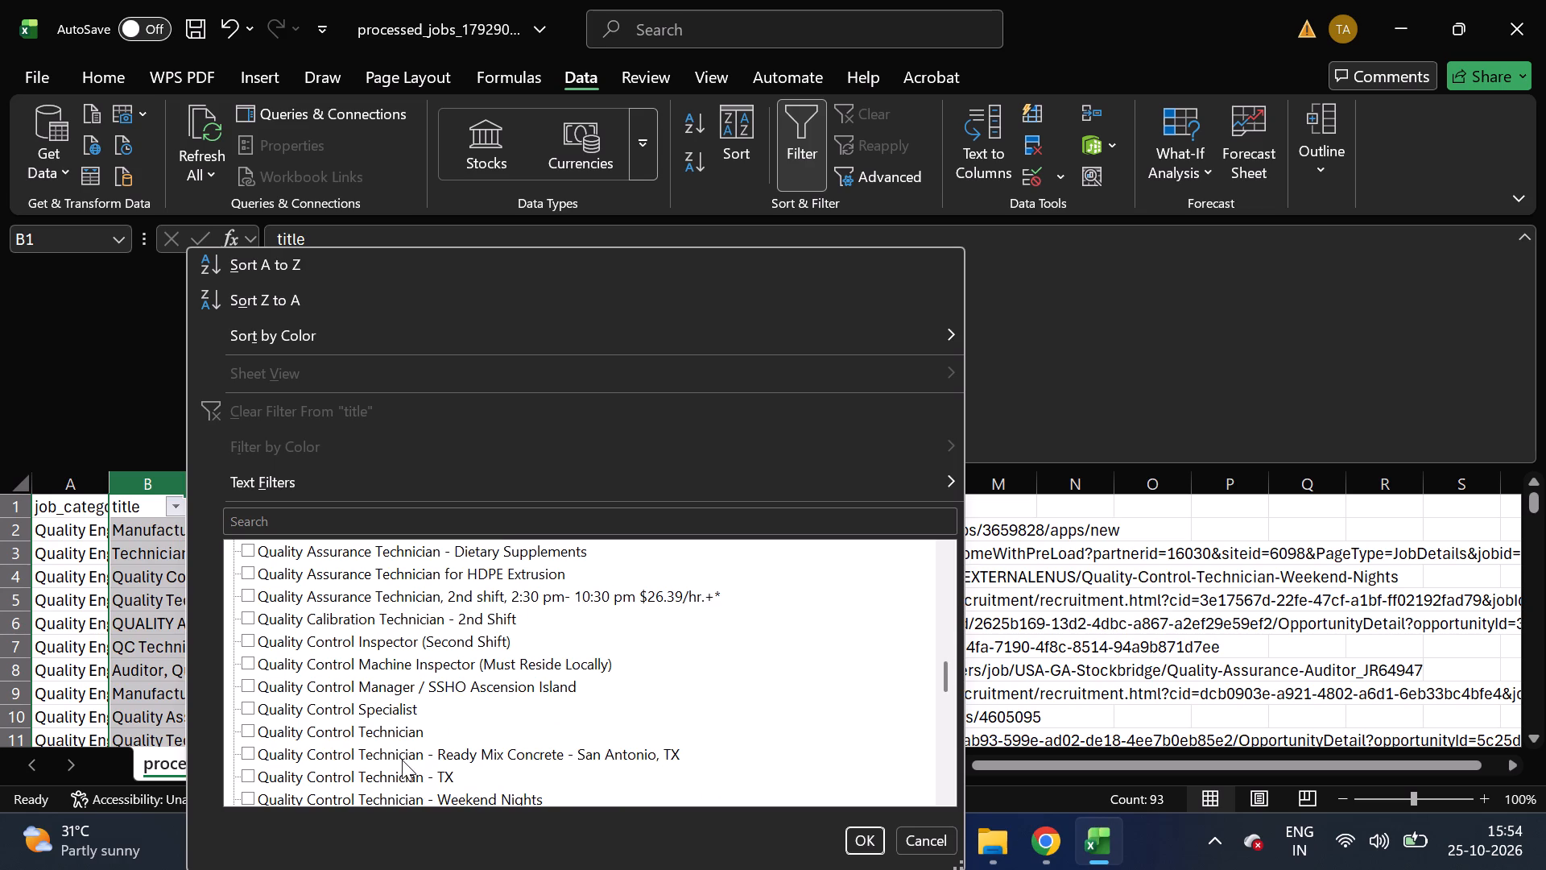
scroll(402, 760, down, 2)
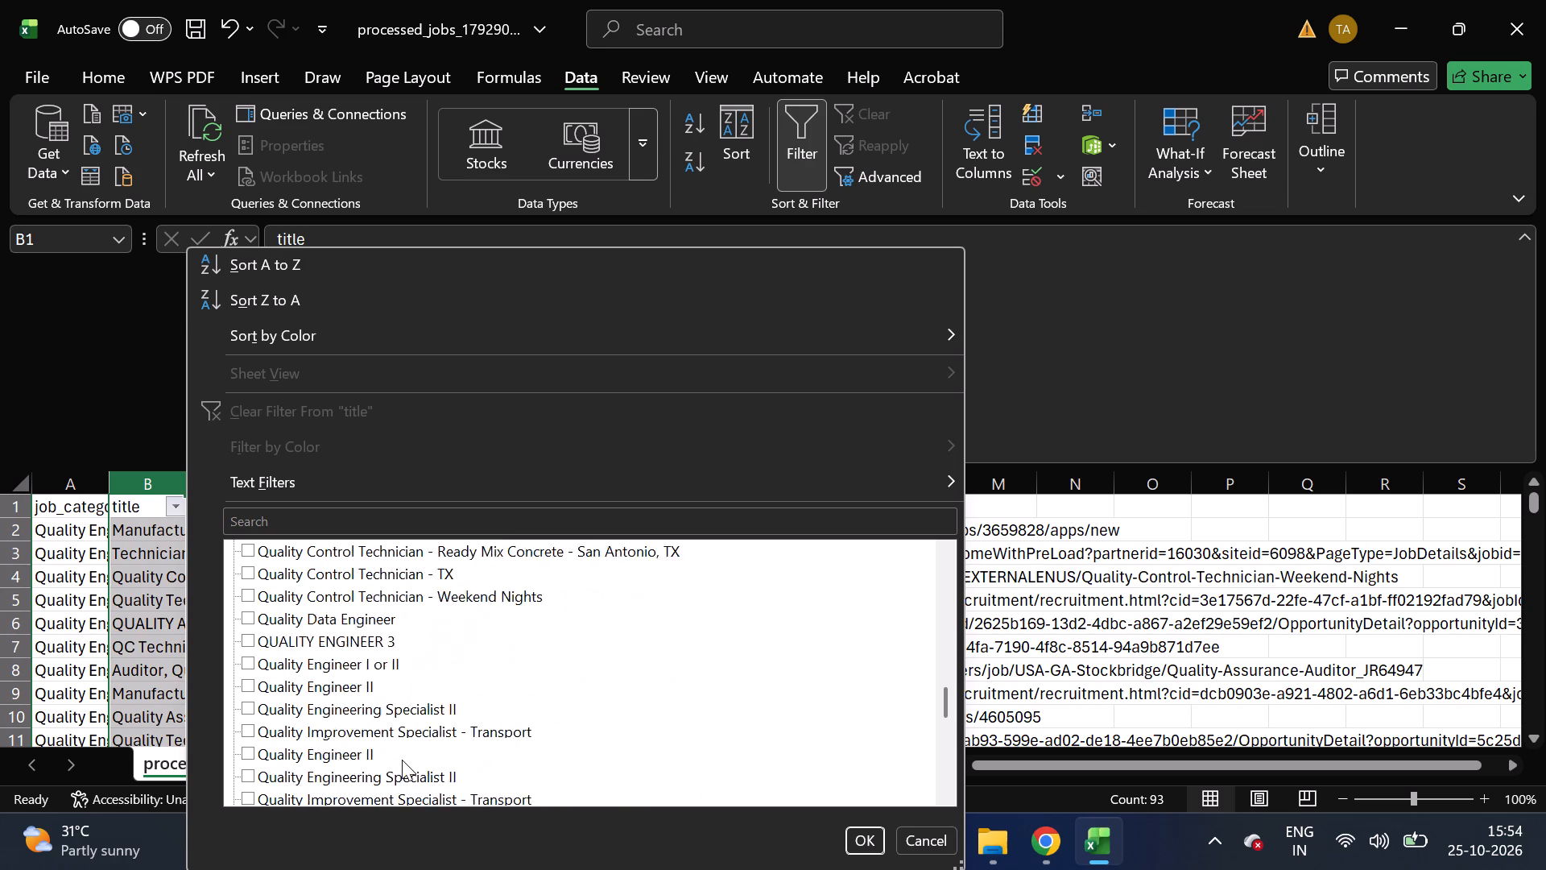
scroll(402, 760, down, 1)
click(402, 760)
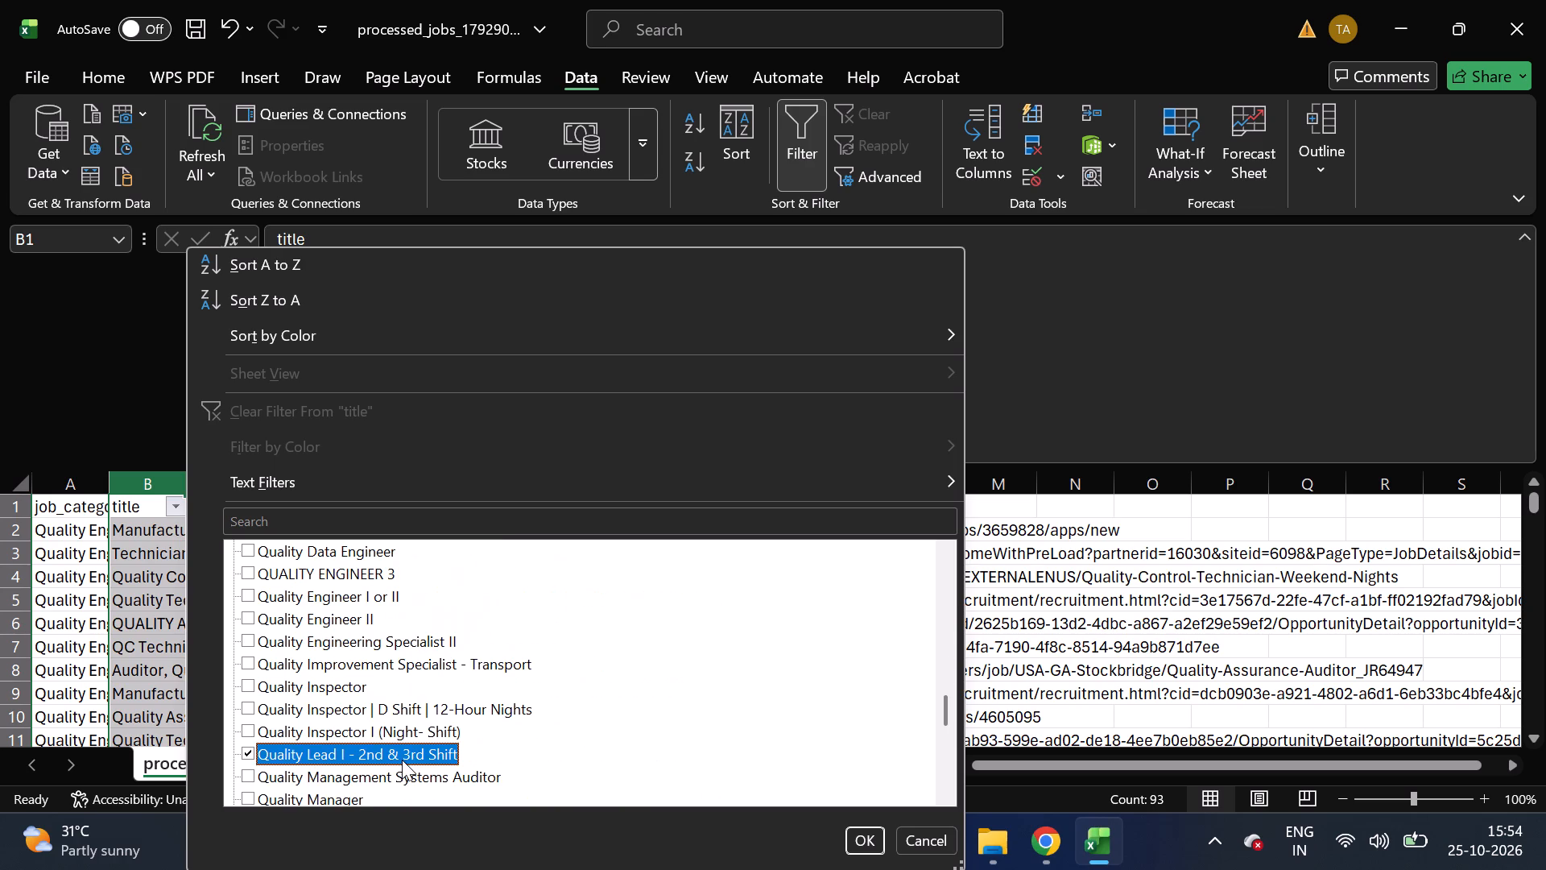
scroll(402, 760, down, 1)
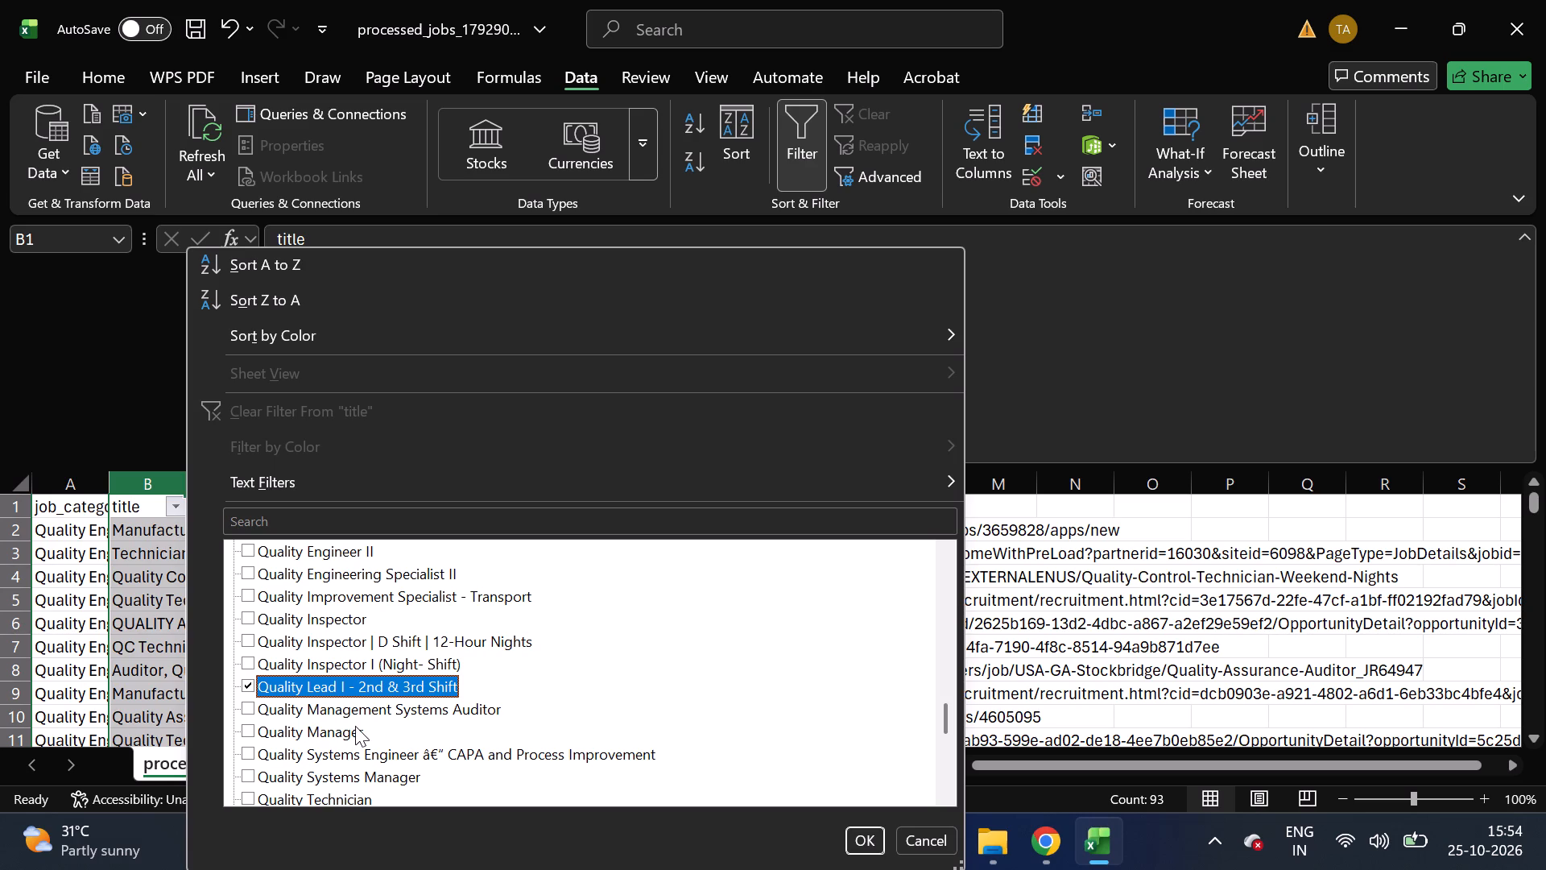
click(355, 726)
click(400, 777)
Add Site Quality Lead and the blank entries to the ticked titles, and apply the title filter.
scroll(400, 777, down, 1)
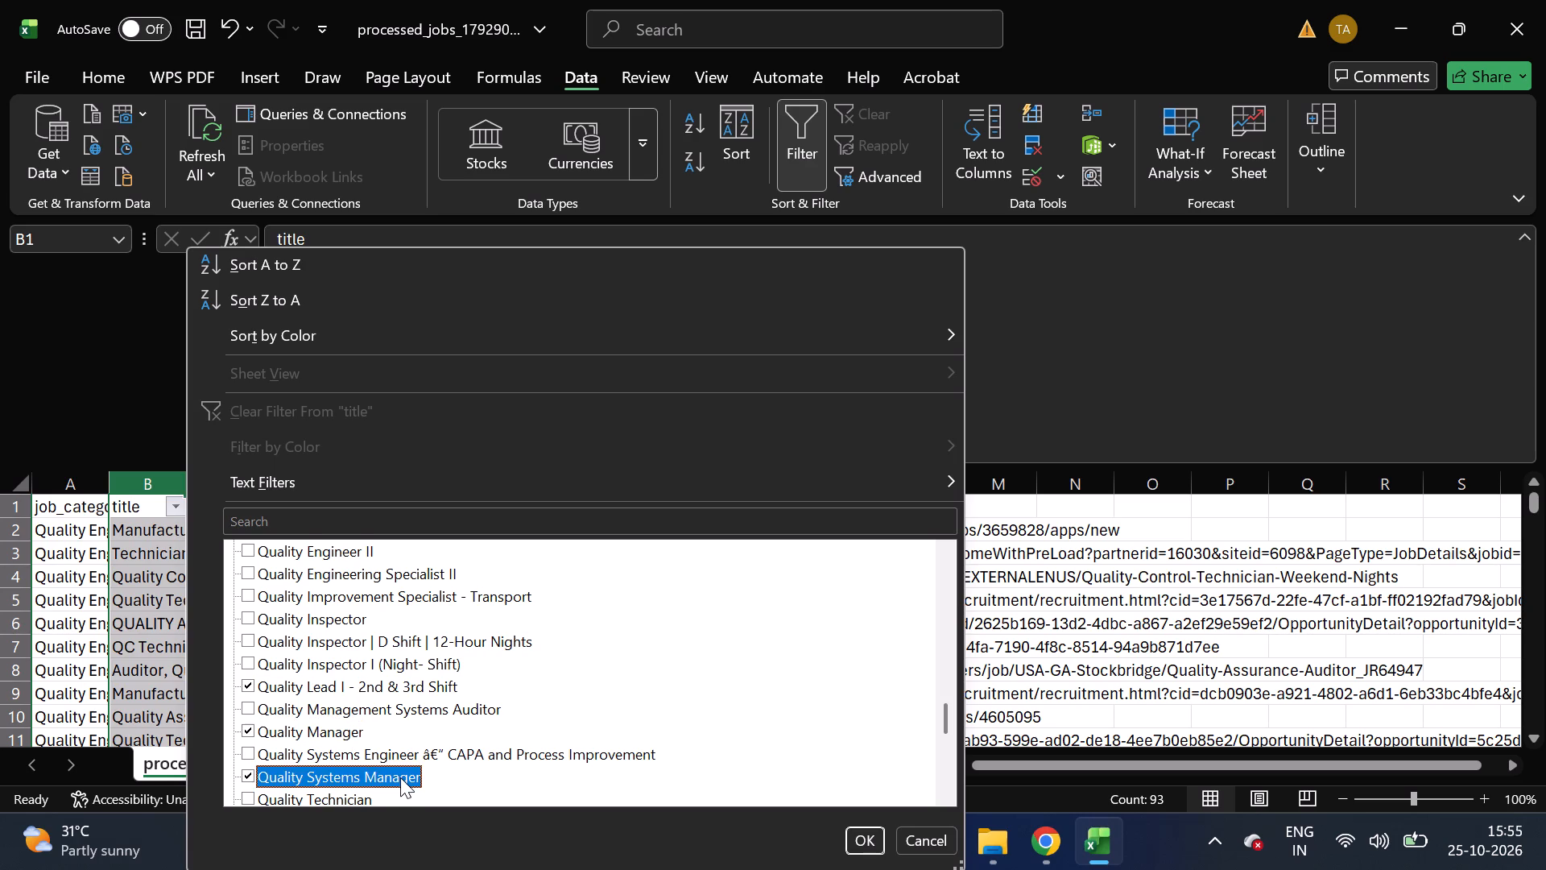
scroll(400, 777, down, 1)
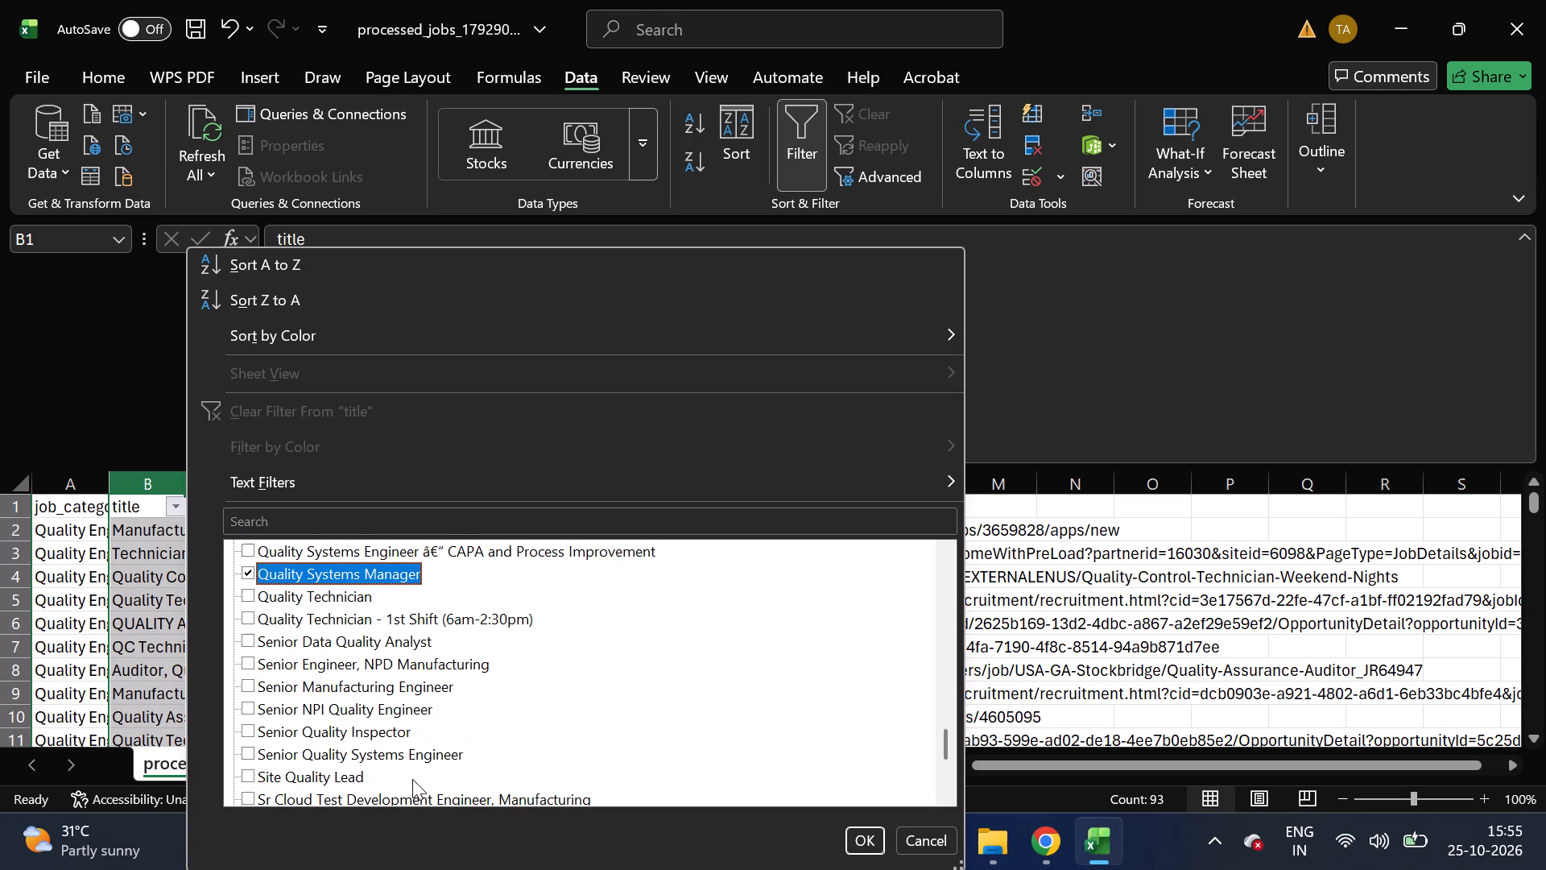
click(357, 773)
scroll(357, 773, down, 1)
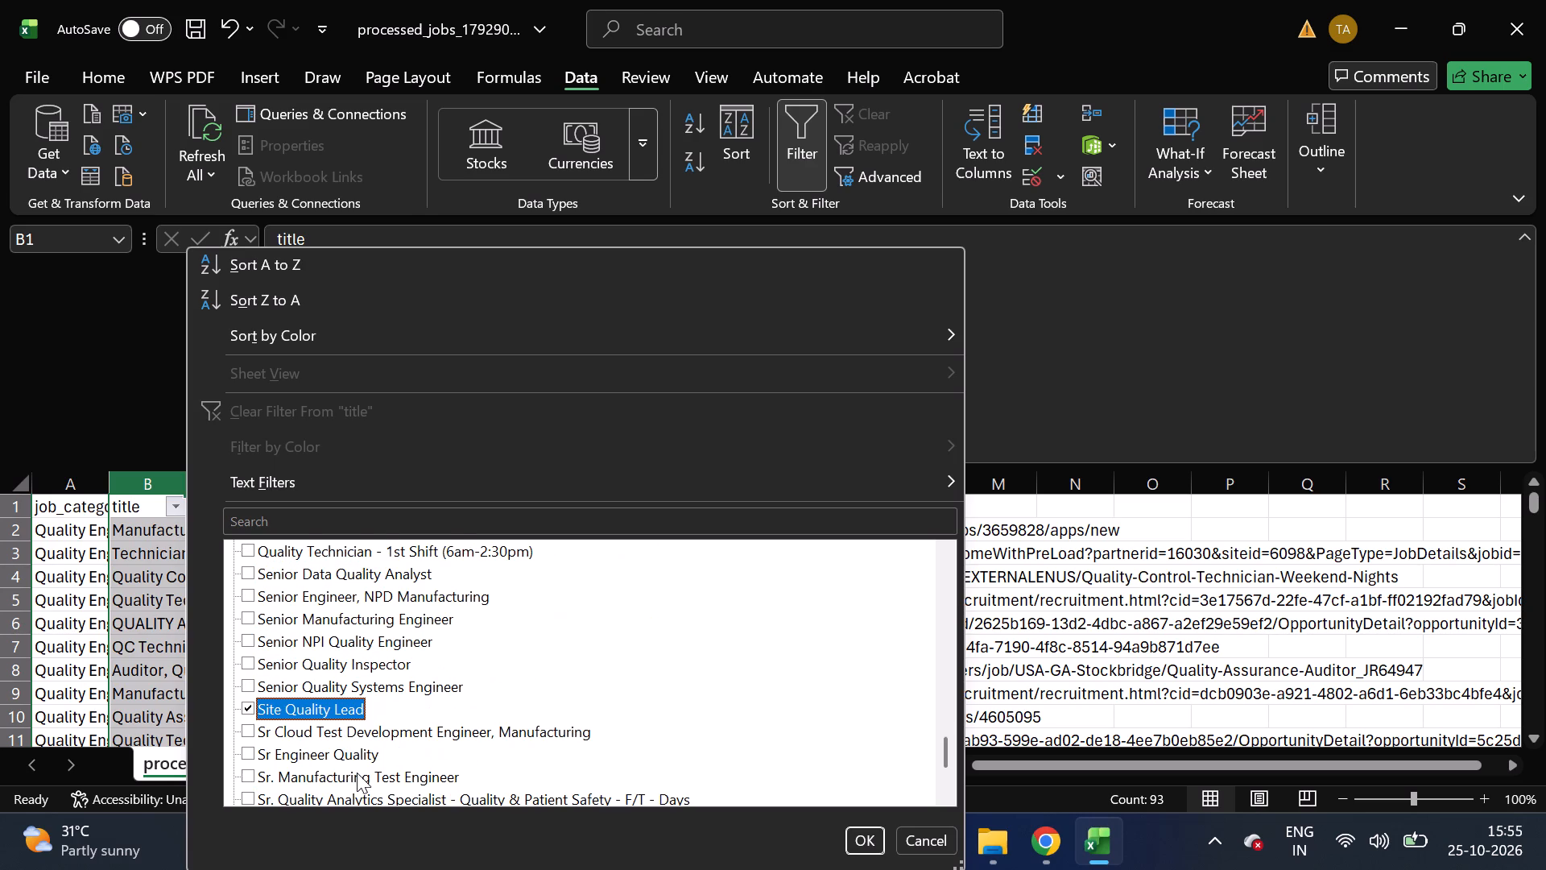
scroll(357, 773, down, 2)
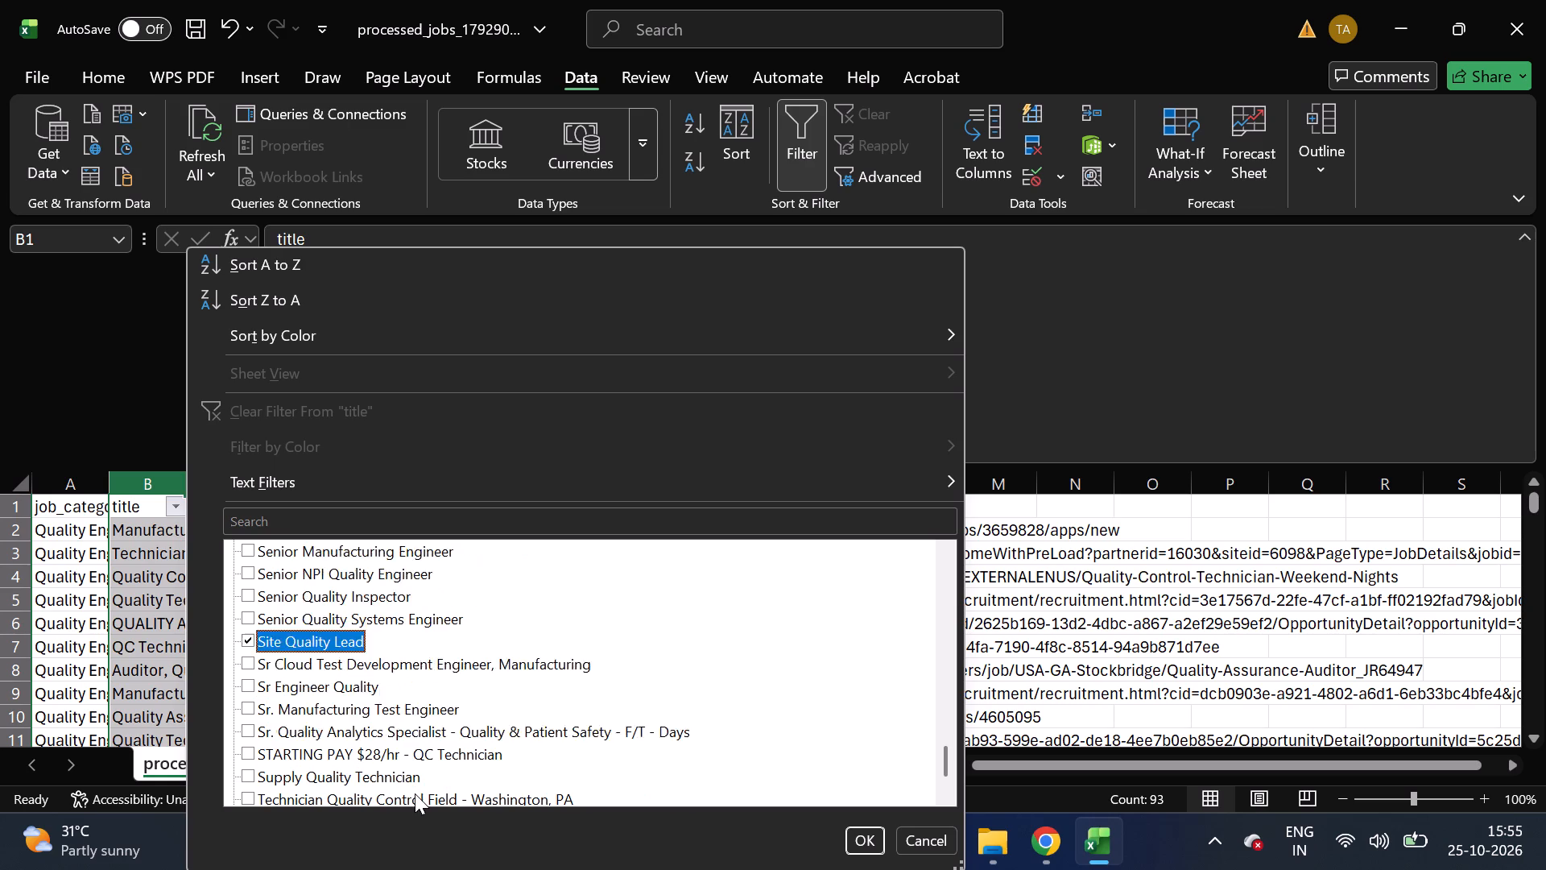
scroll(415, 793, down, 1)
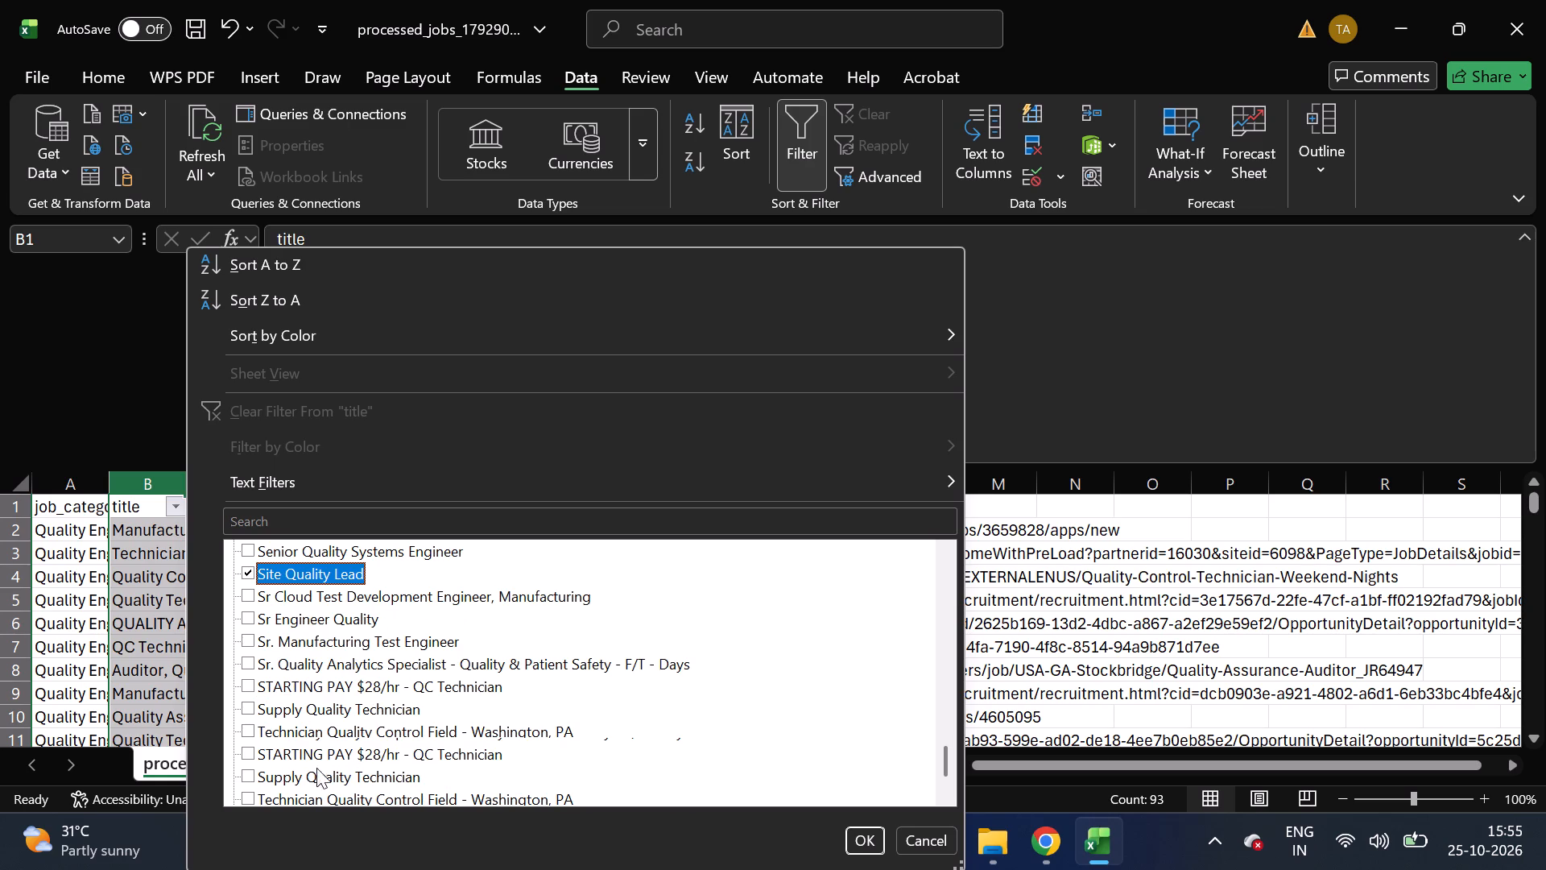
click(289, 777)
click(861, 835)
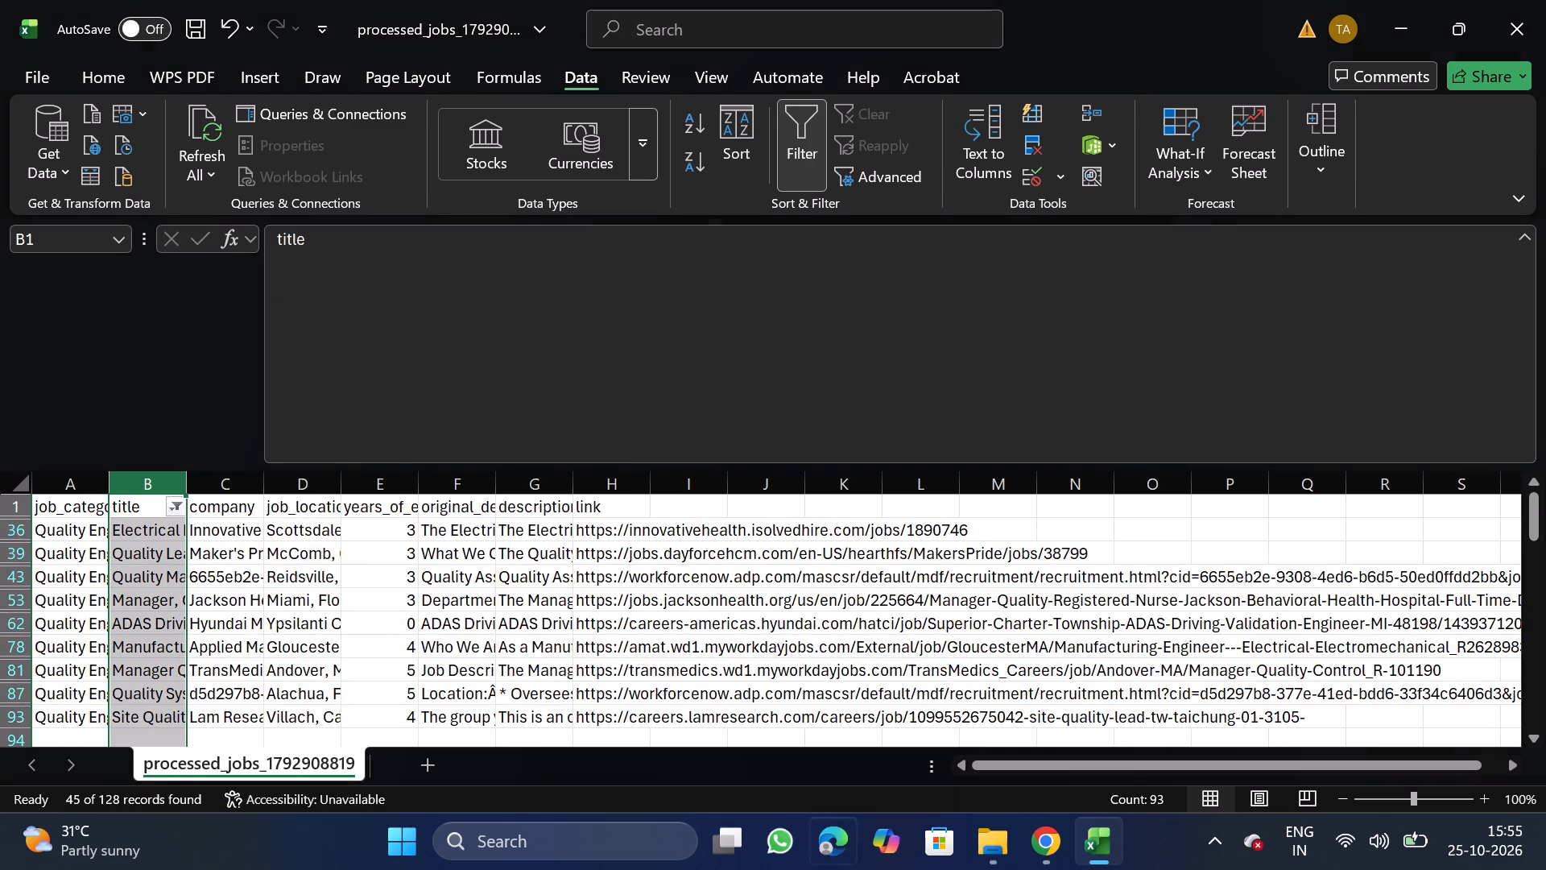
Delete all rows below the header that match the title filter, and remove the filter from the sheet.
click(2, 528)
key(ctrl+shift+Down)
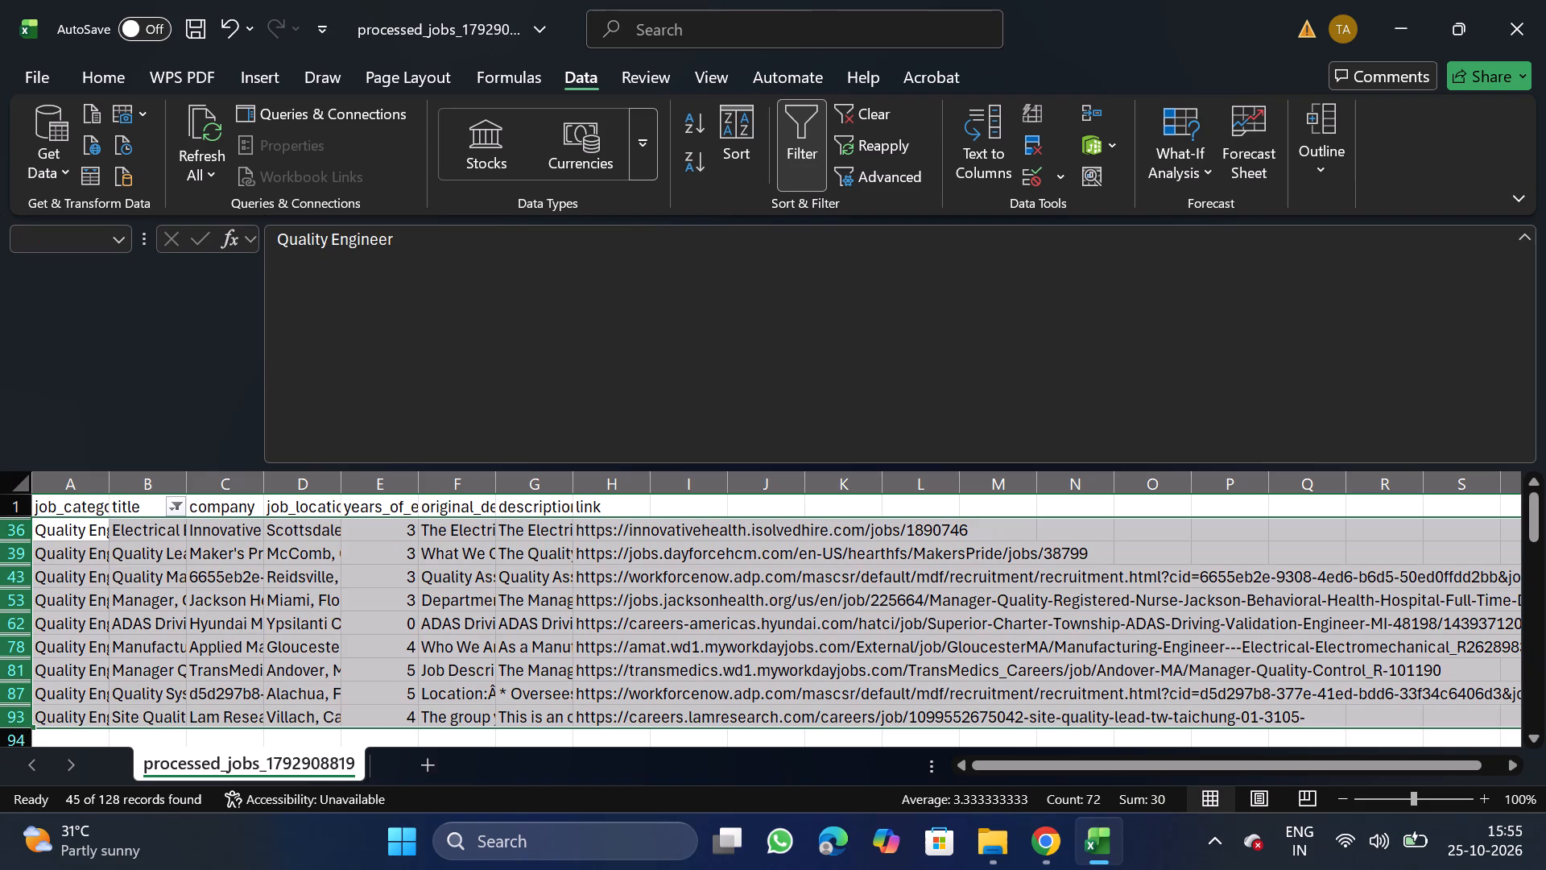
right_click(104, 546)
click(233, 353)
click(799, 166)
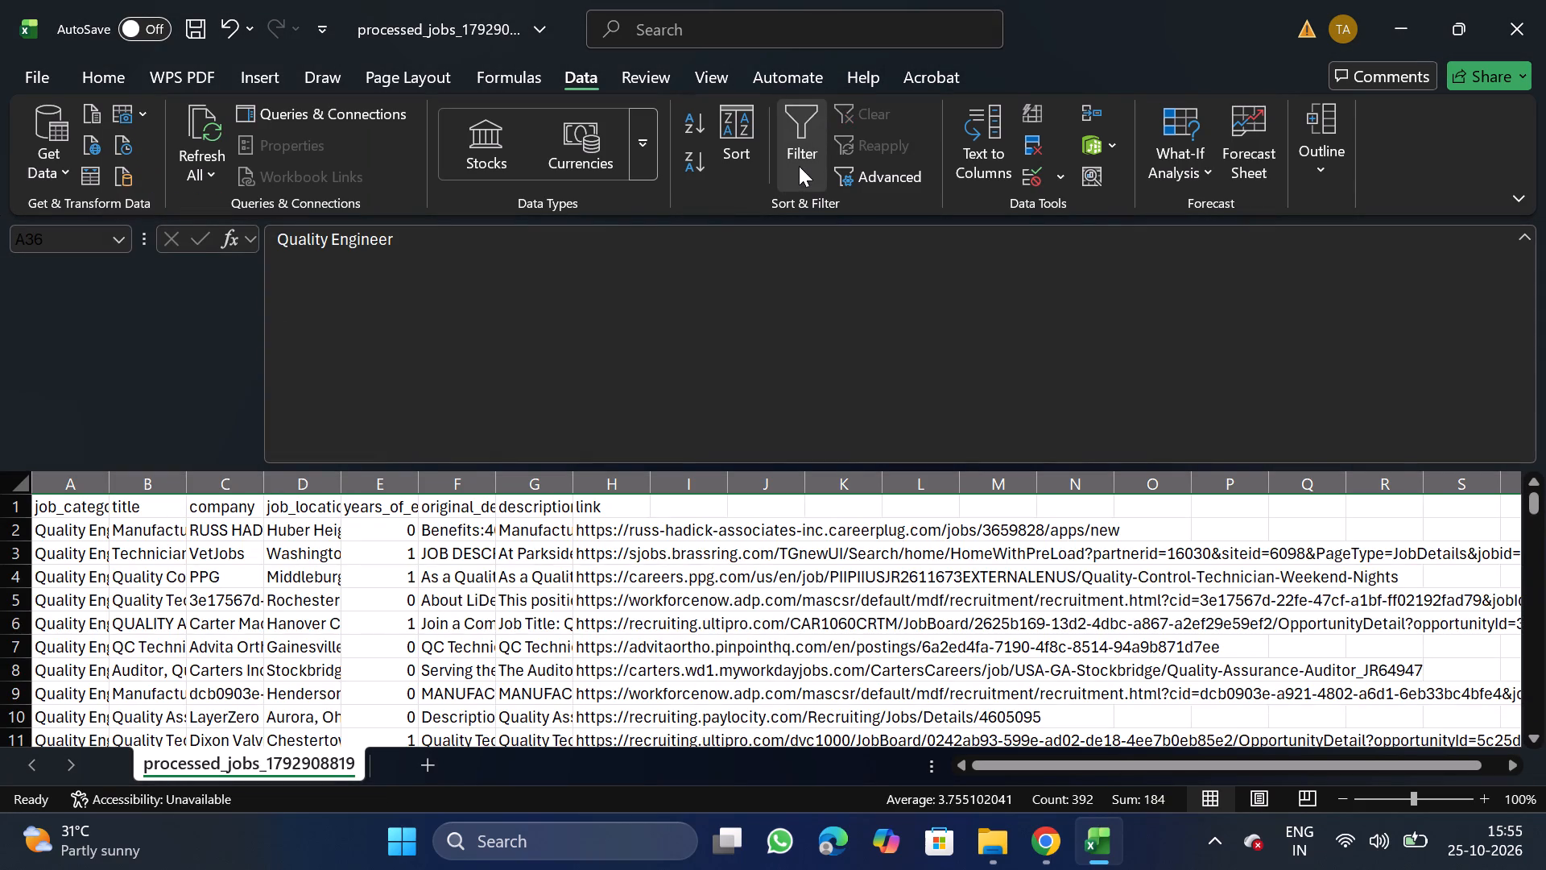
Filter the title column for entries containing "pri" to check for principal roles, and remove the filter again.
click(155, 490)
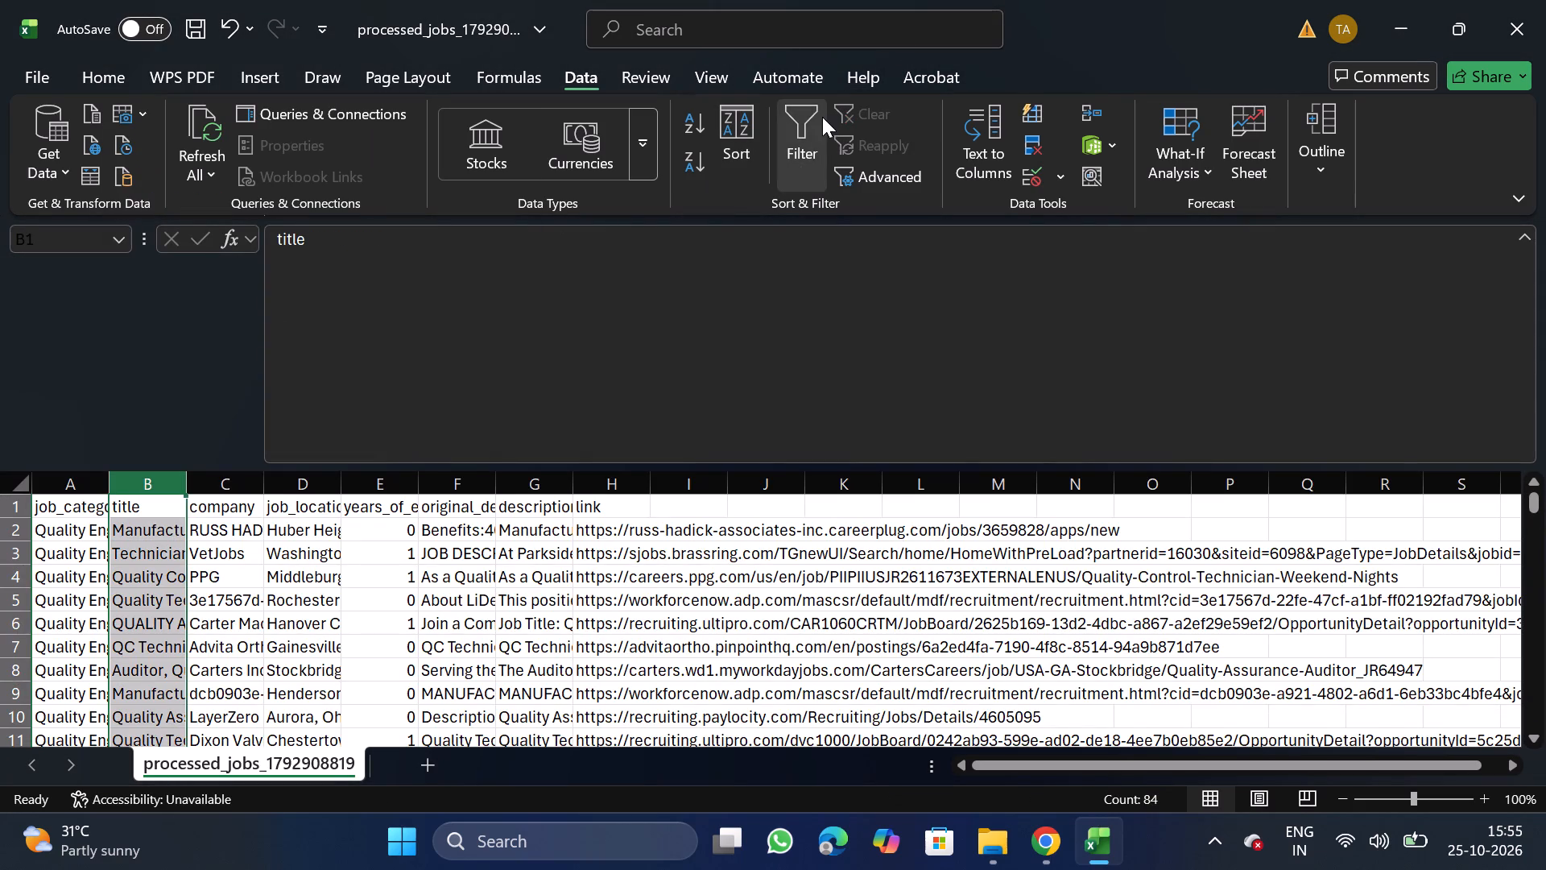
click(822, 117)
click(179, 512)
click(326, 520)
text(pr)
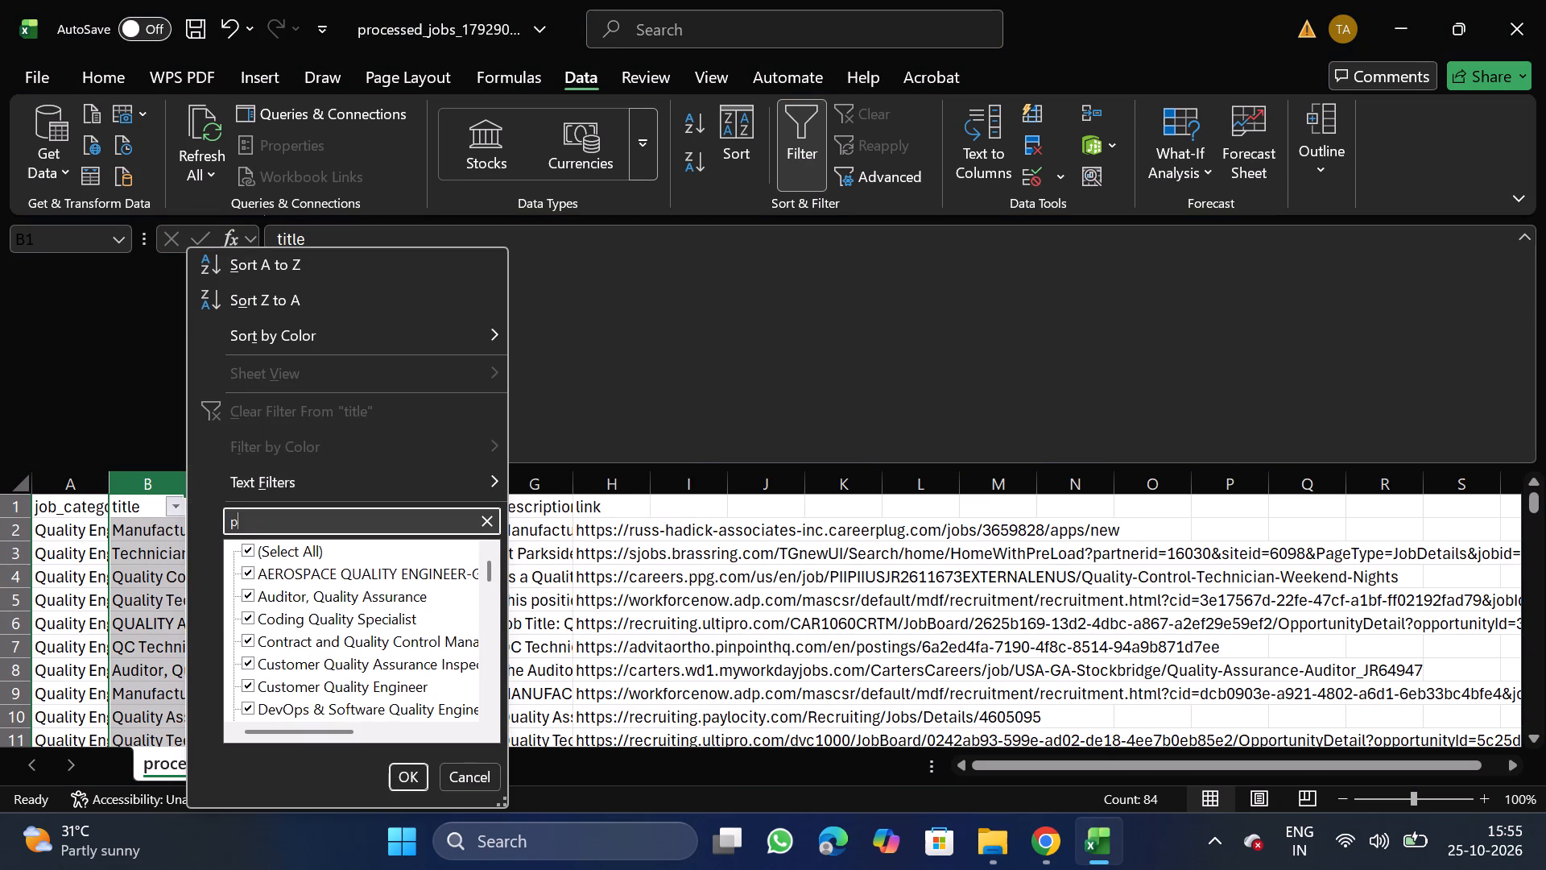
key(i)
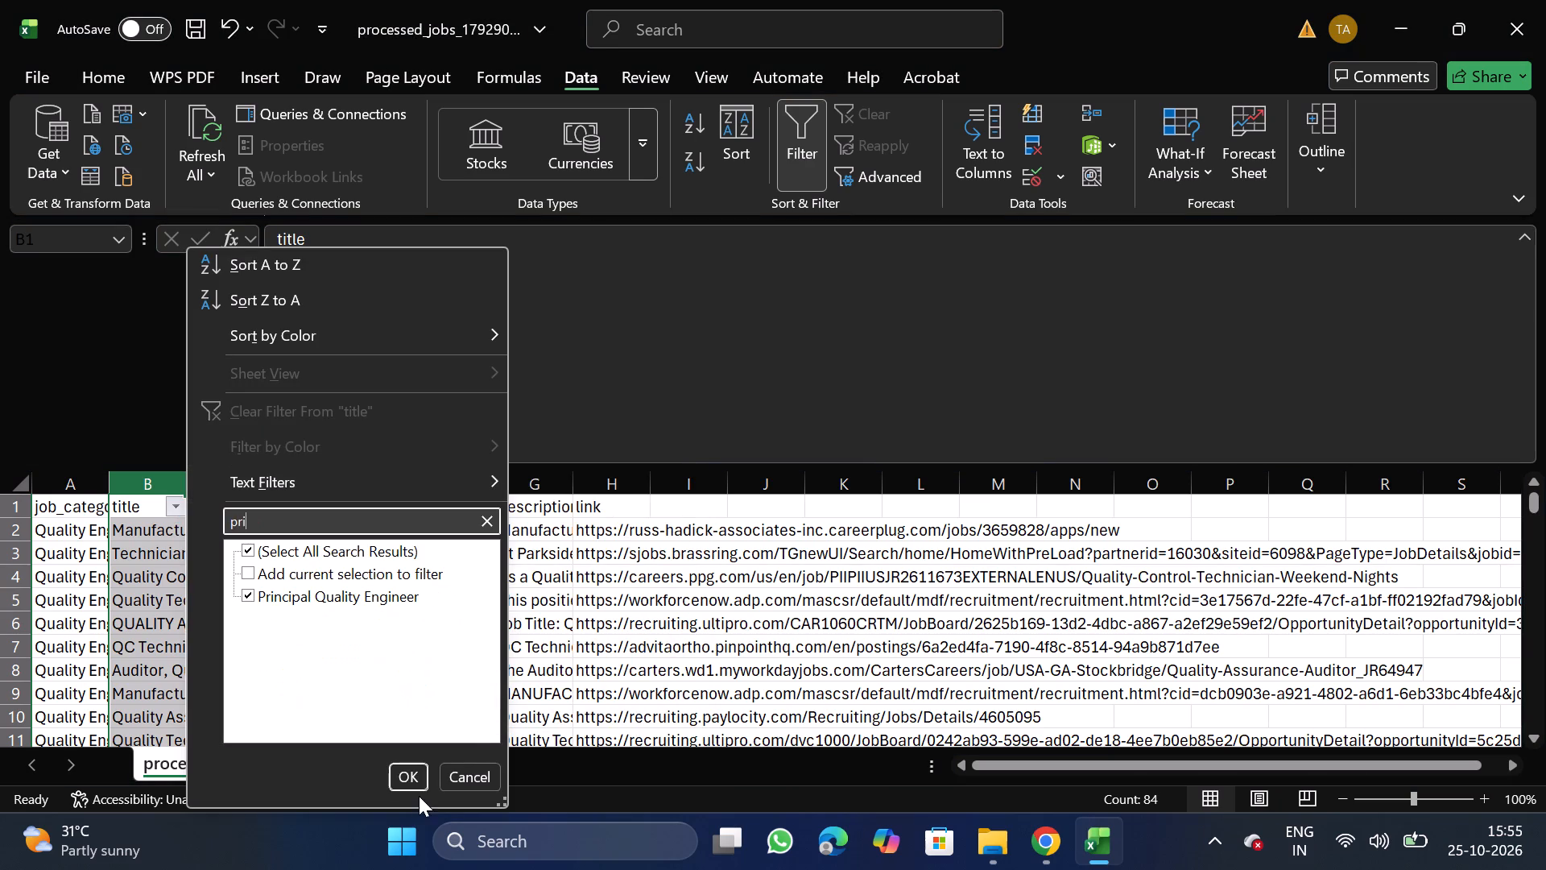
click(399, 773)
click(814, 142)
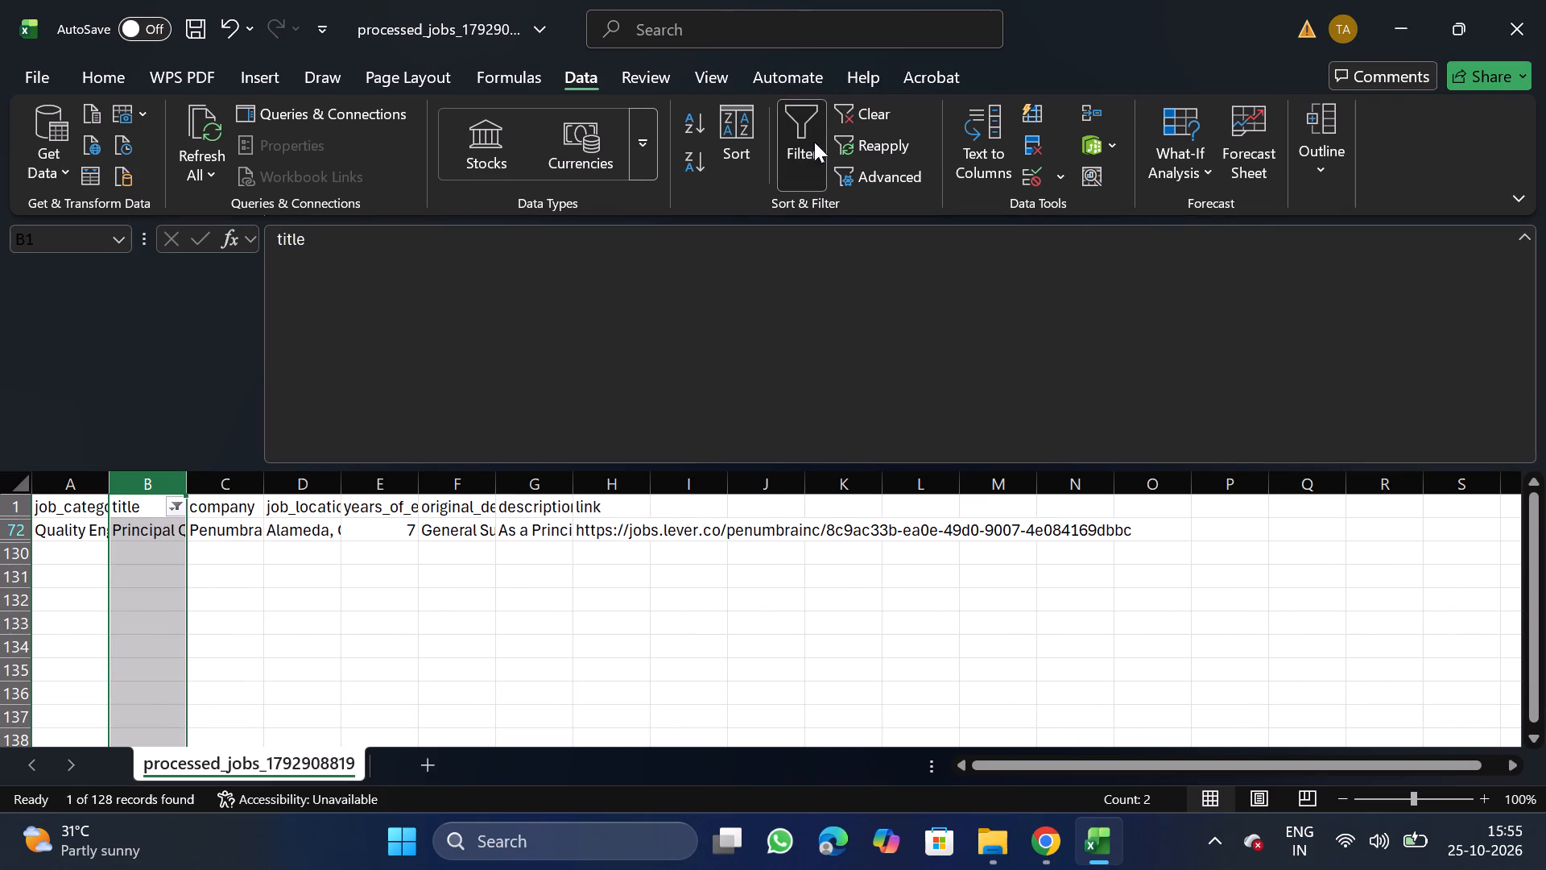
Add a filter to the company column, untick all values, and tick the six code-like company names from 0b279ef4 to 9f91ed48.
click(230, 483)
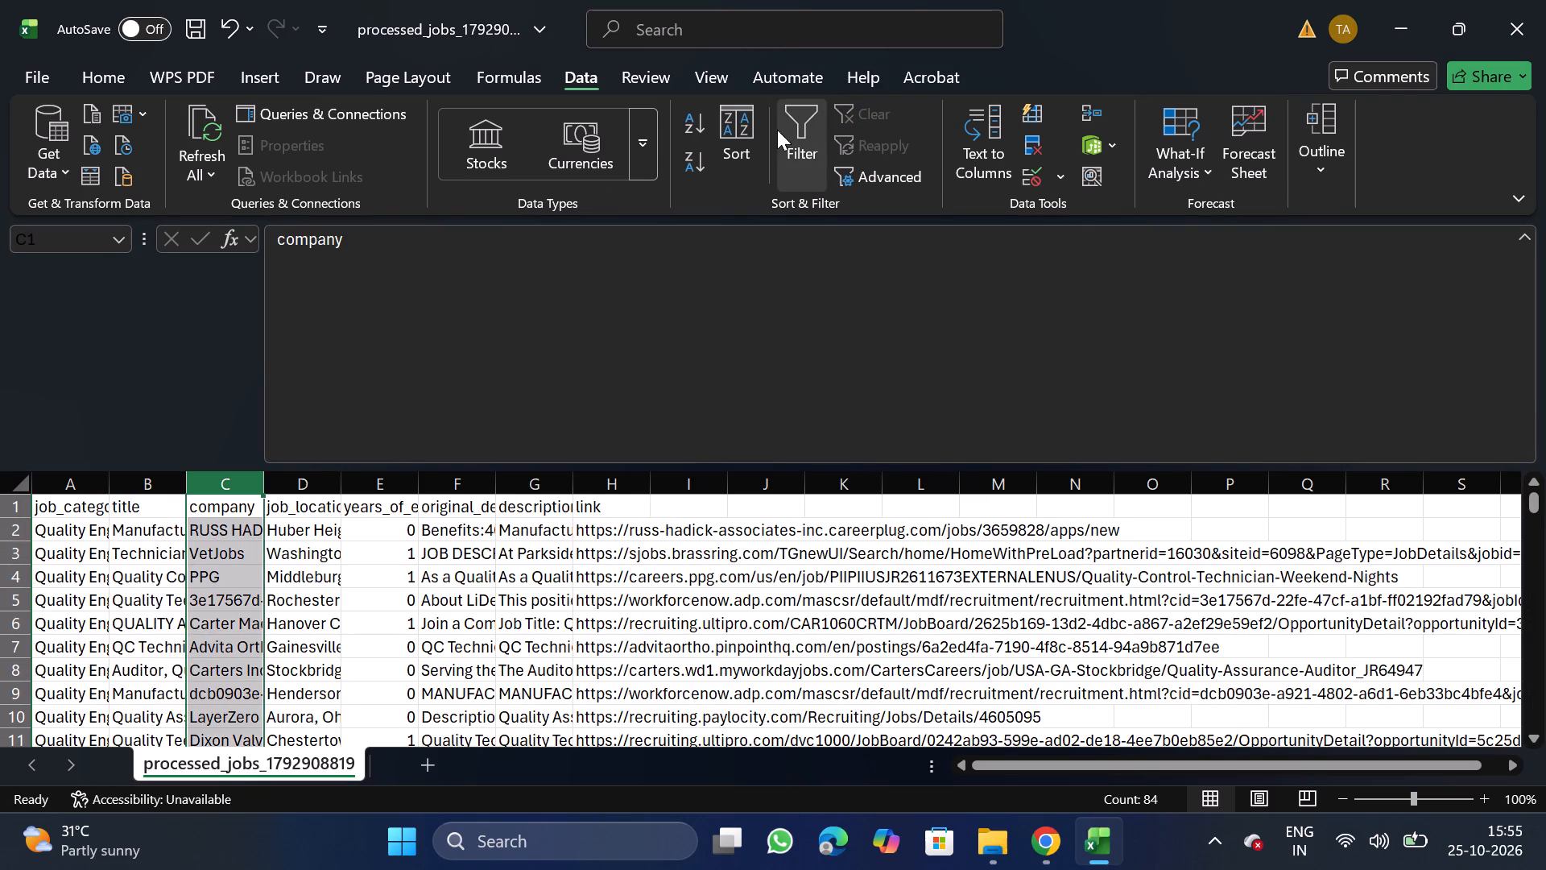
click(792, 158)
click(259, 508)
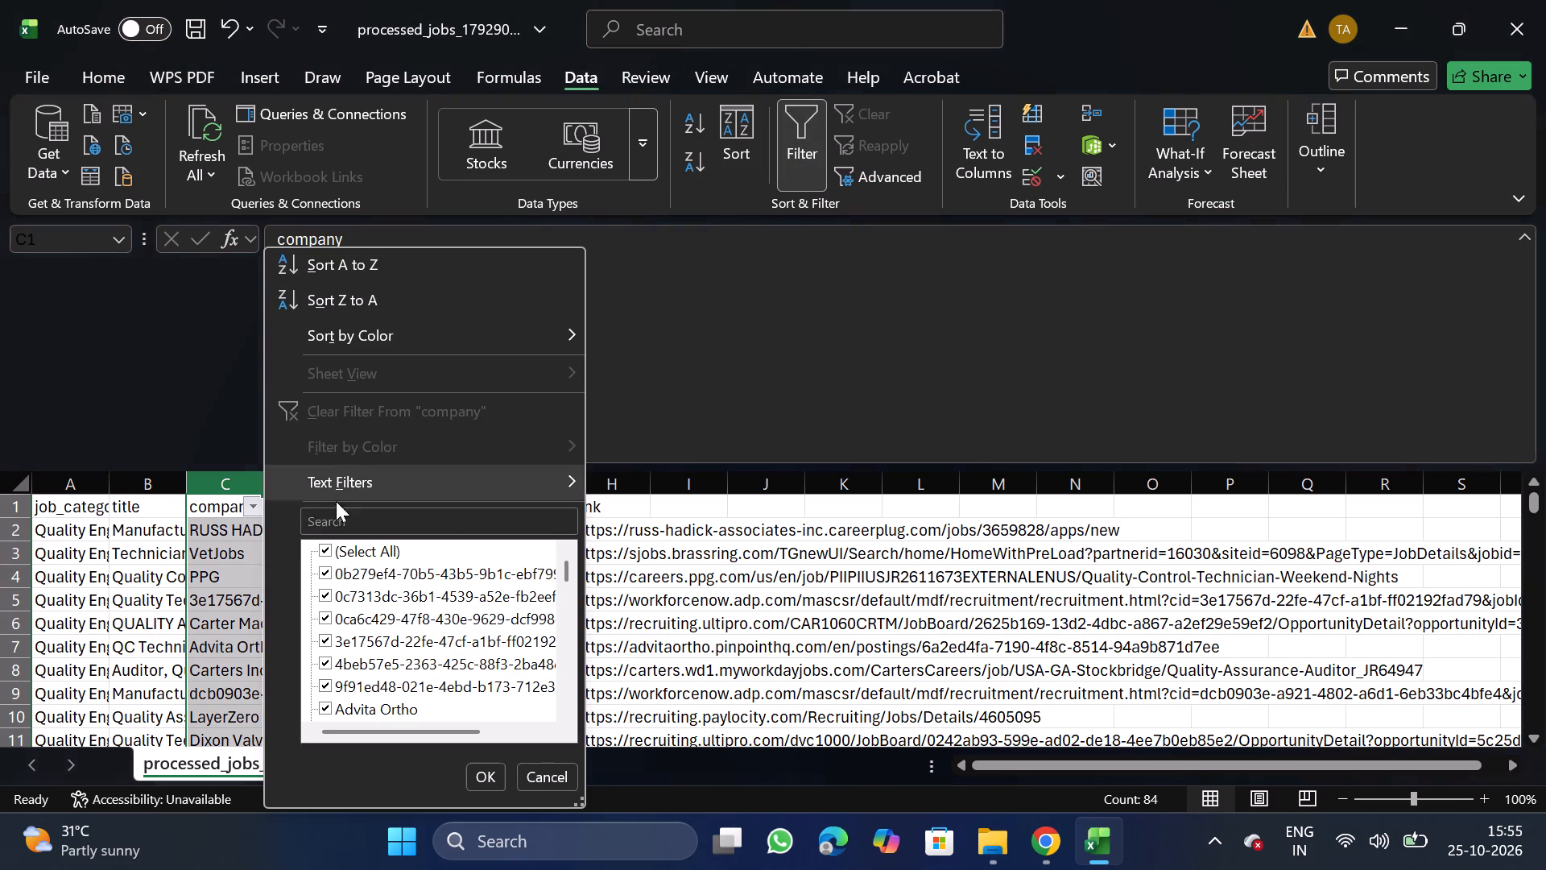
click(391, 516)
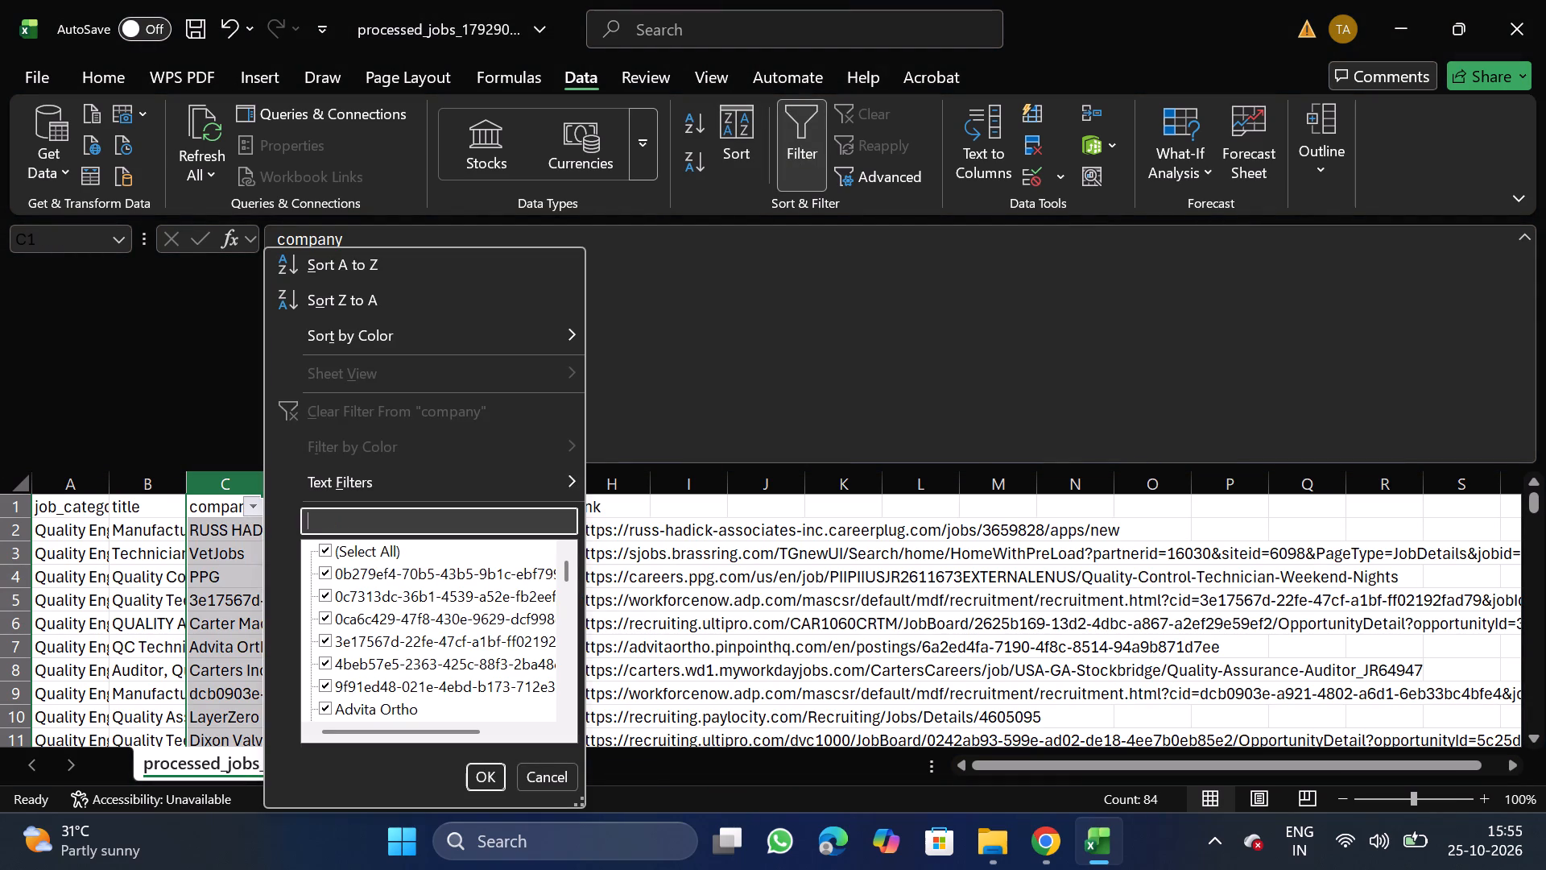
click(369, 549)
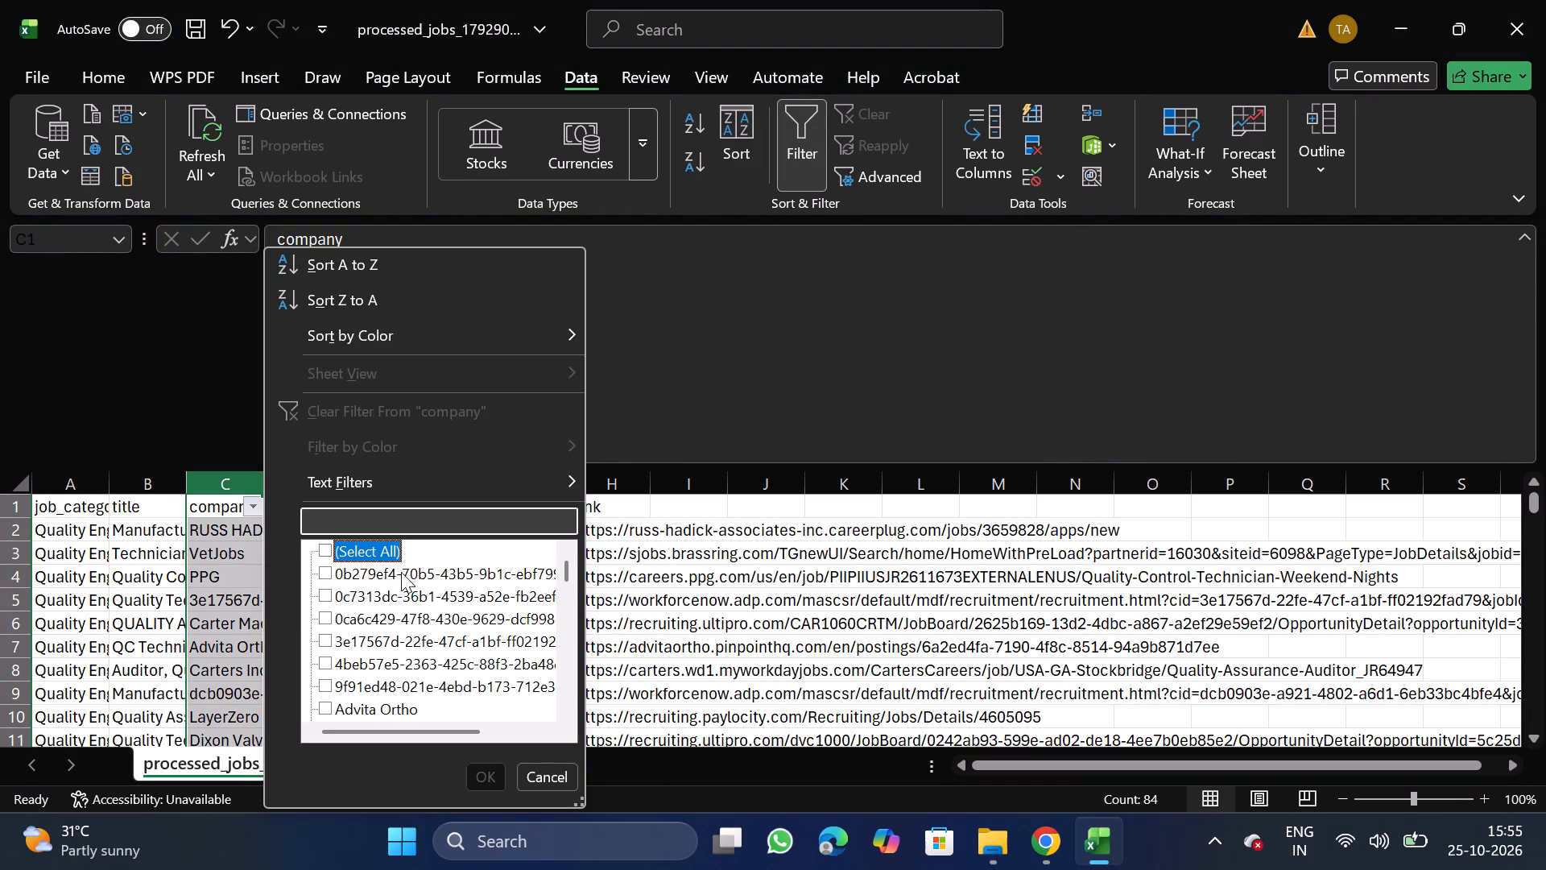
click(405, 573)
click(411, 607)
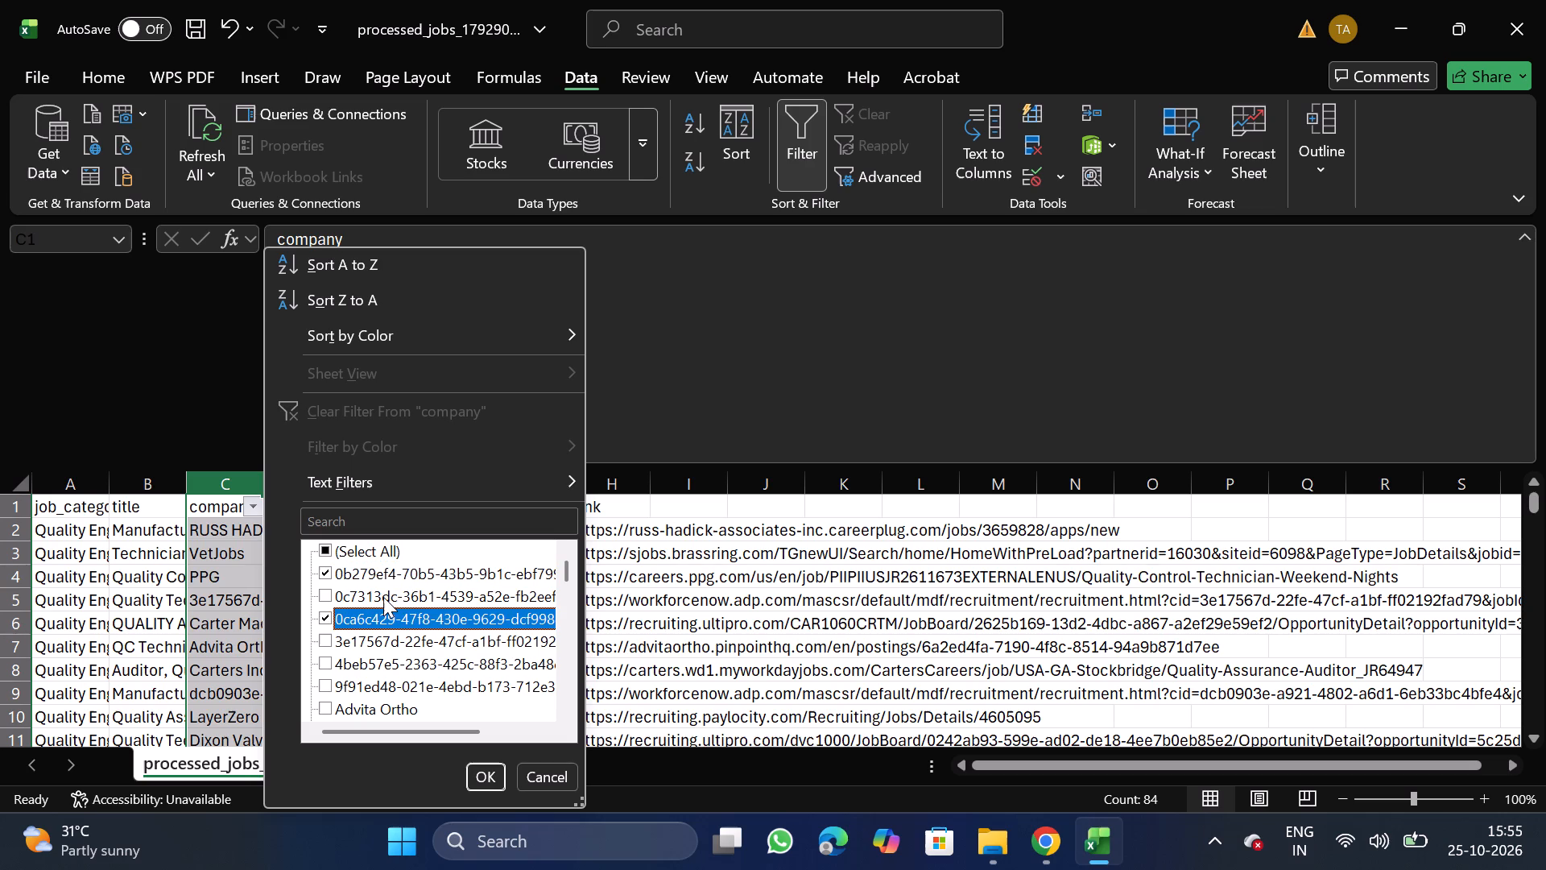
click(383, 597)
click(383, 650)
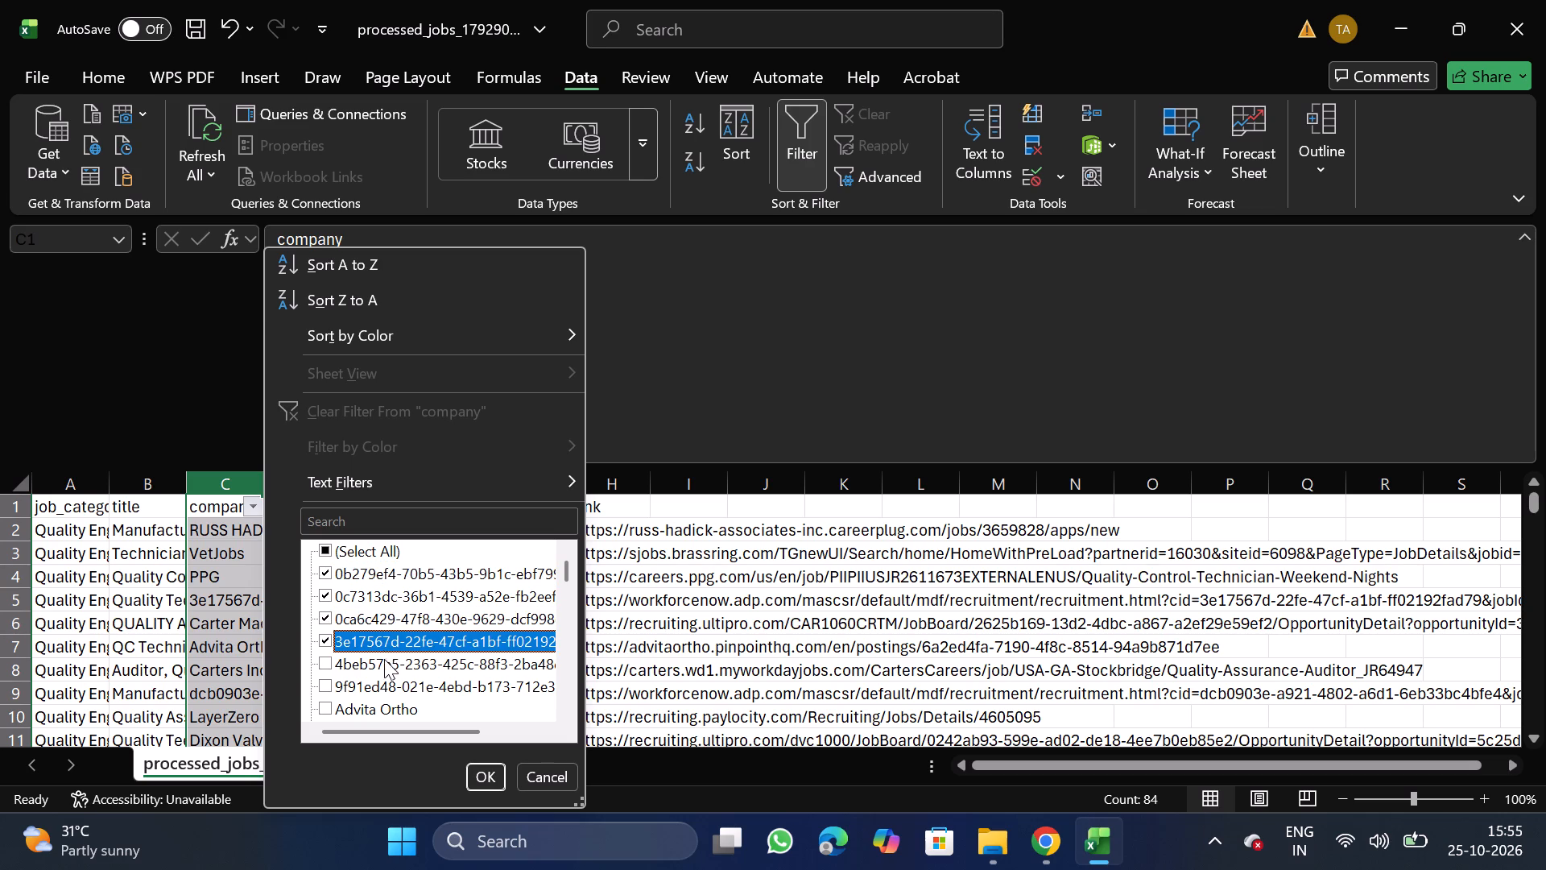
click(384, 659)
click(382, 681)
Enlarge the company filter list and also tick the five code-like company names d44ebf39, d72519df, dcb0903e, dd3a5e81 and e409c046.
scroll(382, 681, down, 1)
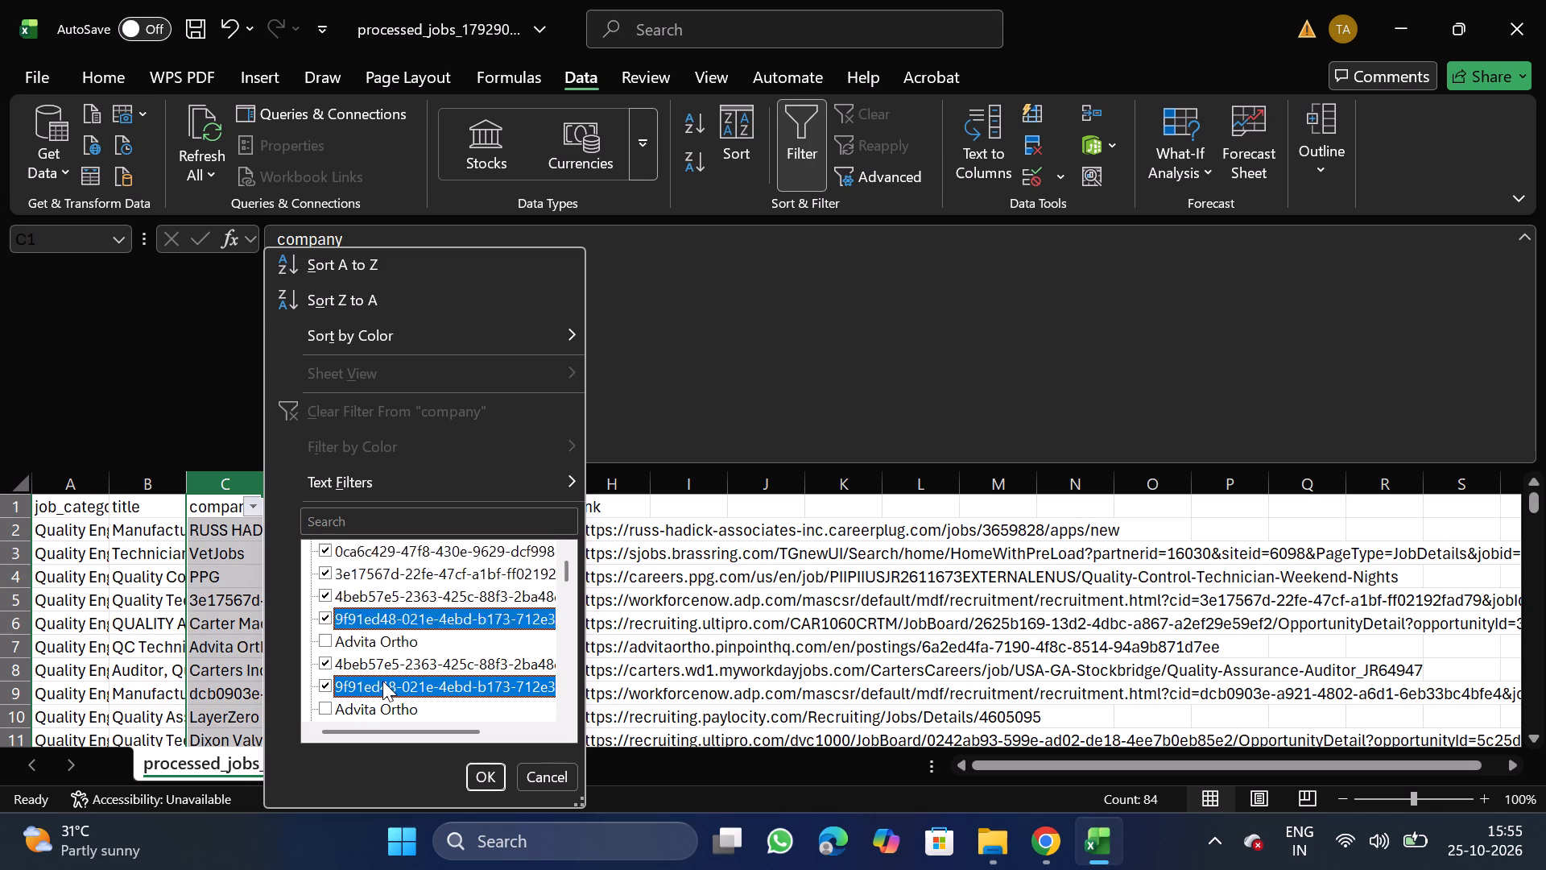
scroll(382, 681, down, 1)
scroll(382, 681, up, 1)
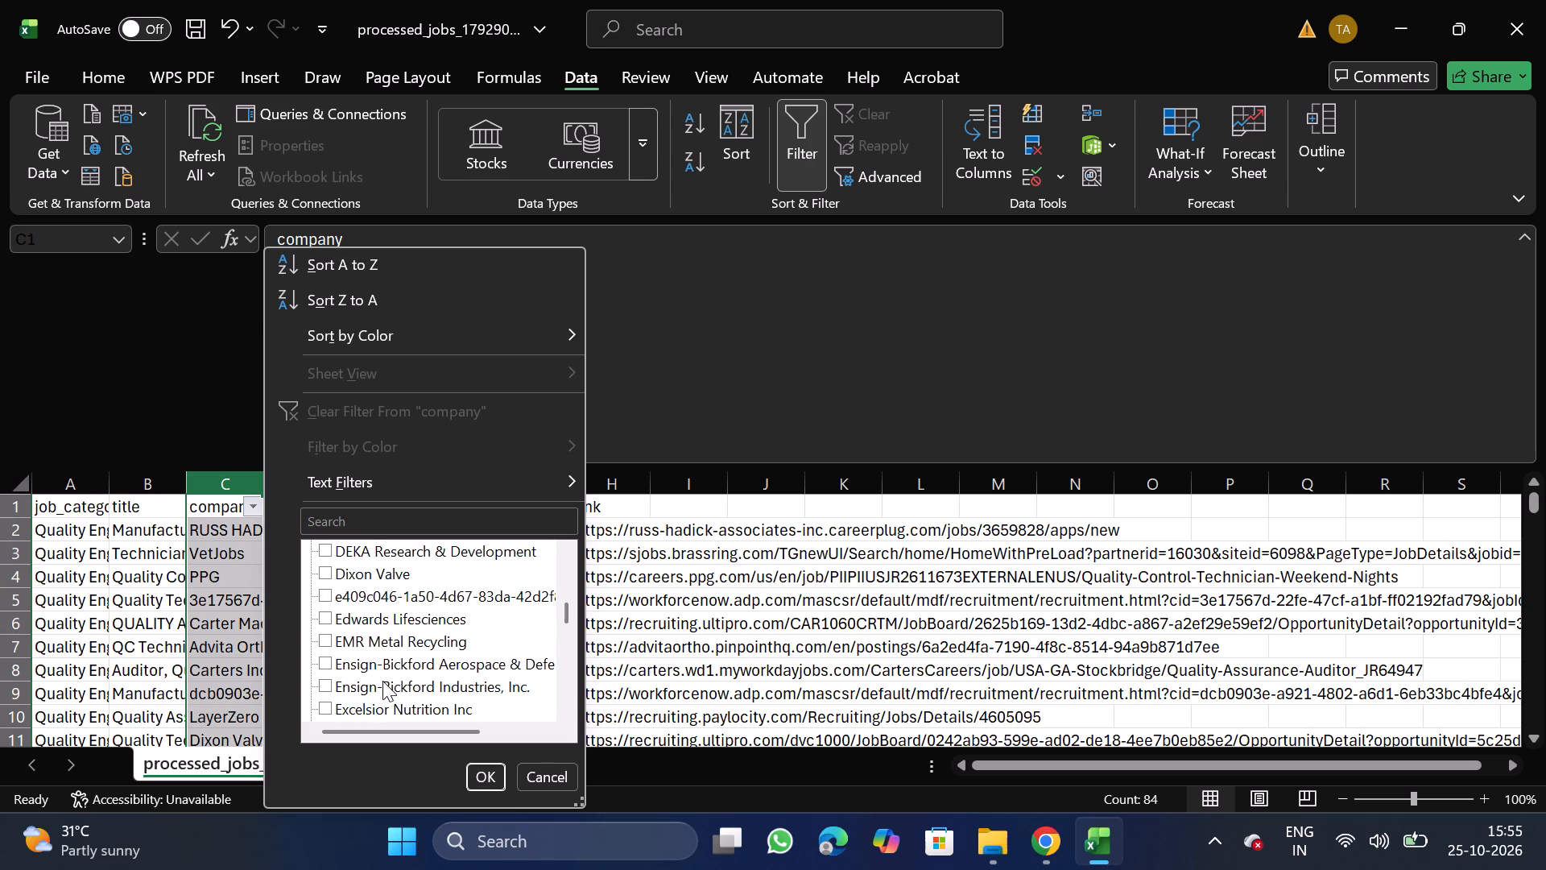
scroll(382, 681, up, 4)
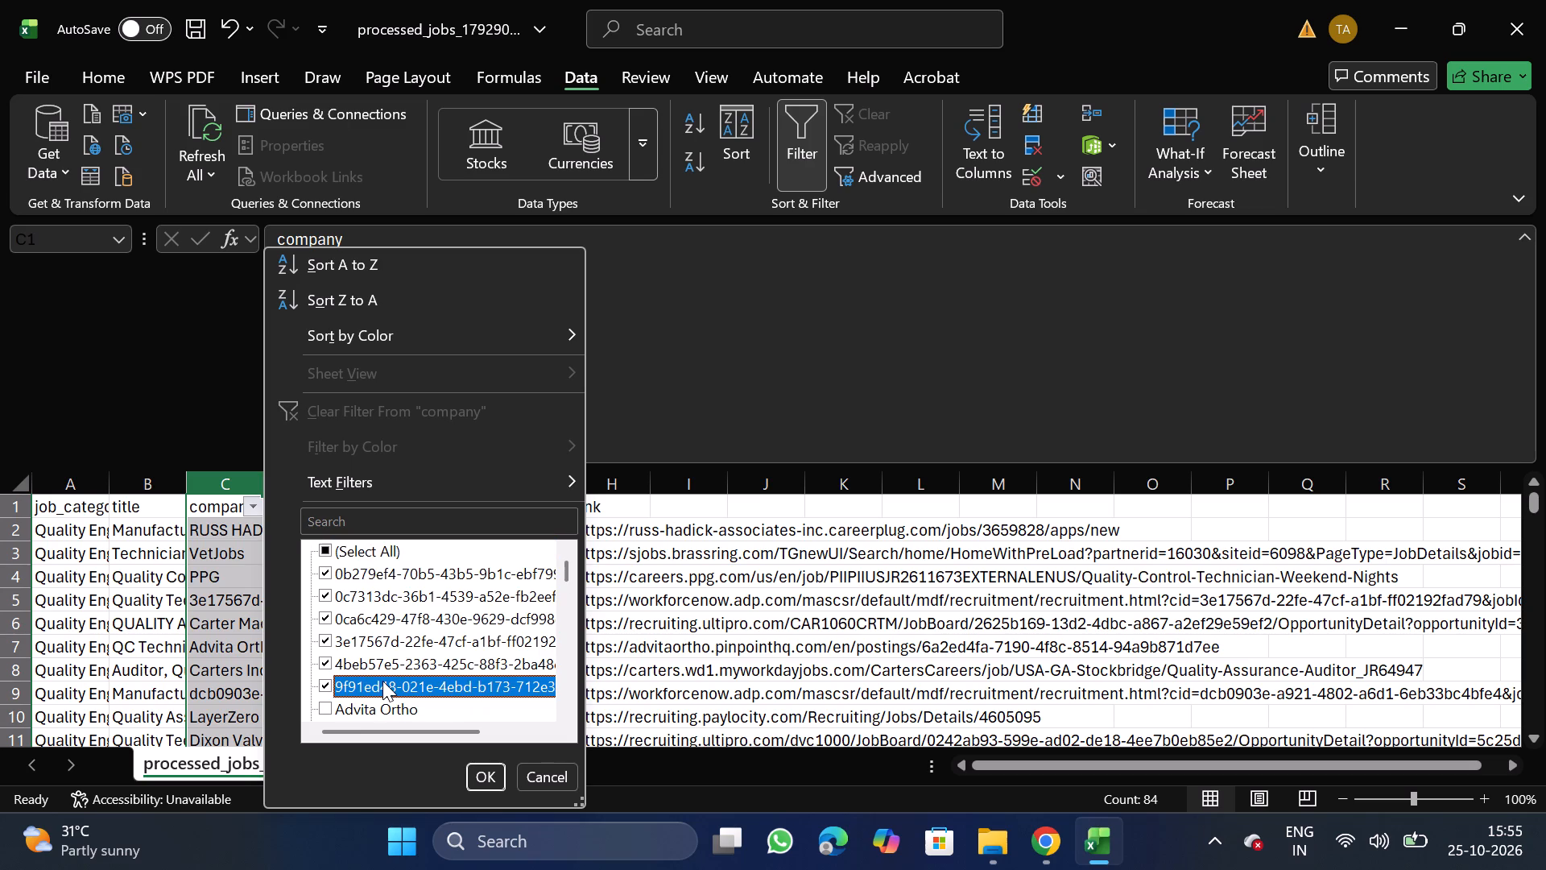
scroll(382, 681, up, 1)
scroll(382, 681, down, 1)
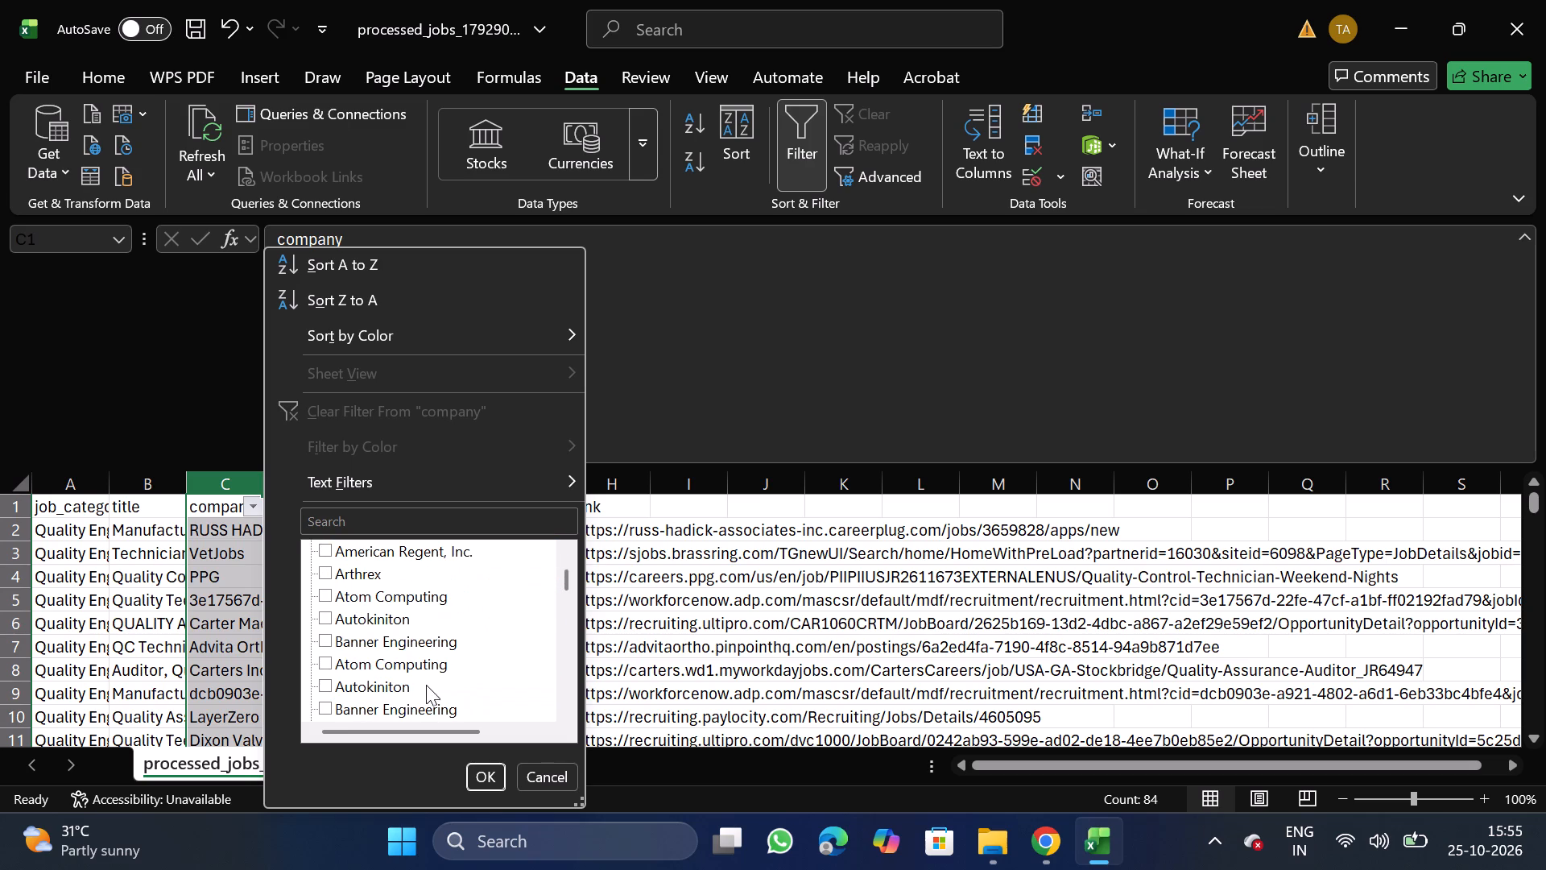
click(585, 804)
drag(585, 804, 979, 869)
scroll(593, 702, up, 4)
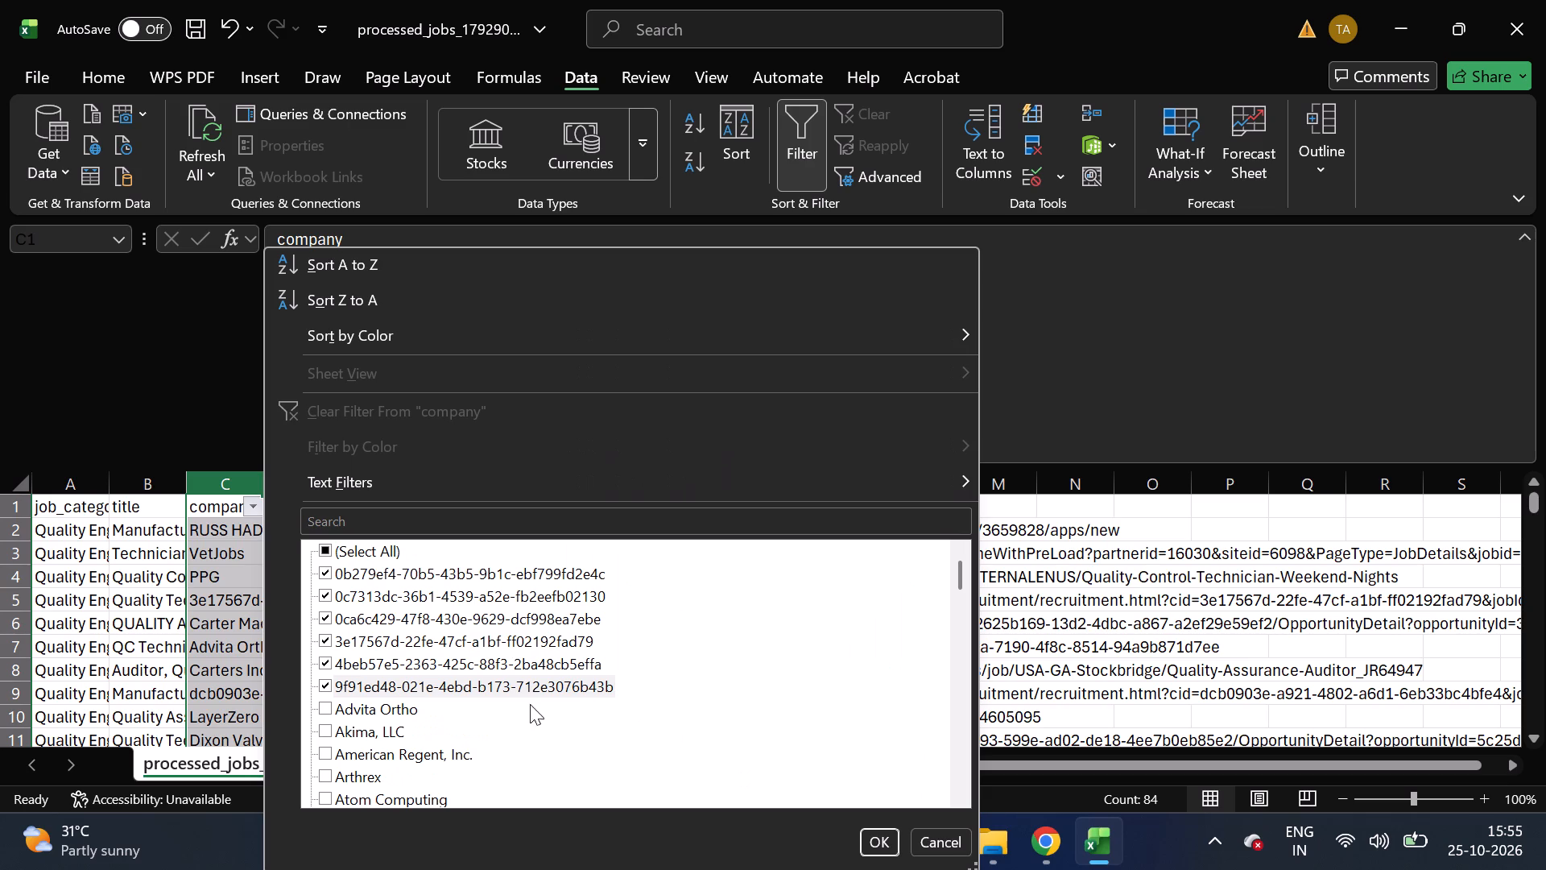
scroll(432, 759, down, 2)
click(357, 603)
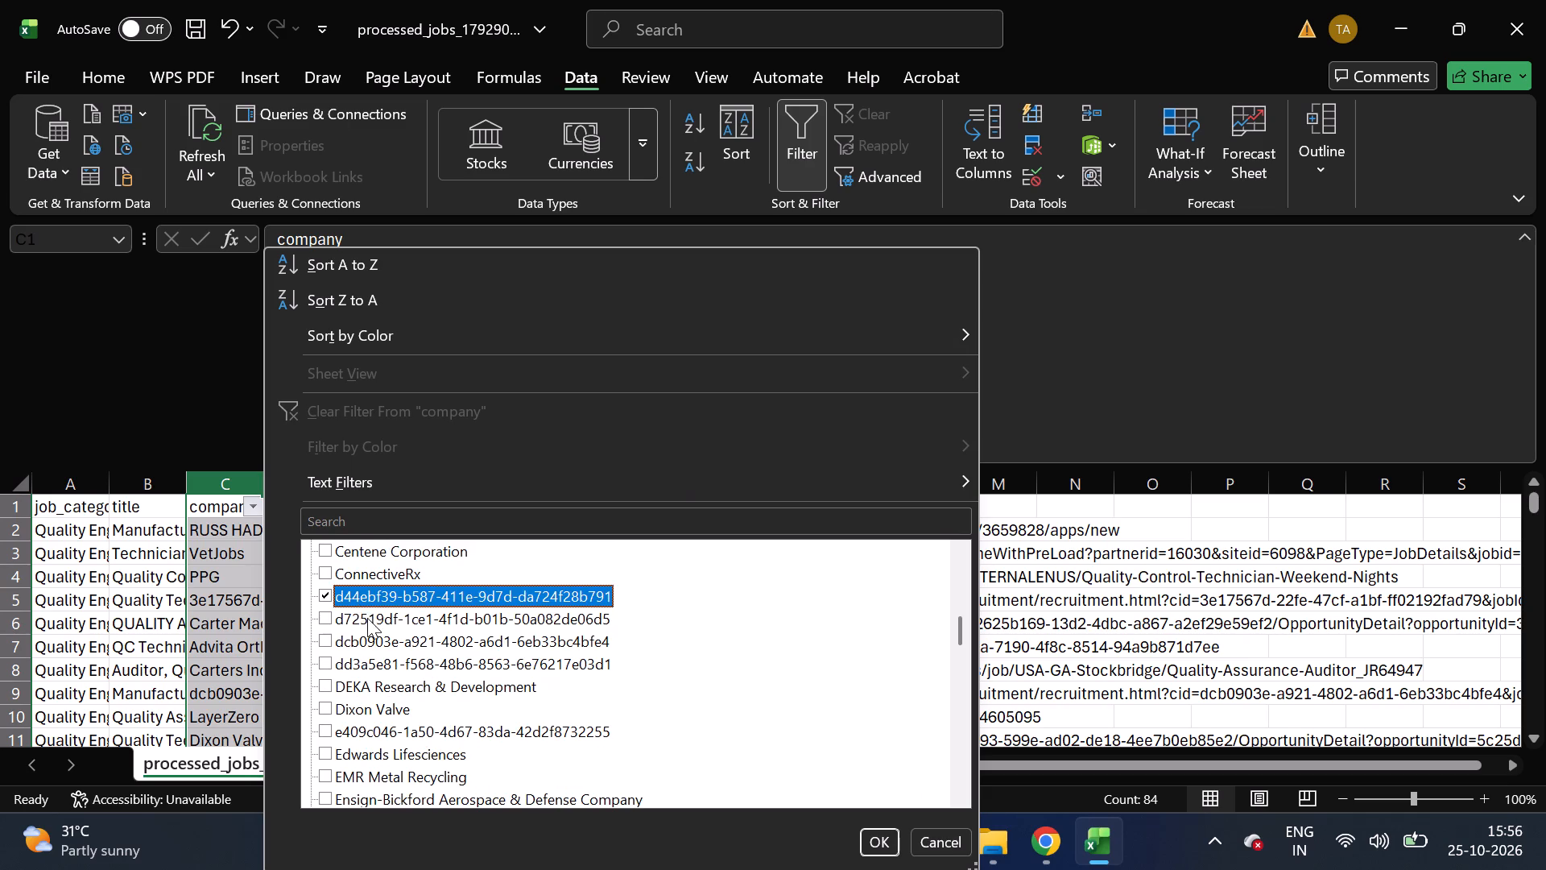
click(367, 618)
click(367, 632)
click(369, 661)
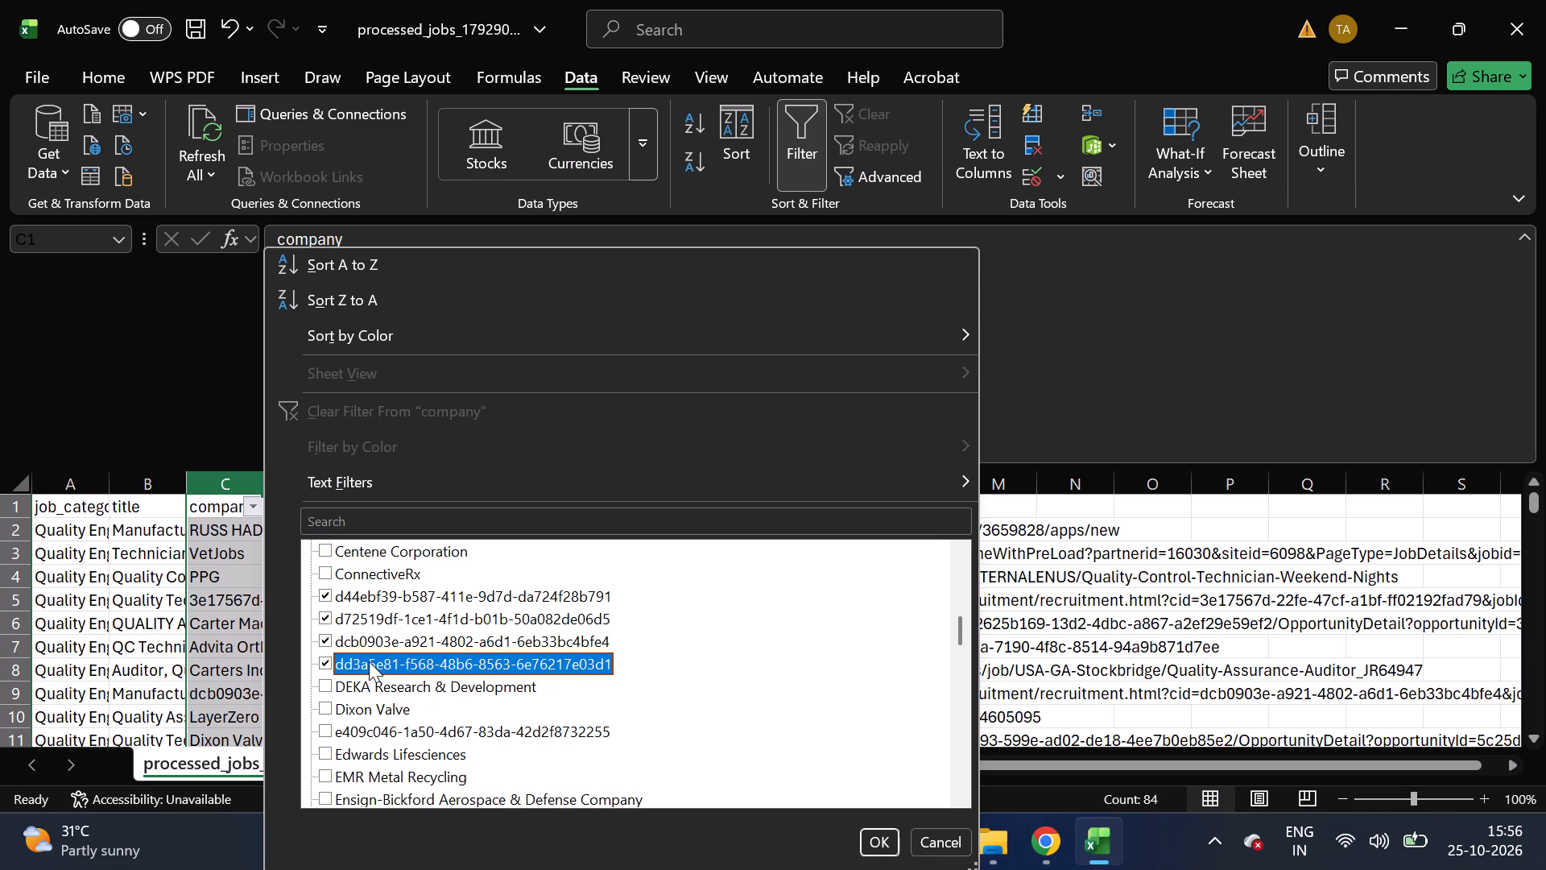
click(390, 735)
Check the rest of the company list, add the blank entries to the ticked values, and apply the company filter.
scroll(390, 735, down, 1)
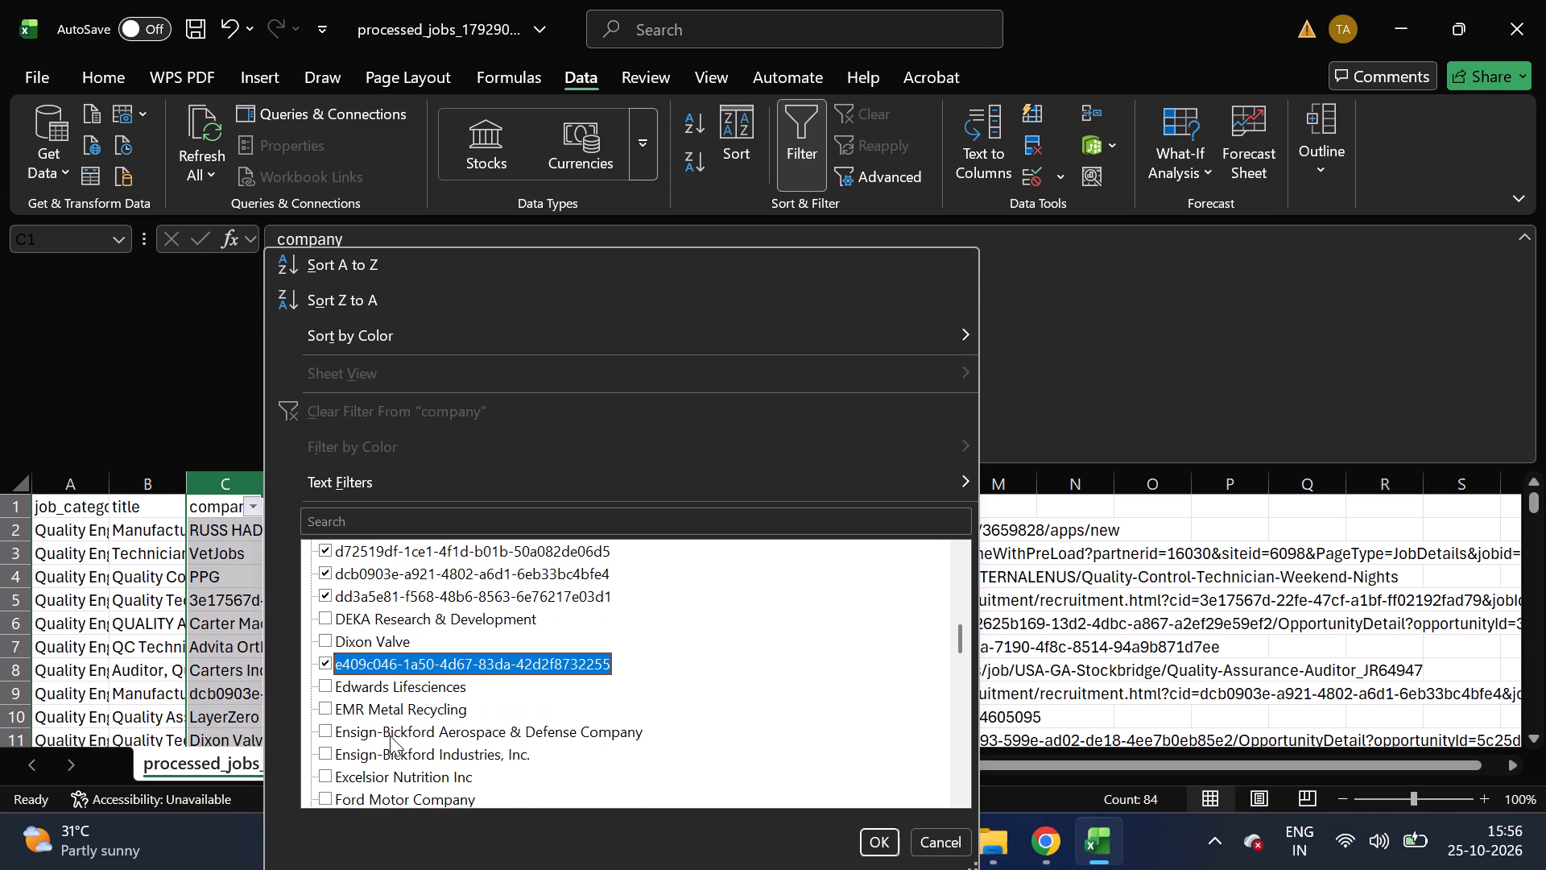
scroll(415, 765, down, 2)
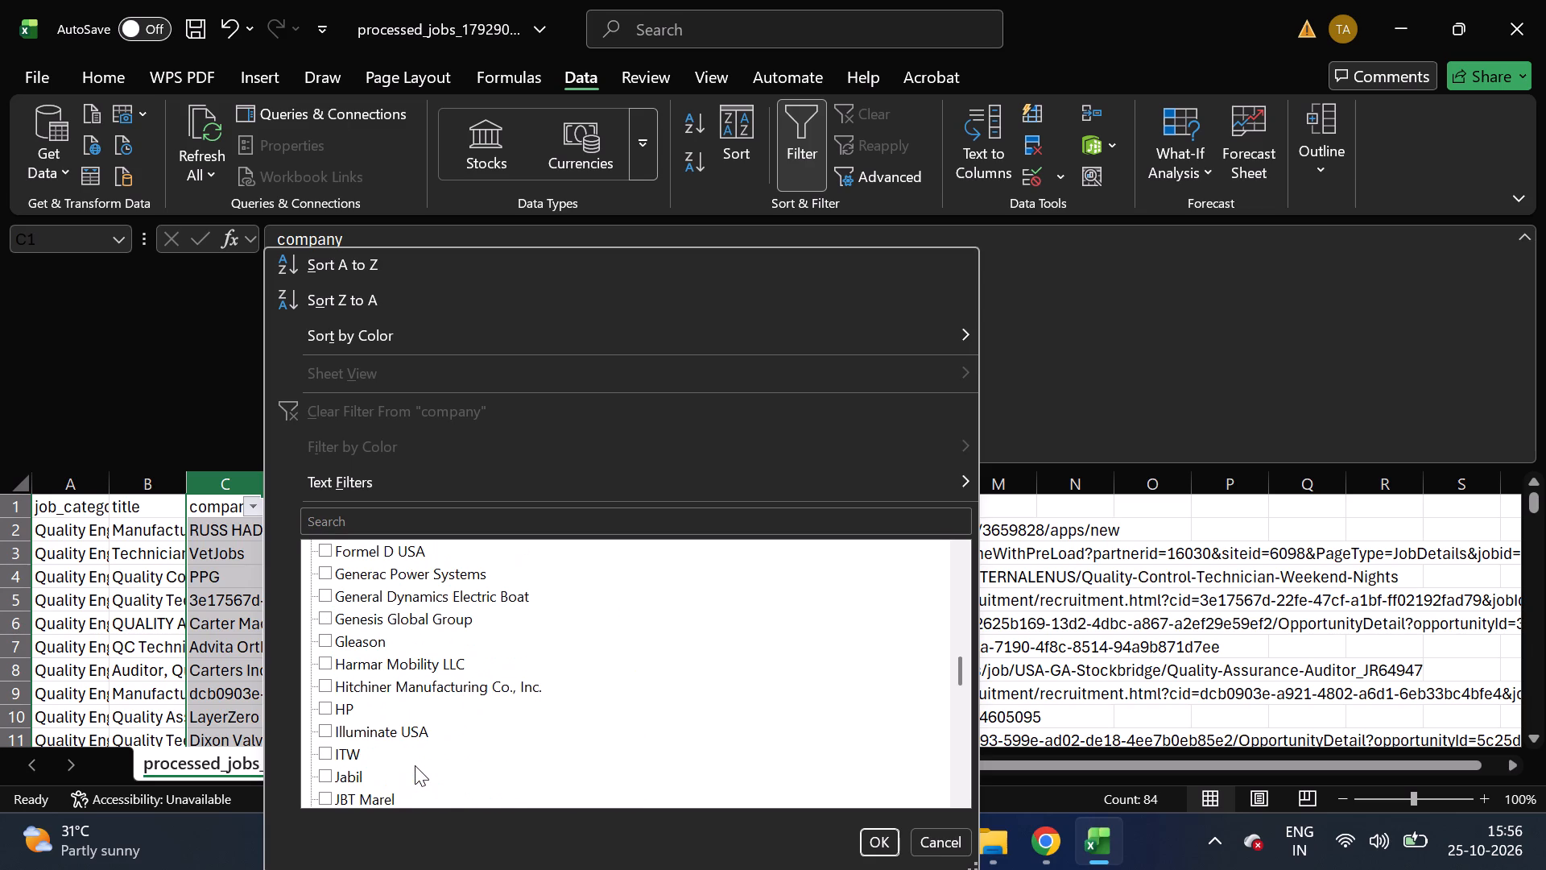
scroll(415, 765, down, 2)
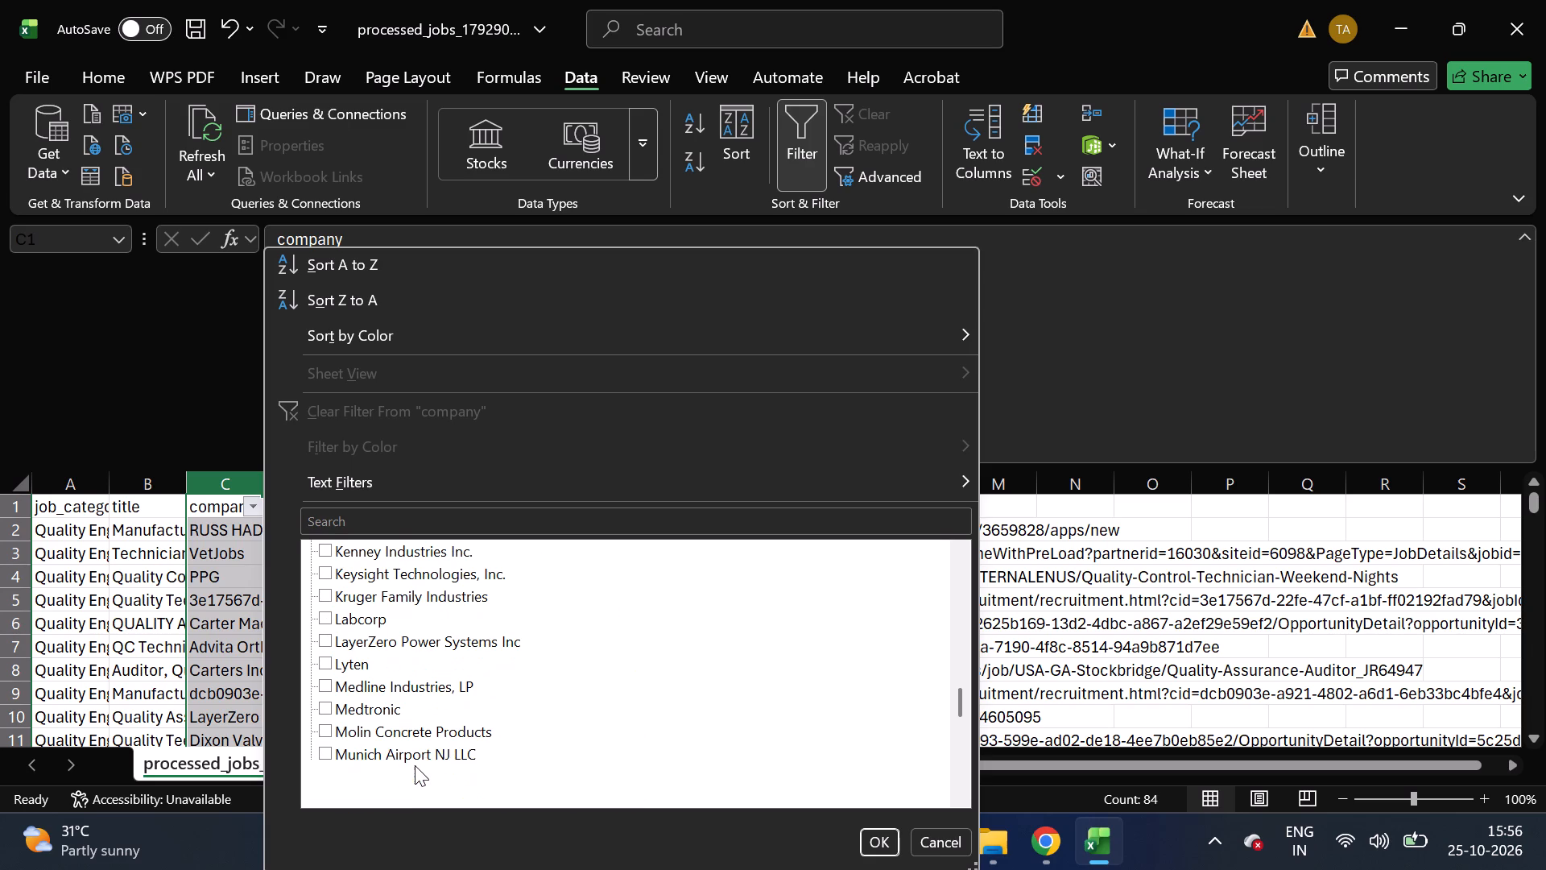
scroll(415, 765, down, 2)
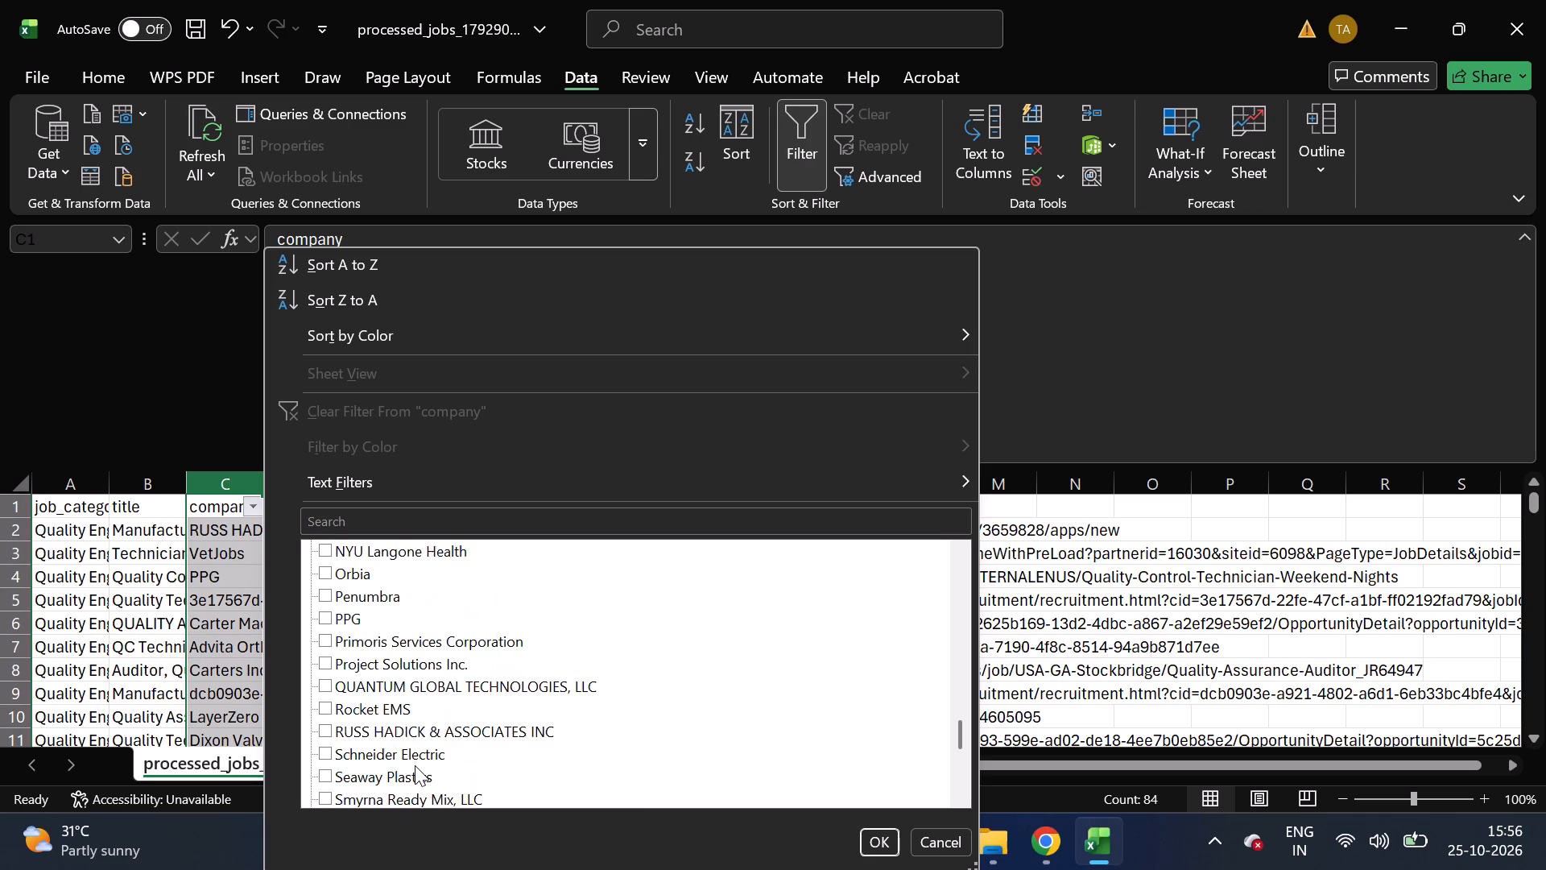
scroll(415, 765, down, 2)
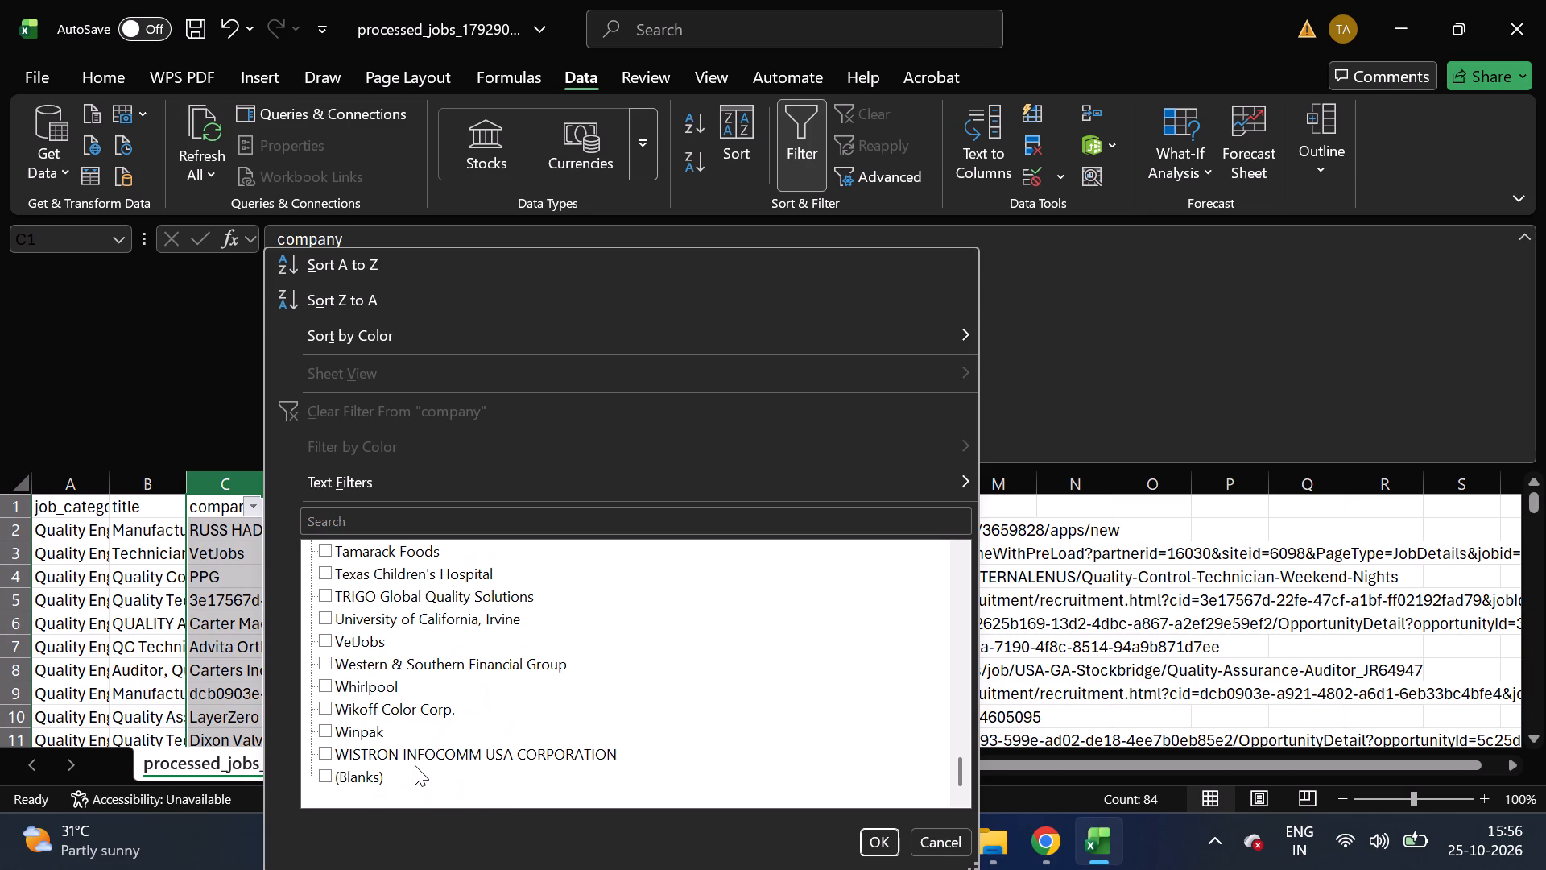
click(362, 777)
click(878, 841)
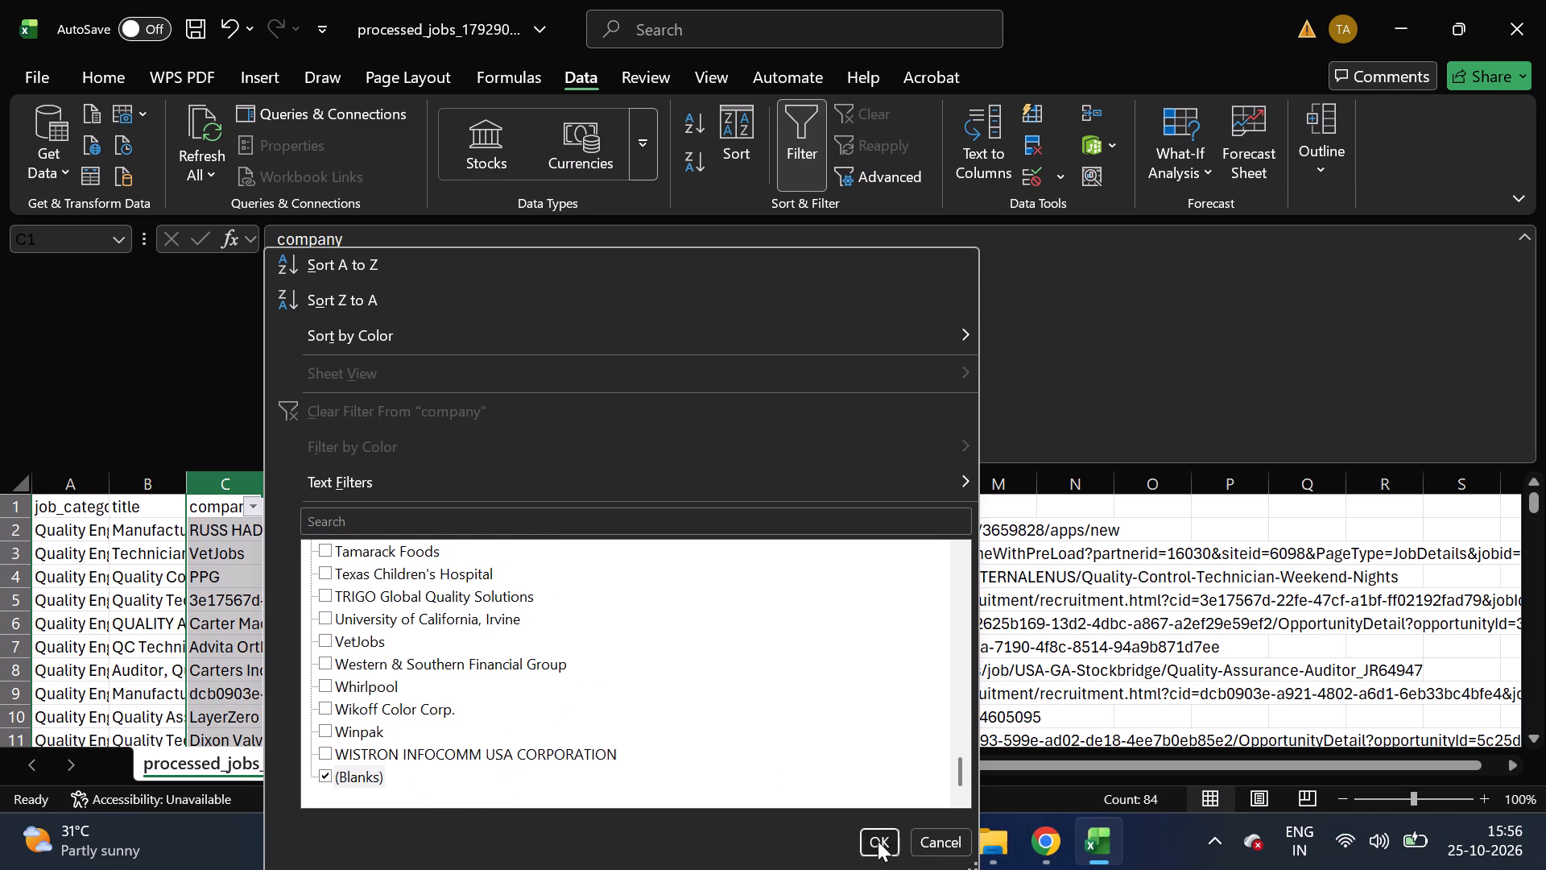
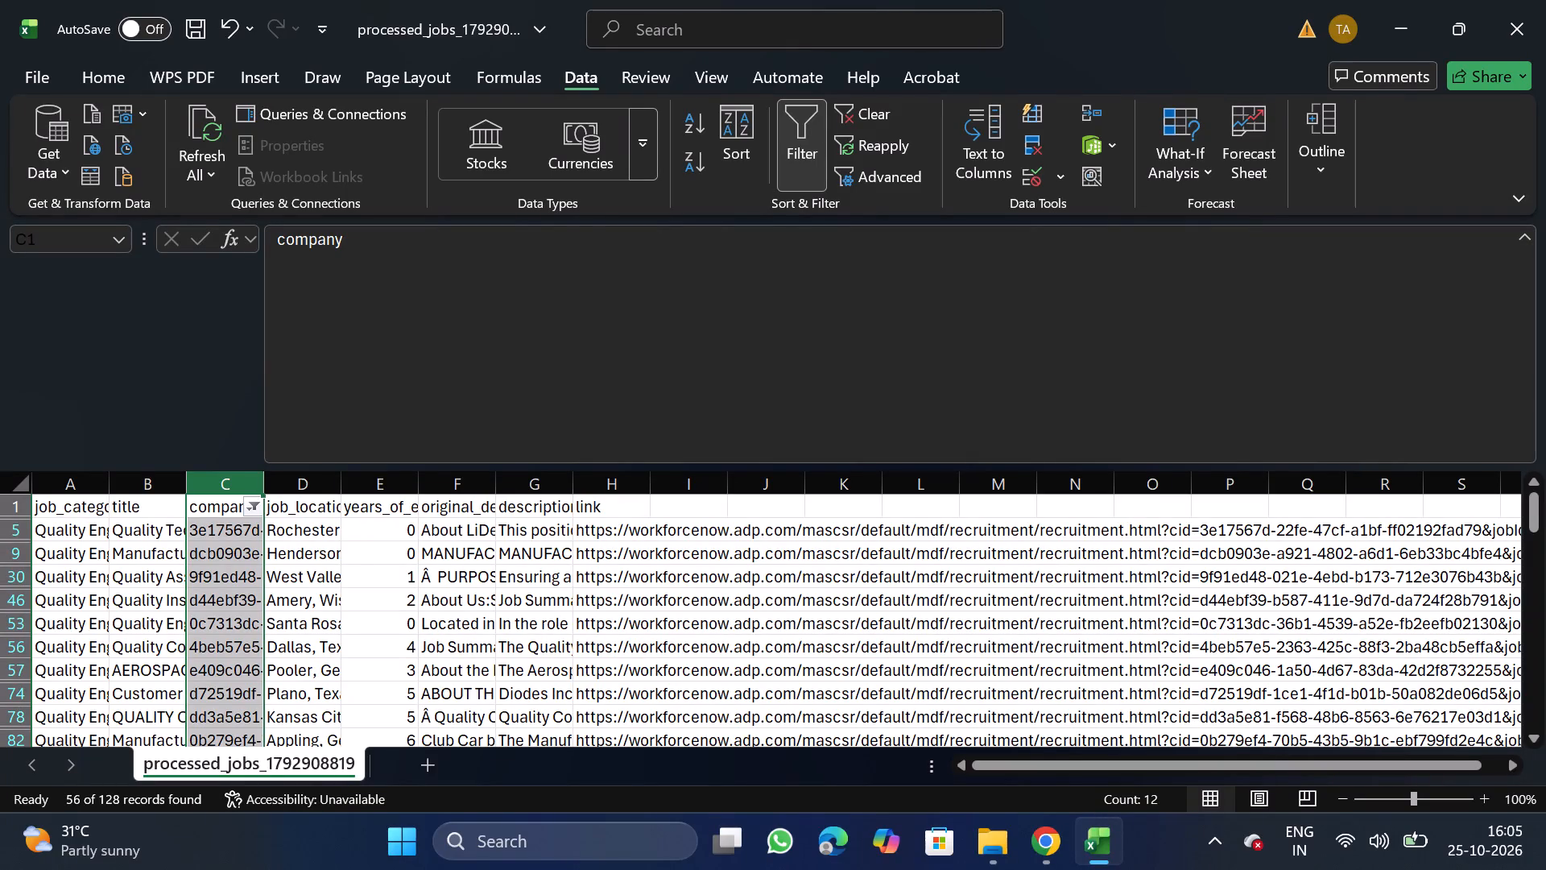
Delete all the filtered rows with code-like or blank company names and remove the company filter.
click(0, 525)
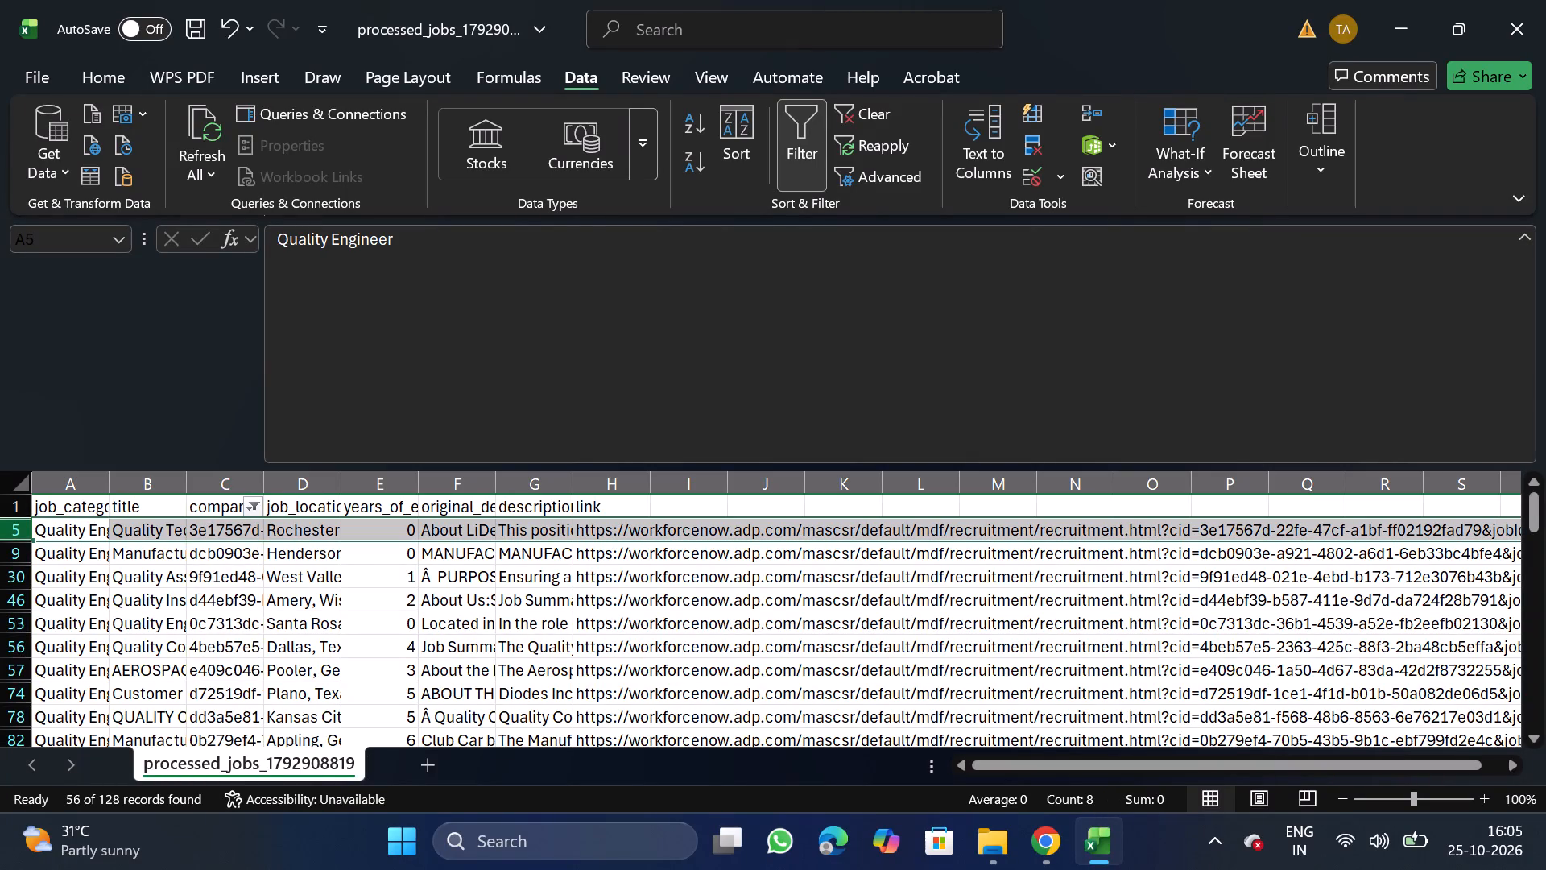
scroll(169, 622, down, 1)
scroll(169, 622, up, 1)
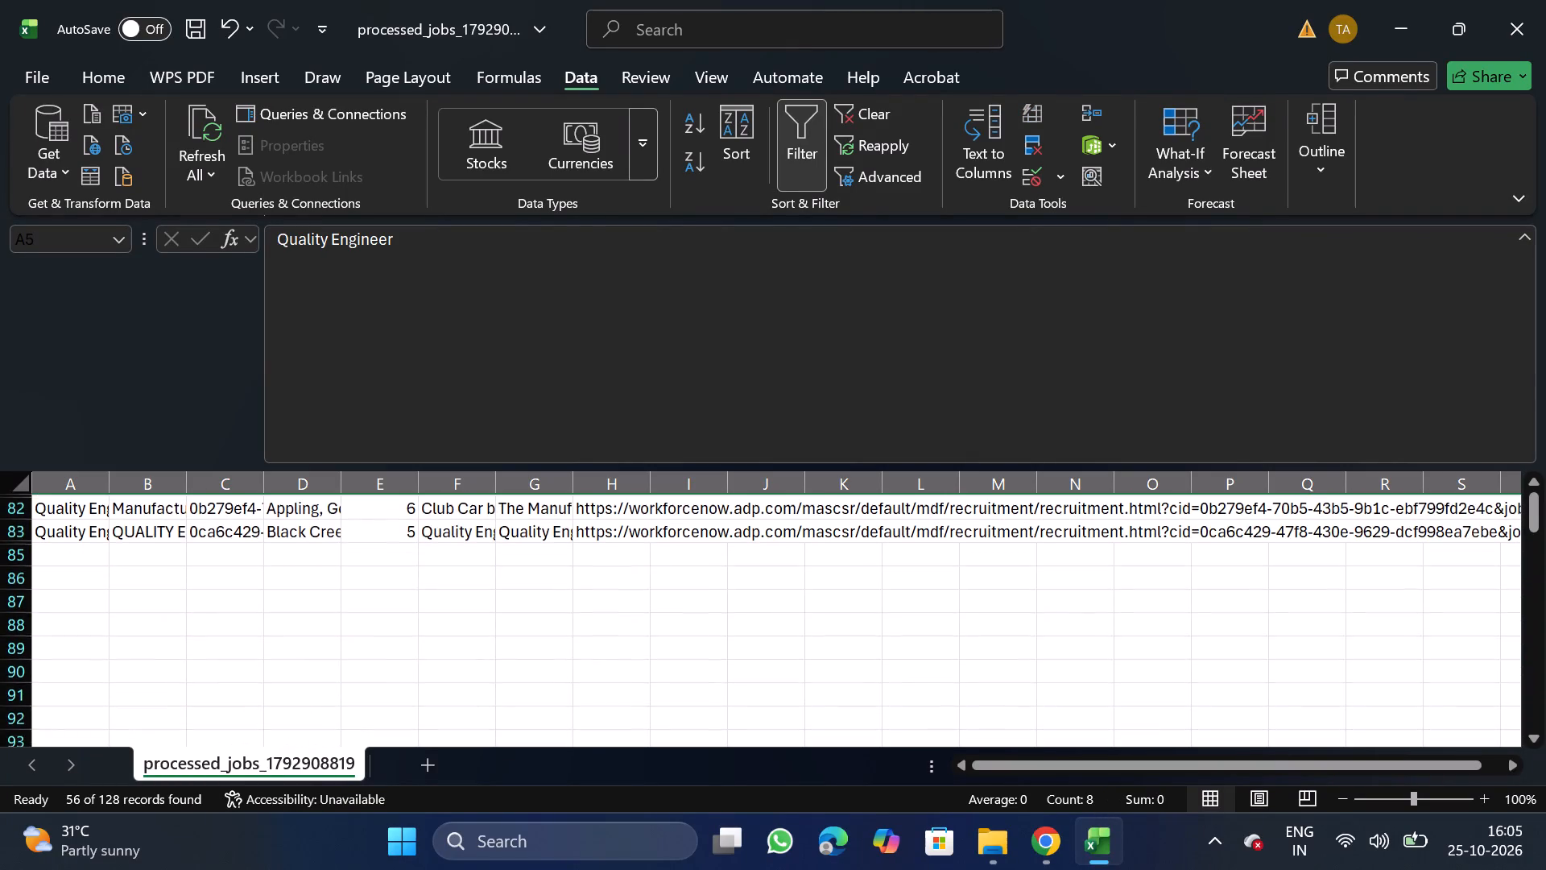
scroll(169, 622, up, 3)
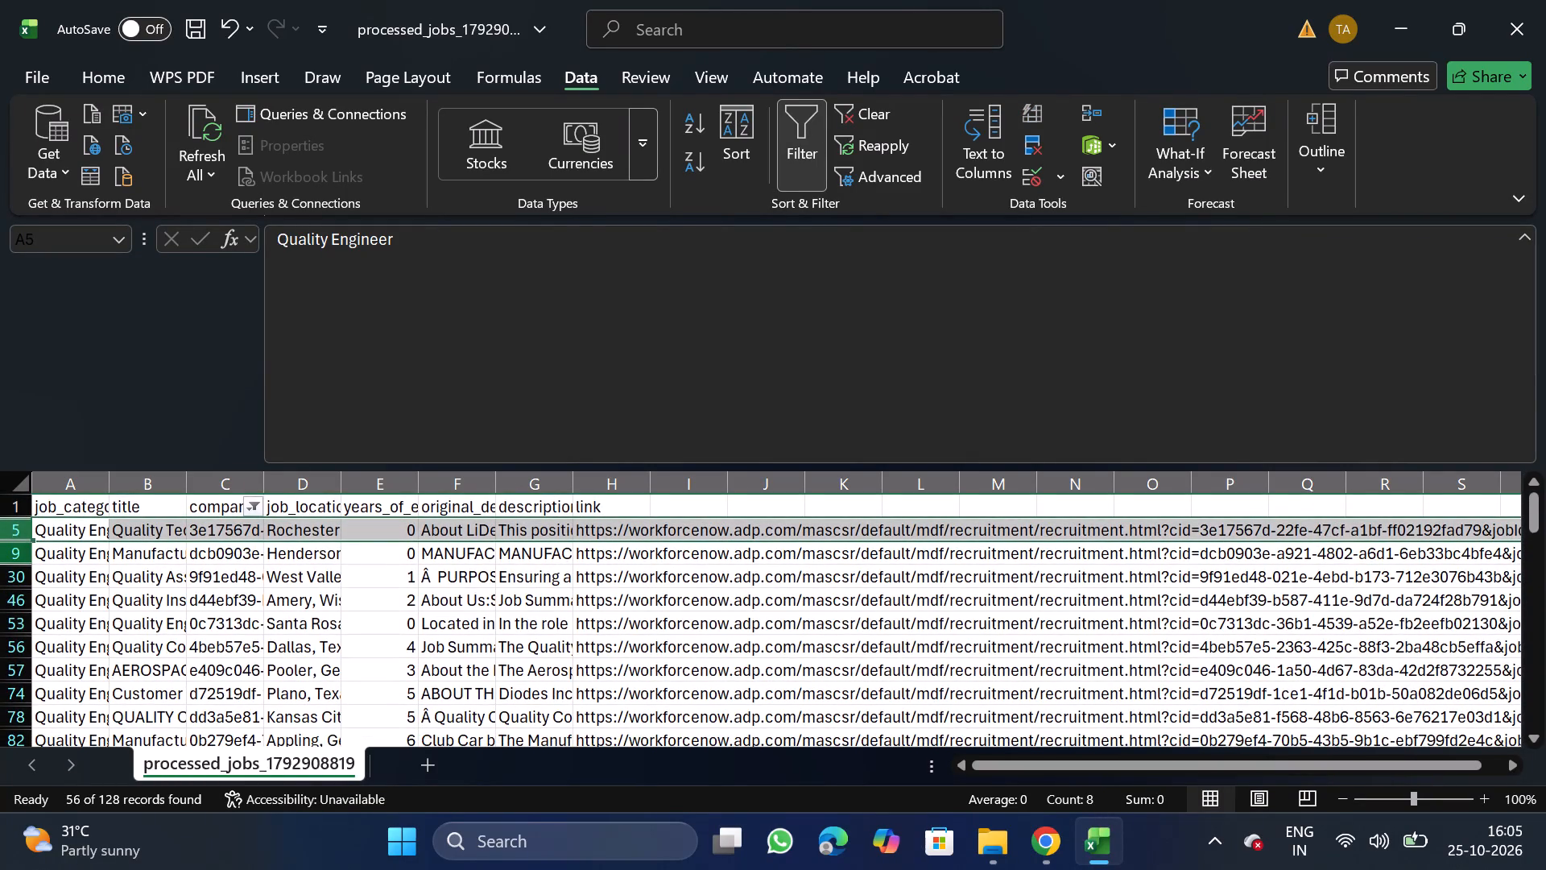
key(ctrl+shift+Down)
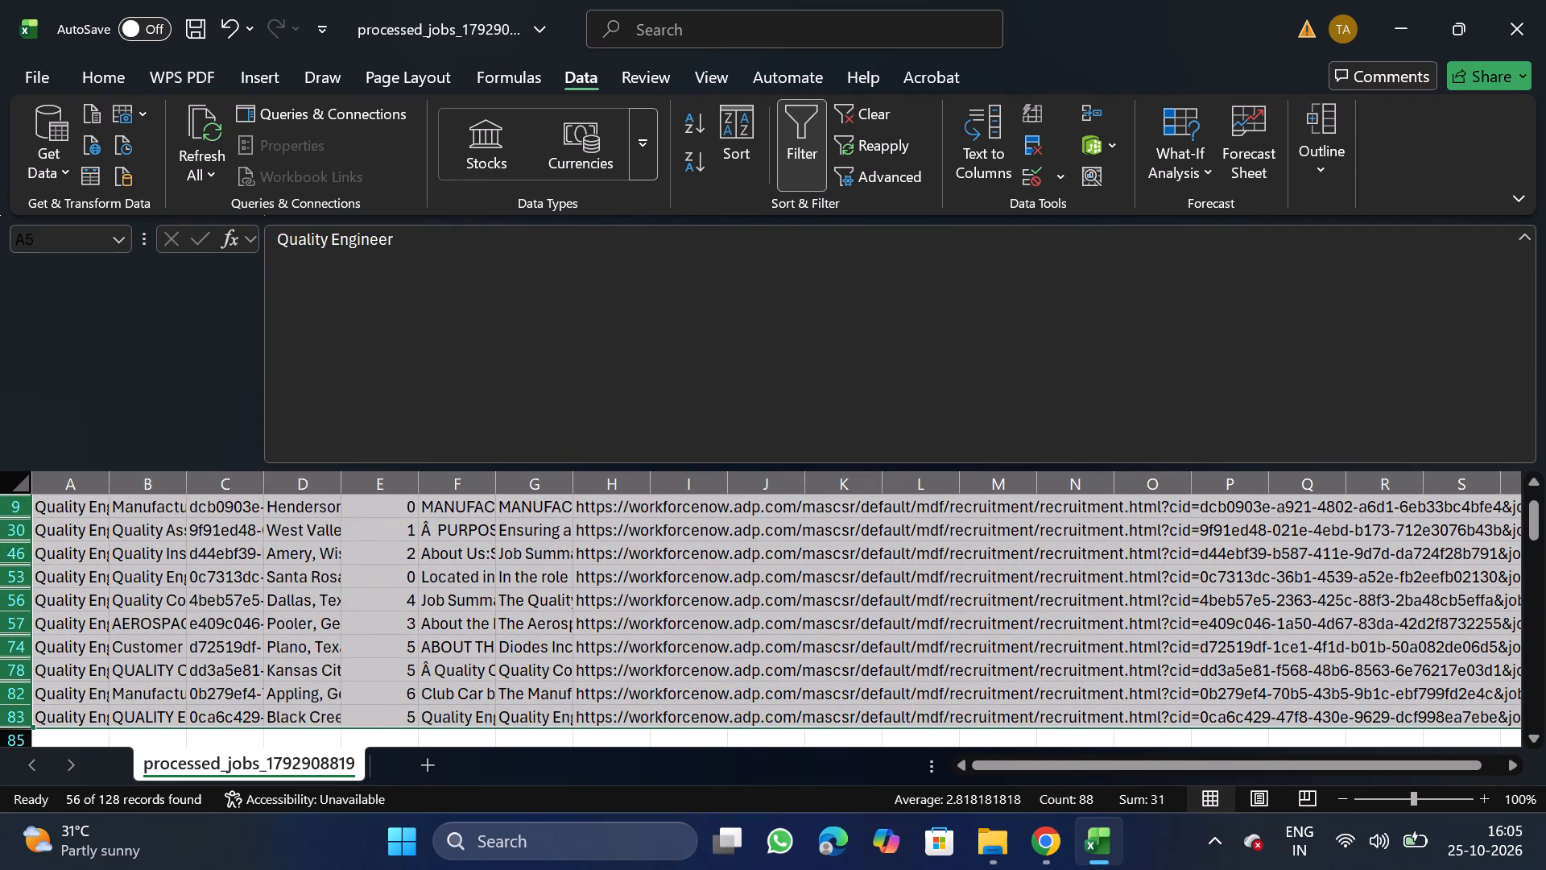
right_click(132, 578)
click(258, 373)
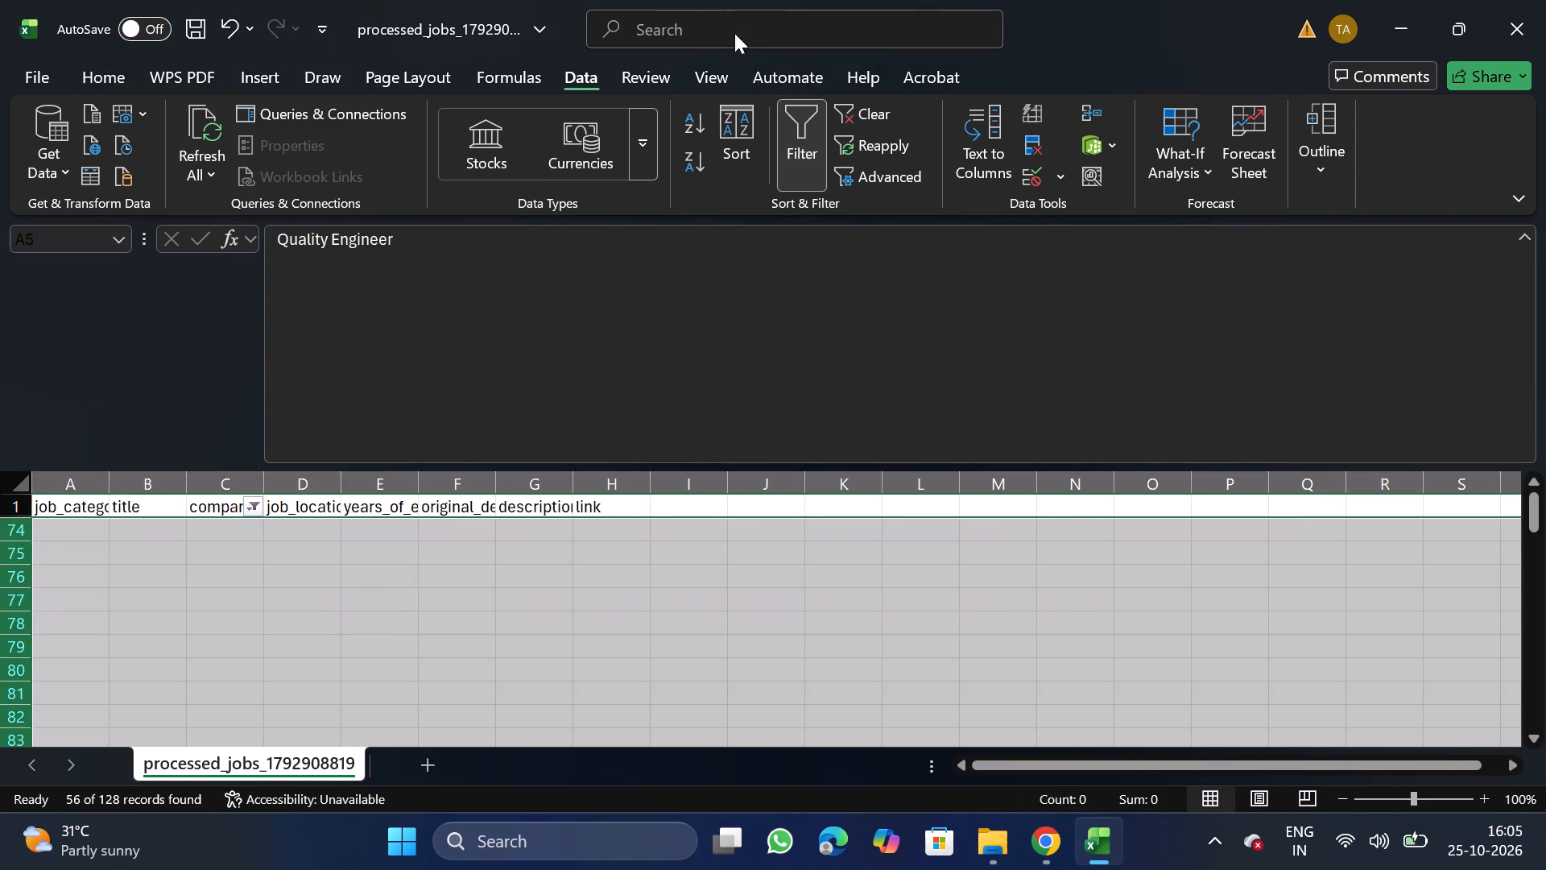
click(807, 143)
Look through the remaining job rows to check titles, companies and locations after the deletion.
scroll(327, 540, down, 2)
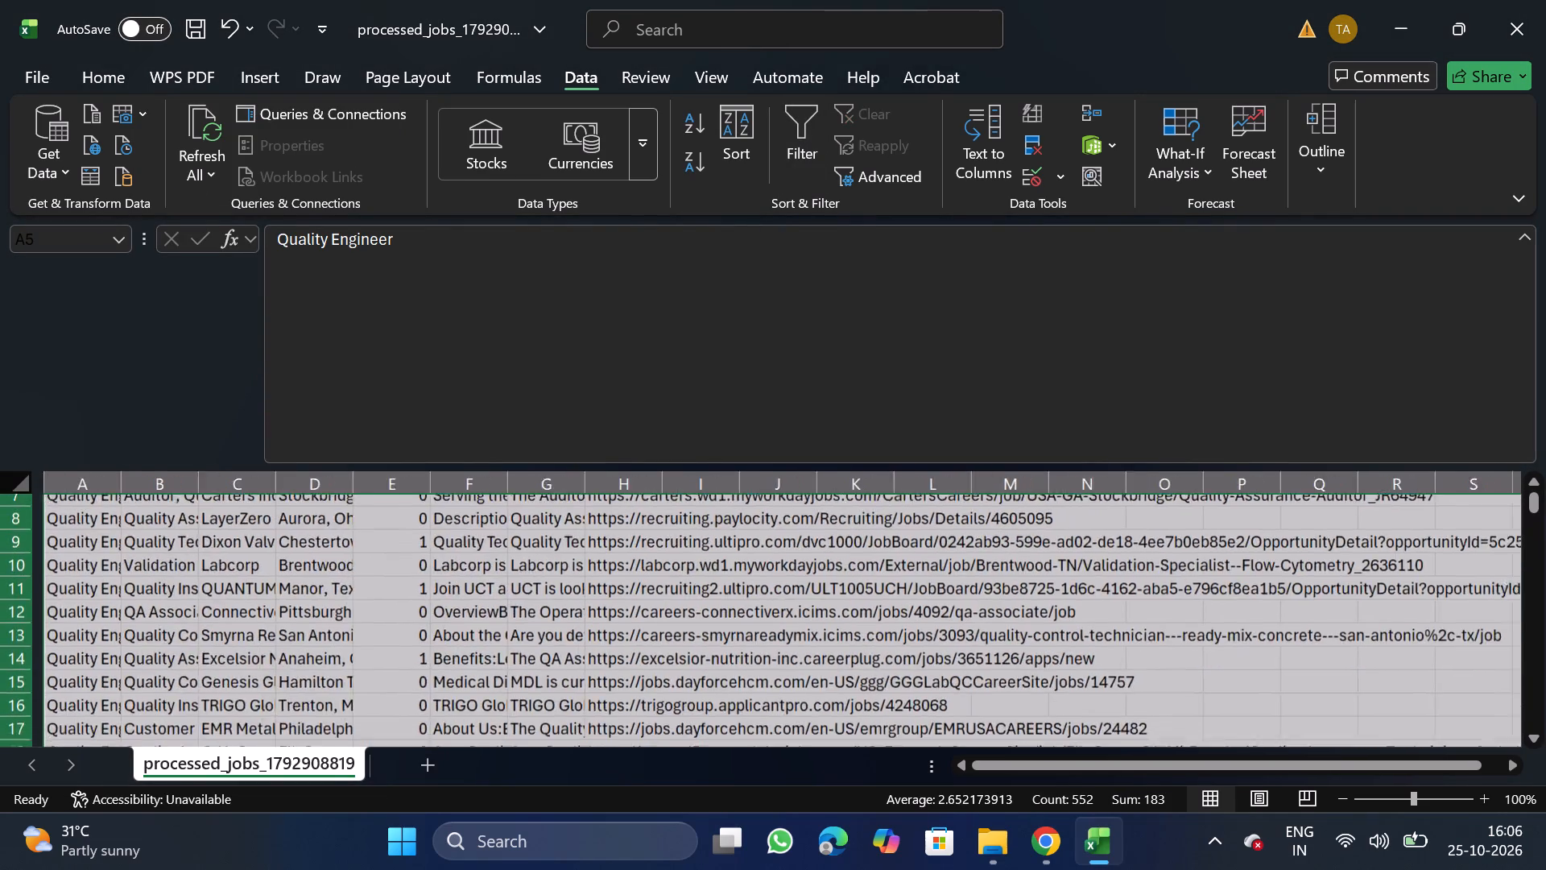
scroll(327, 540, down, 6)
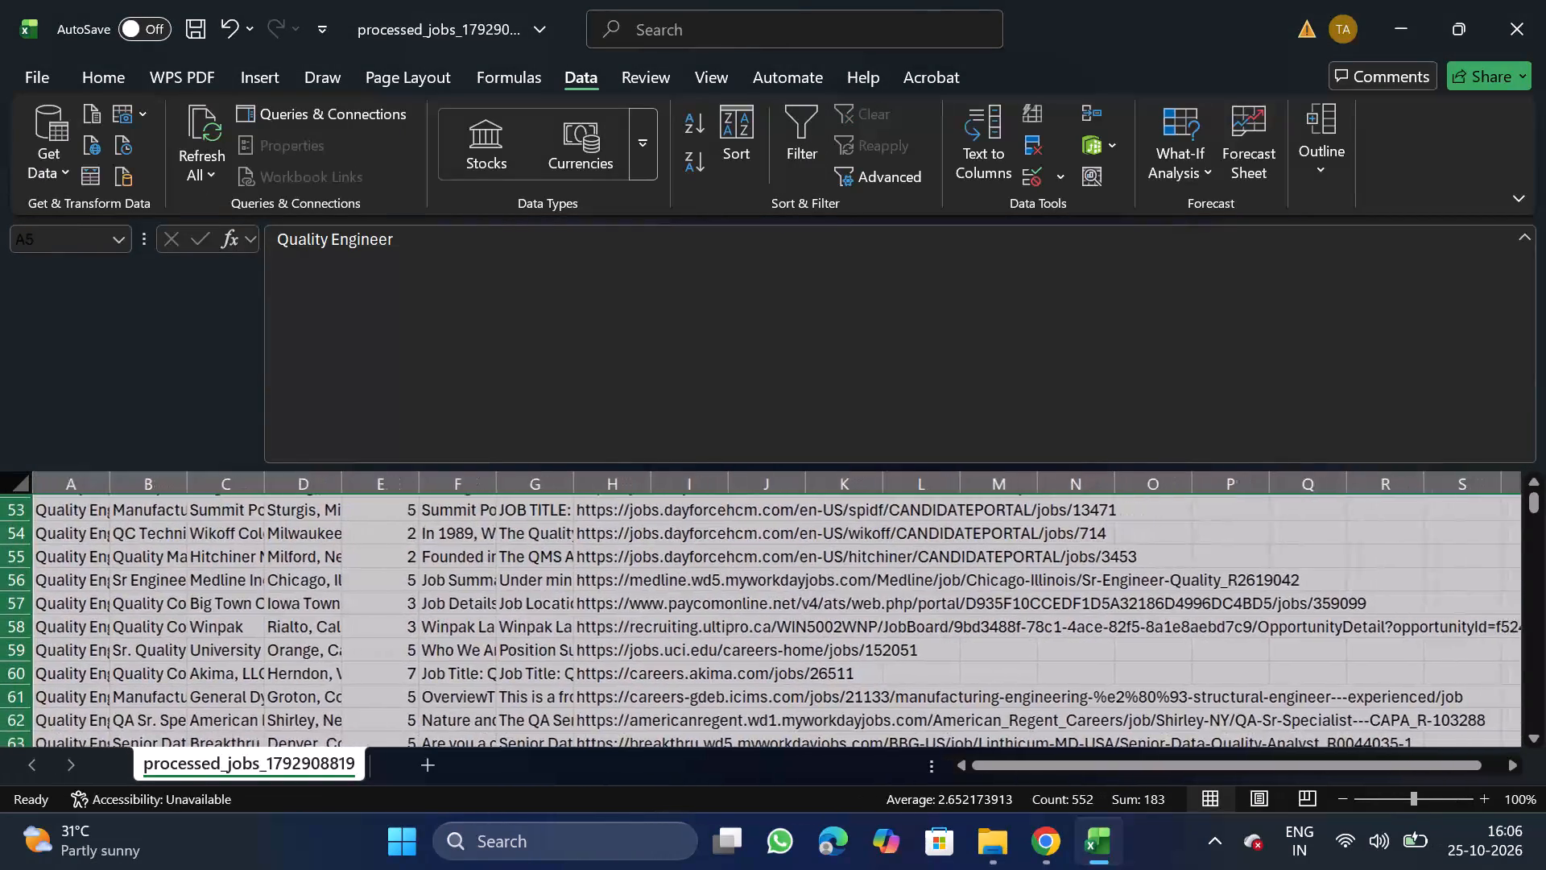
scroll(327, 540, down, 1)
scroll(327, 540, up, 15)
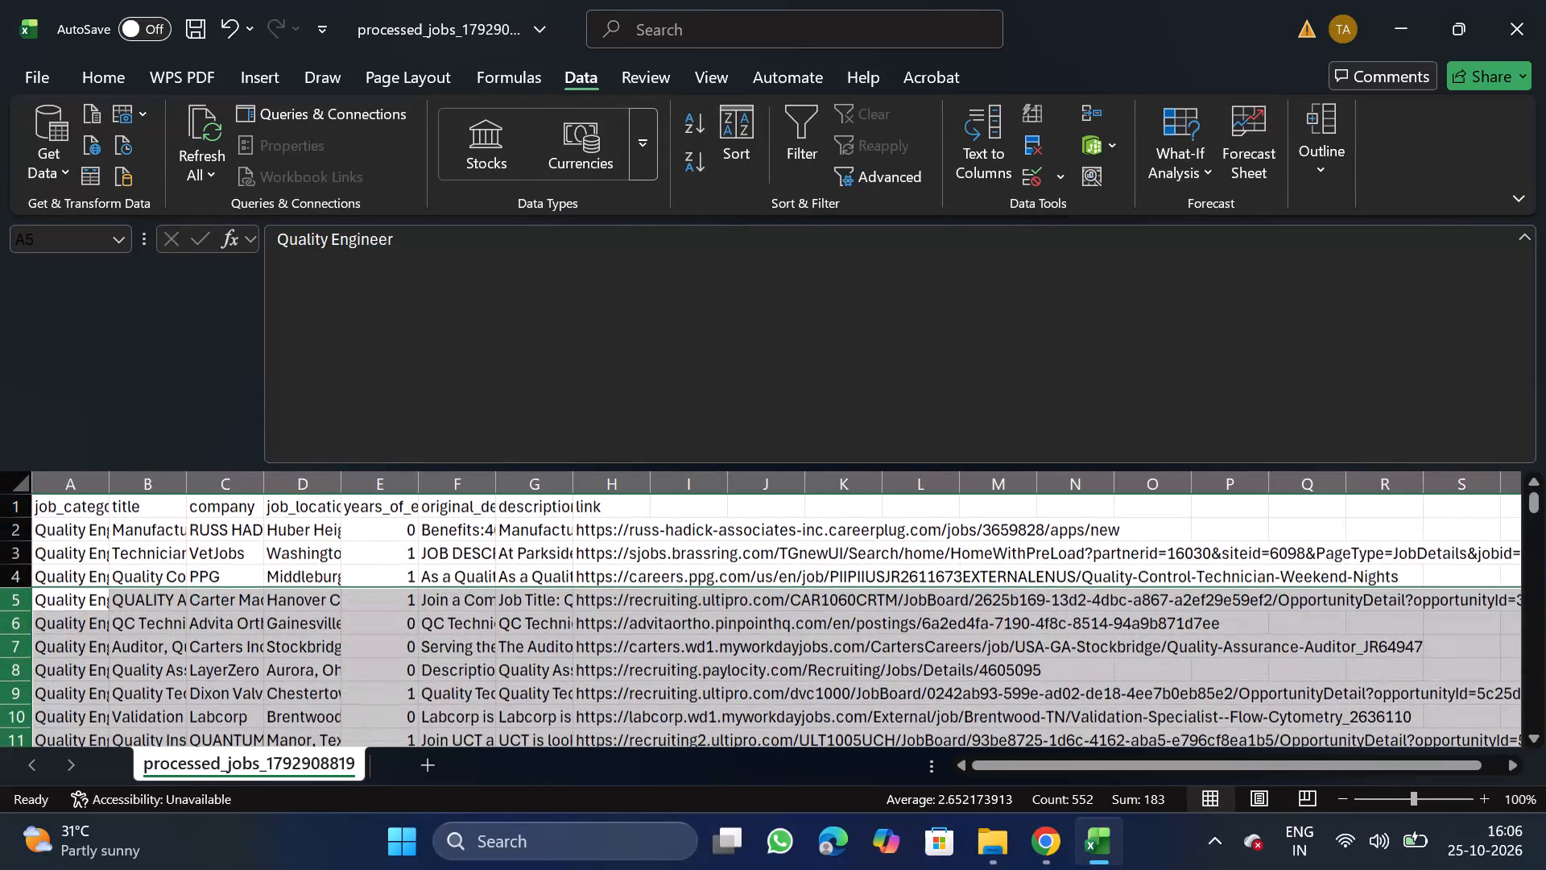
click(131, 568)
scroll(188, 564, down, 3)
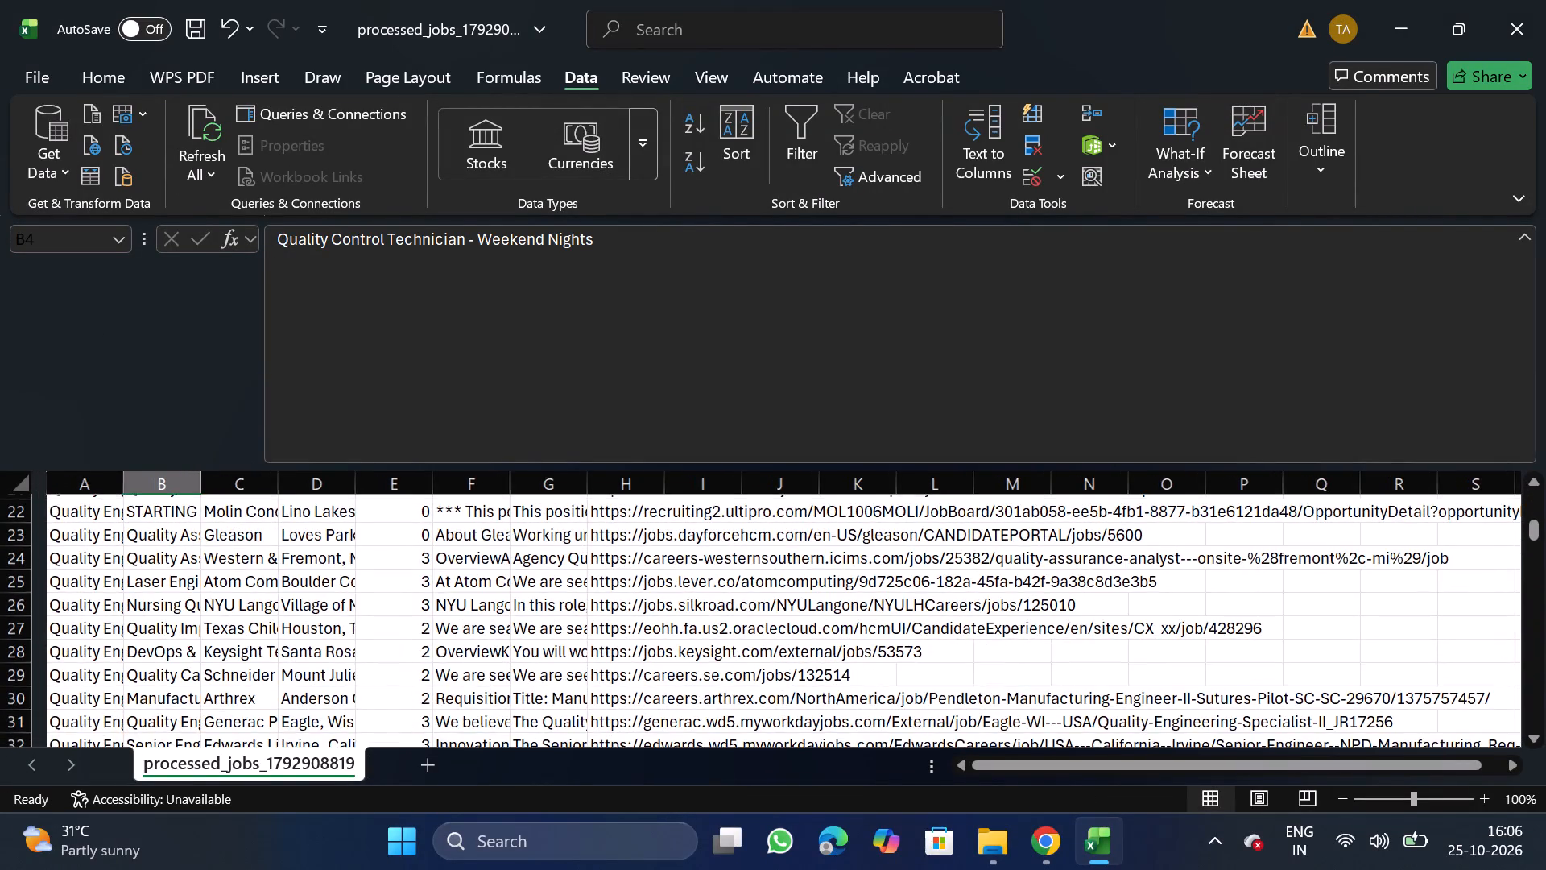
scroll(188, 564, down, 3)
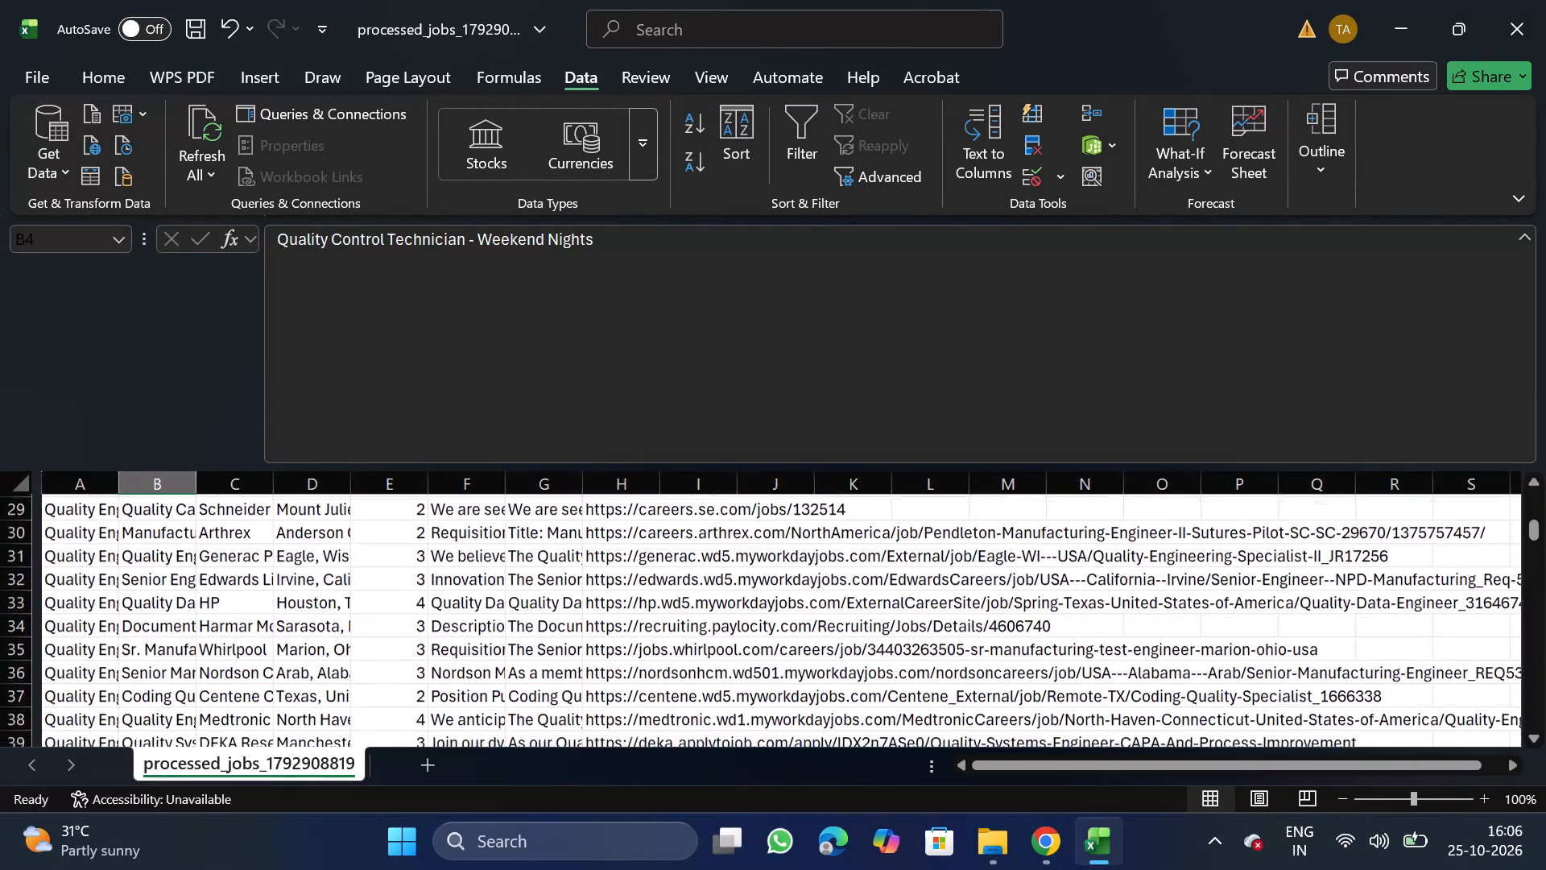
scroll(188, 564, down, 2)
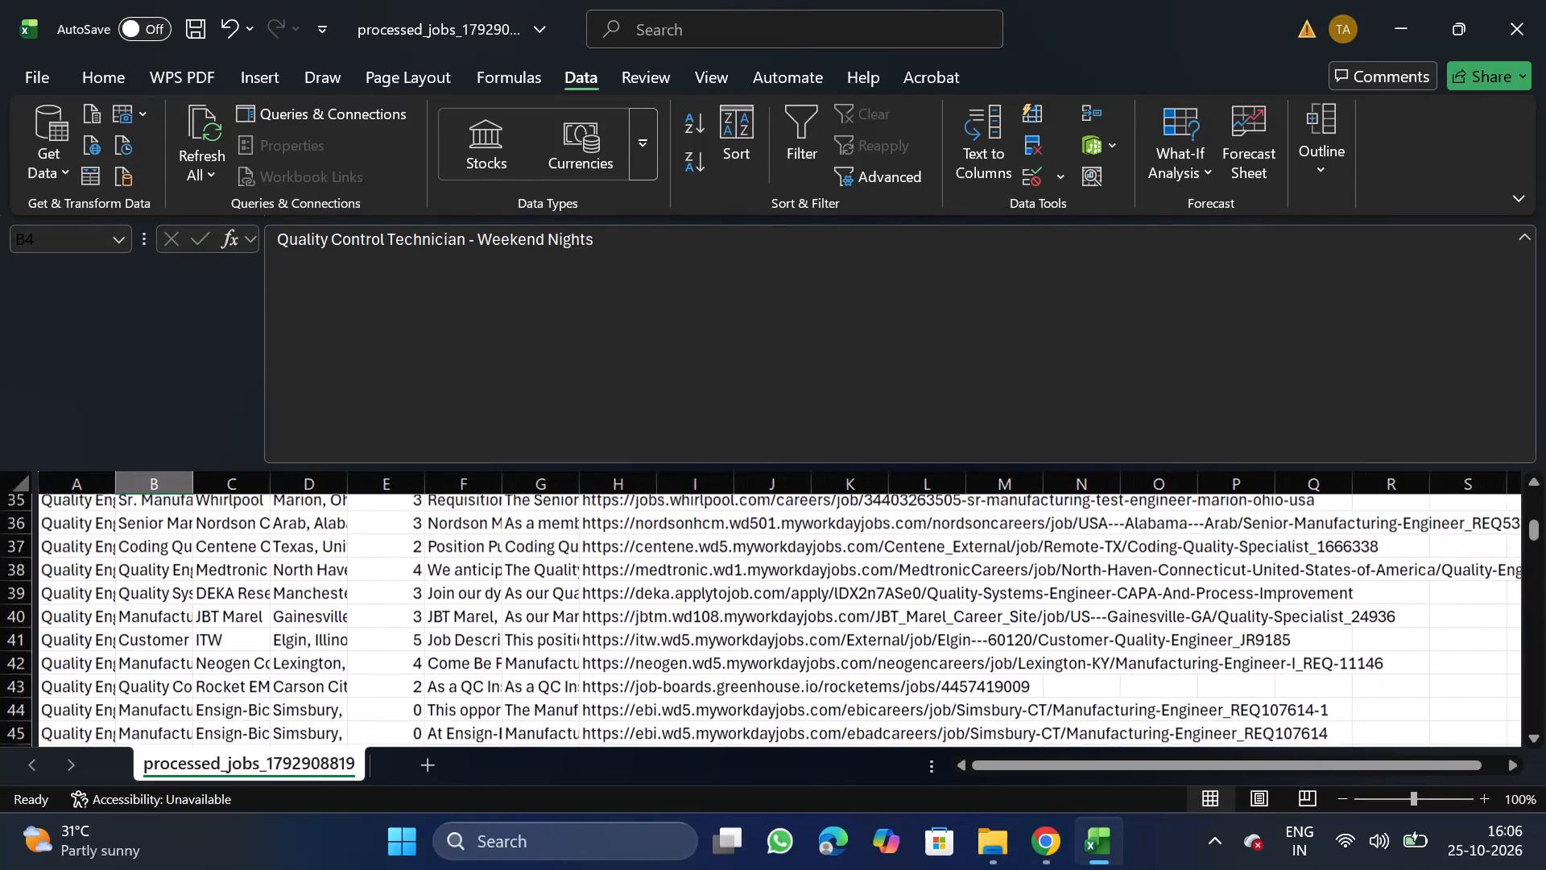
scroll(188, 564, down, 1)
scroll(188, 564, right, 1)
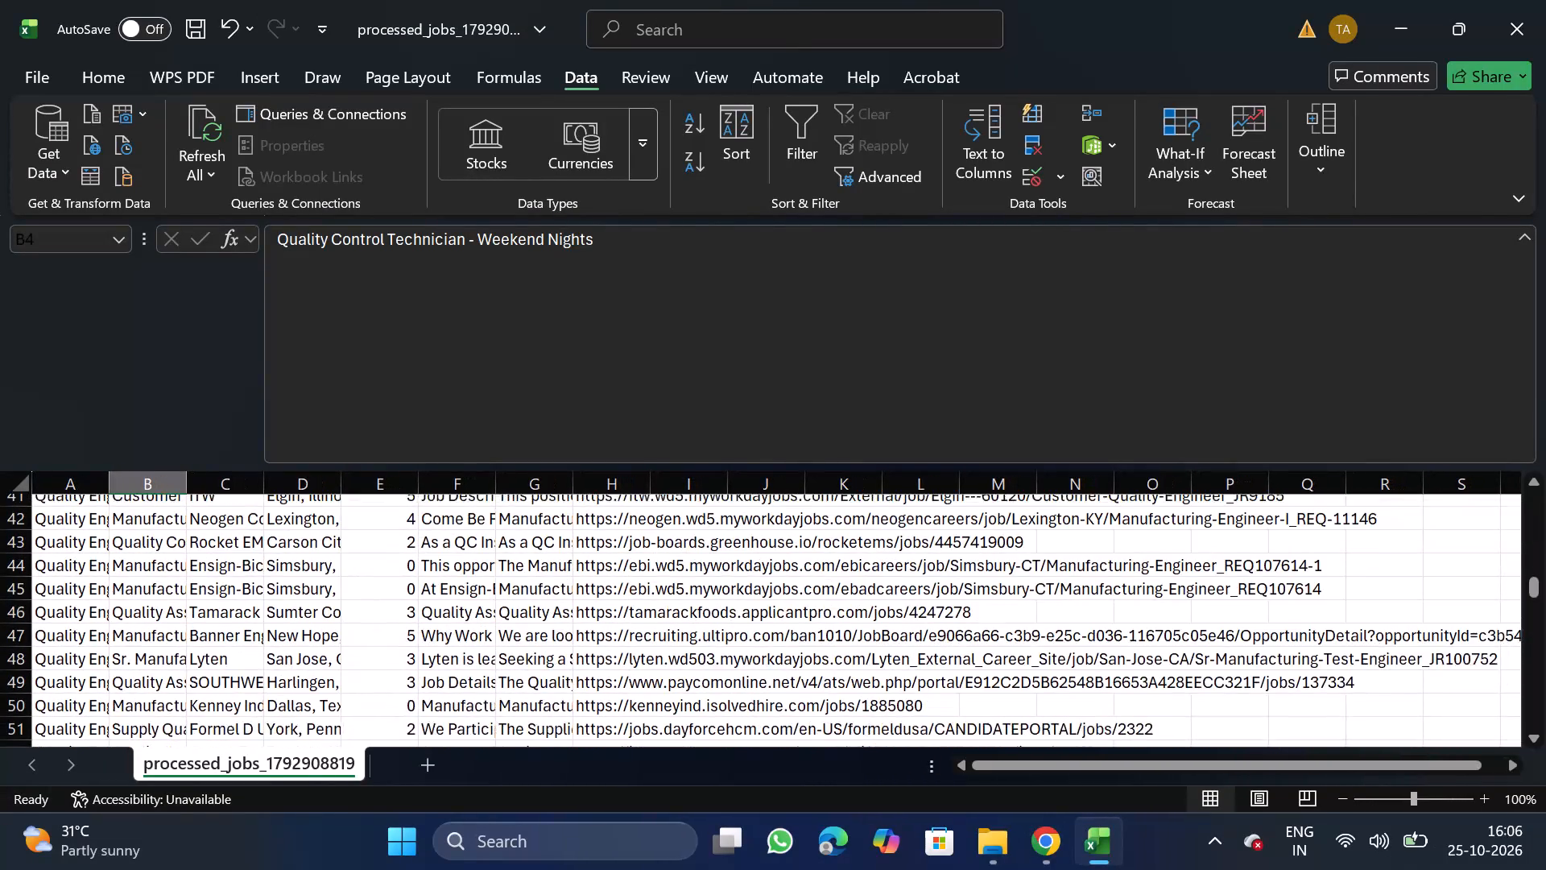
scroll(188, 564, right, 1)
scroll(188, 564, down, 1)
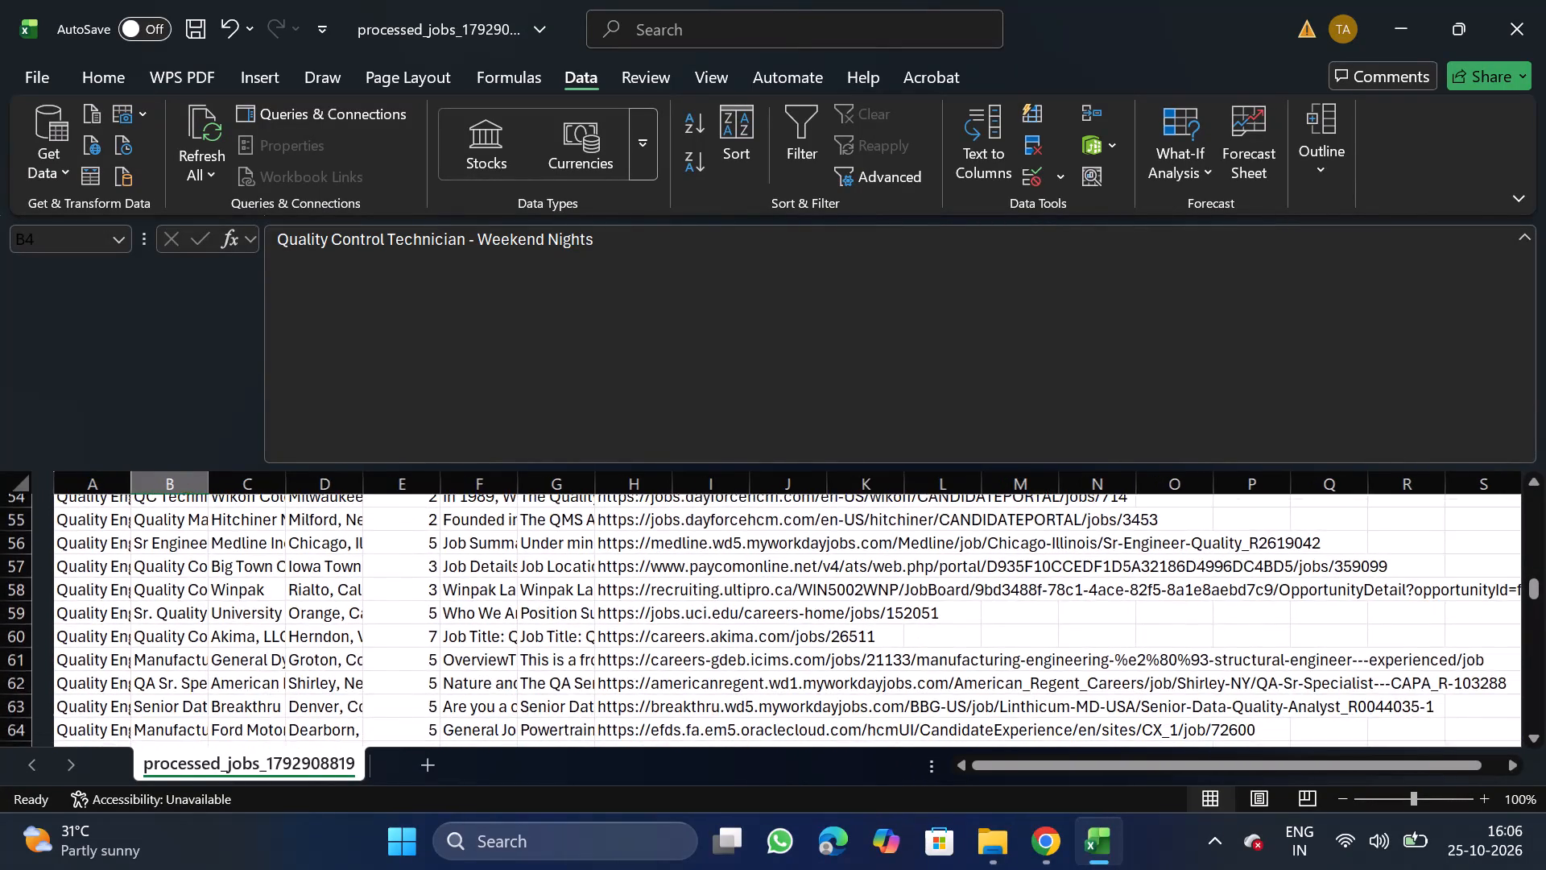
scroll(188, 564, down, 1)
scroll(188, 564, up, 8)
Add a filter to the company column, search its values for "walmart", and clear the search.
click(238, 483)
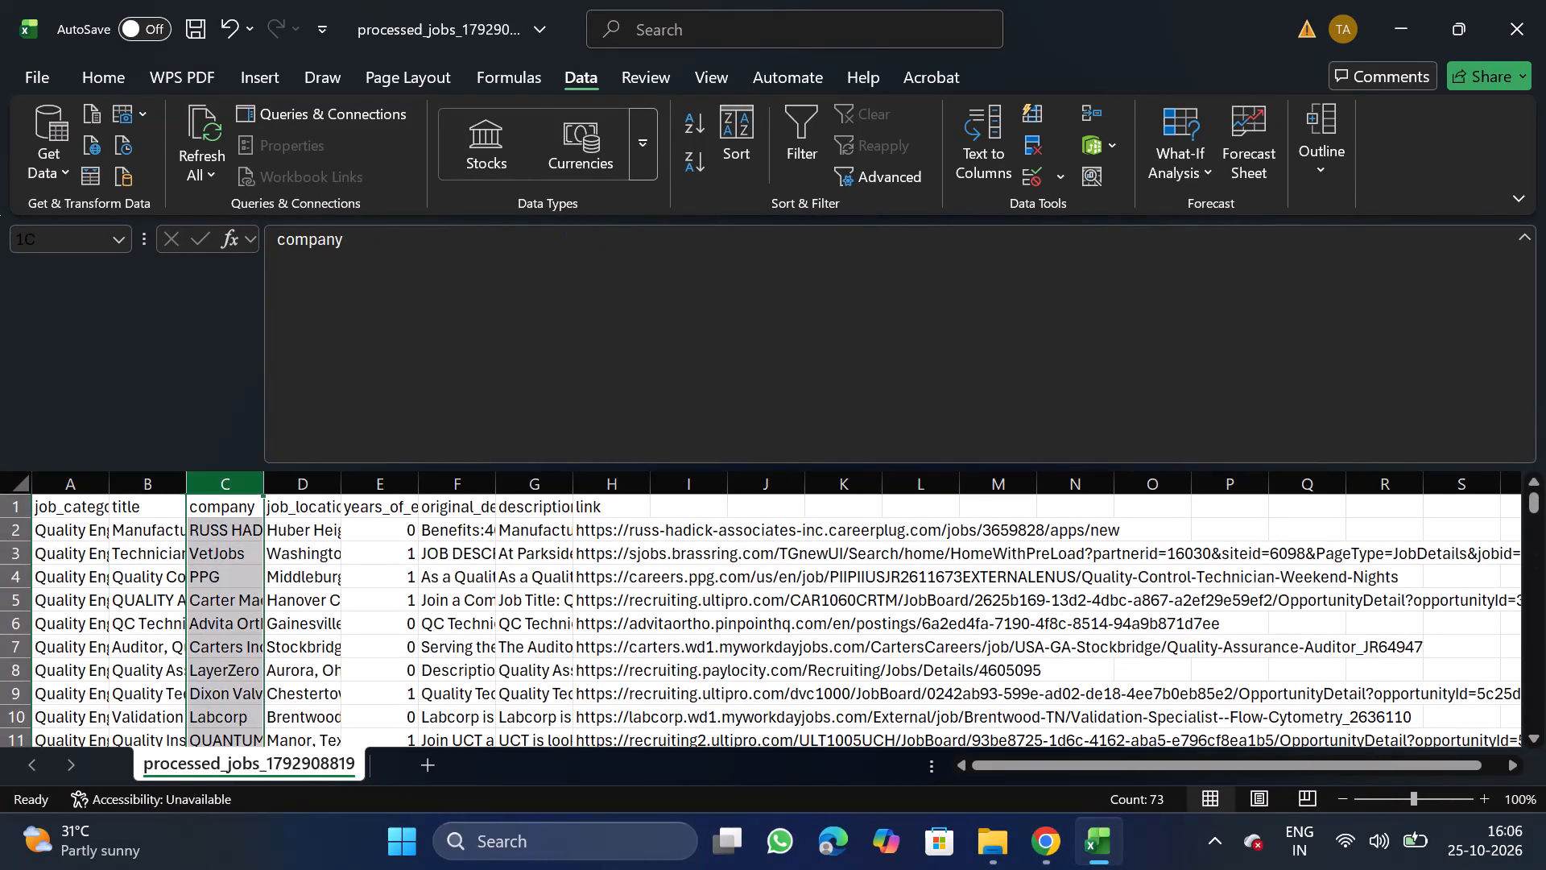
click(800, 159)
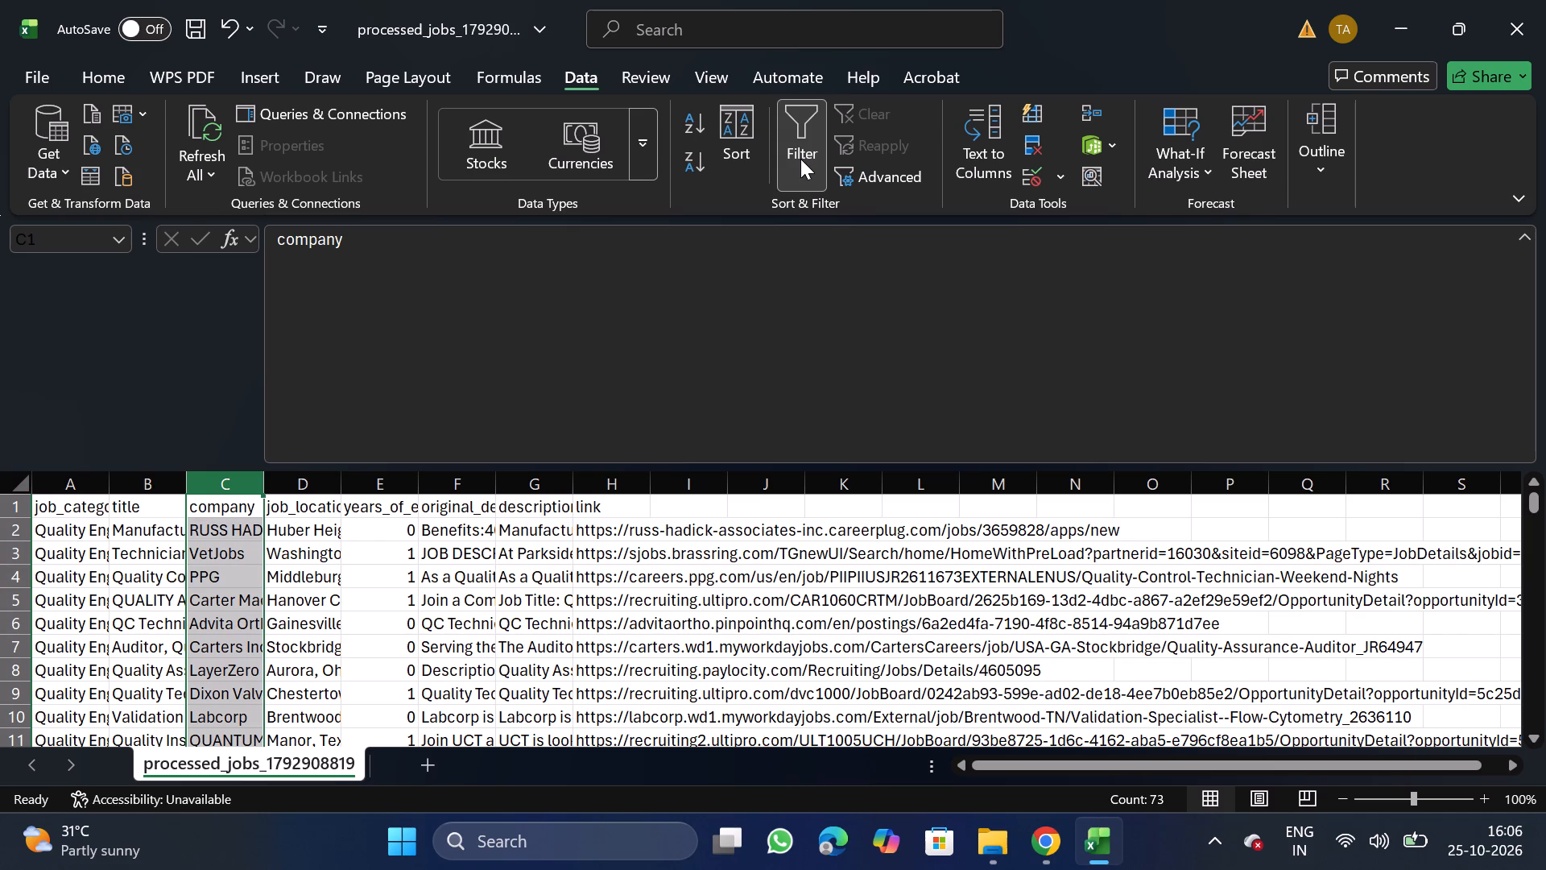
click(257, 515)
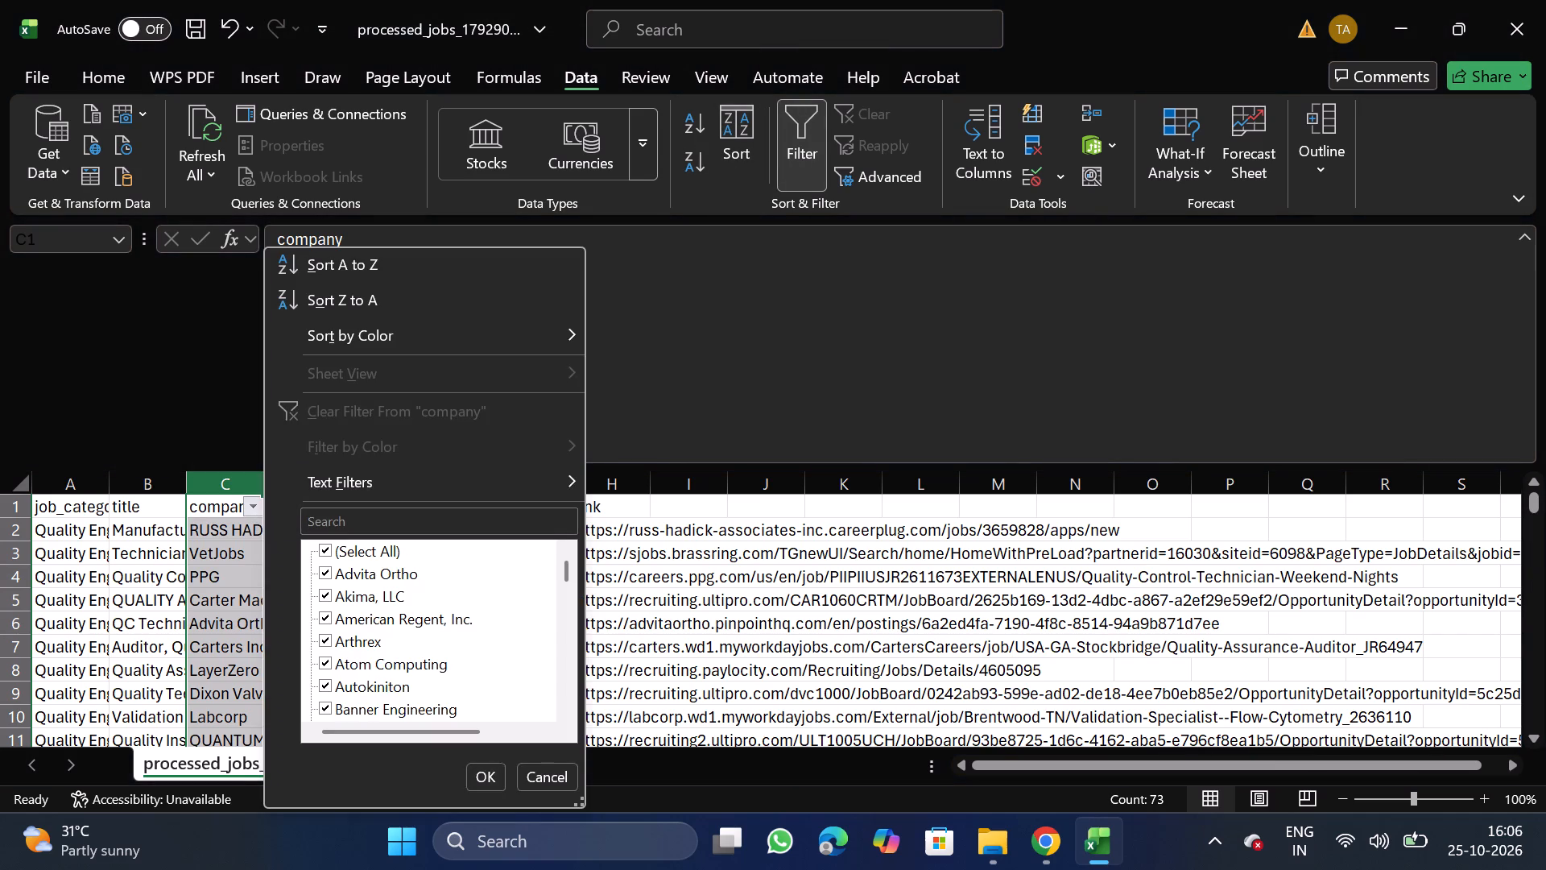
click(421, 518)
text(wa)
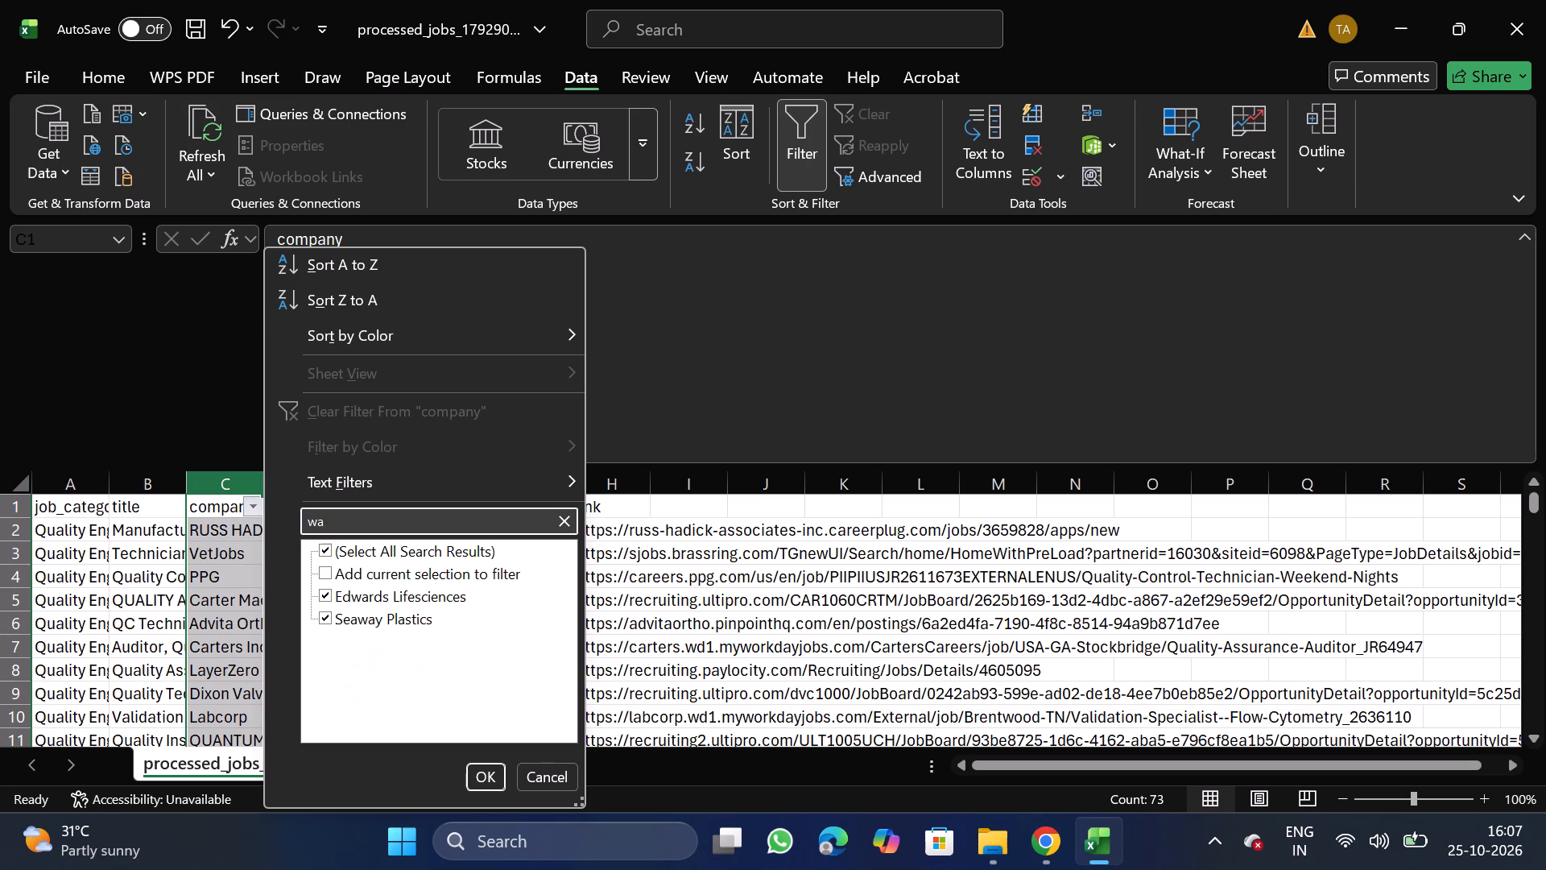
text(lmart)
key(BackSpace)
key(BackSpace)
key(BackSpace)
key(BackSpace)
key(BackSpace)
key(BackSpace)
key(BackSpace)
key(BackSpace)
key(BackSpace)
key(BackSpace)
key(BackSpace)
key(BackSpace)
key(BackSpace)
key(BackSpace)
key(BackSpace)
key(BackSpace)
key(BackSpace)
key(BackSpace)
key(BackSpace)
key(BackSpace)
key(BackSpace)
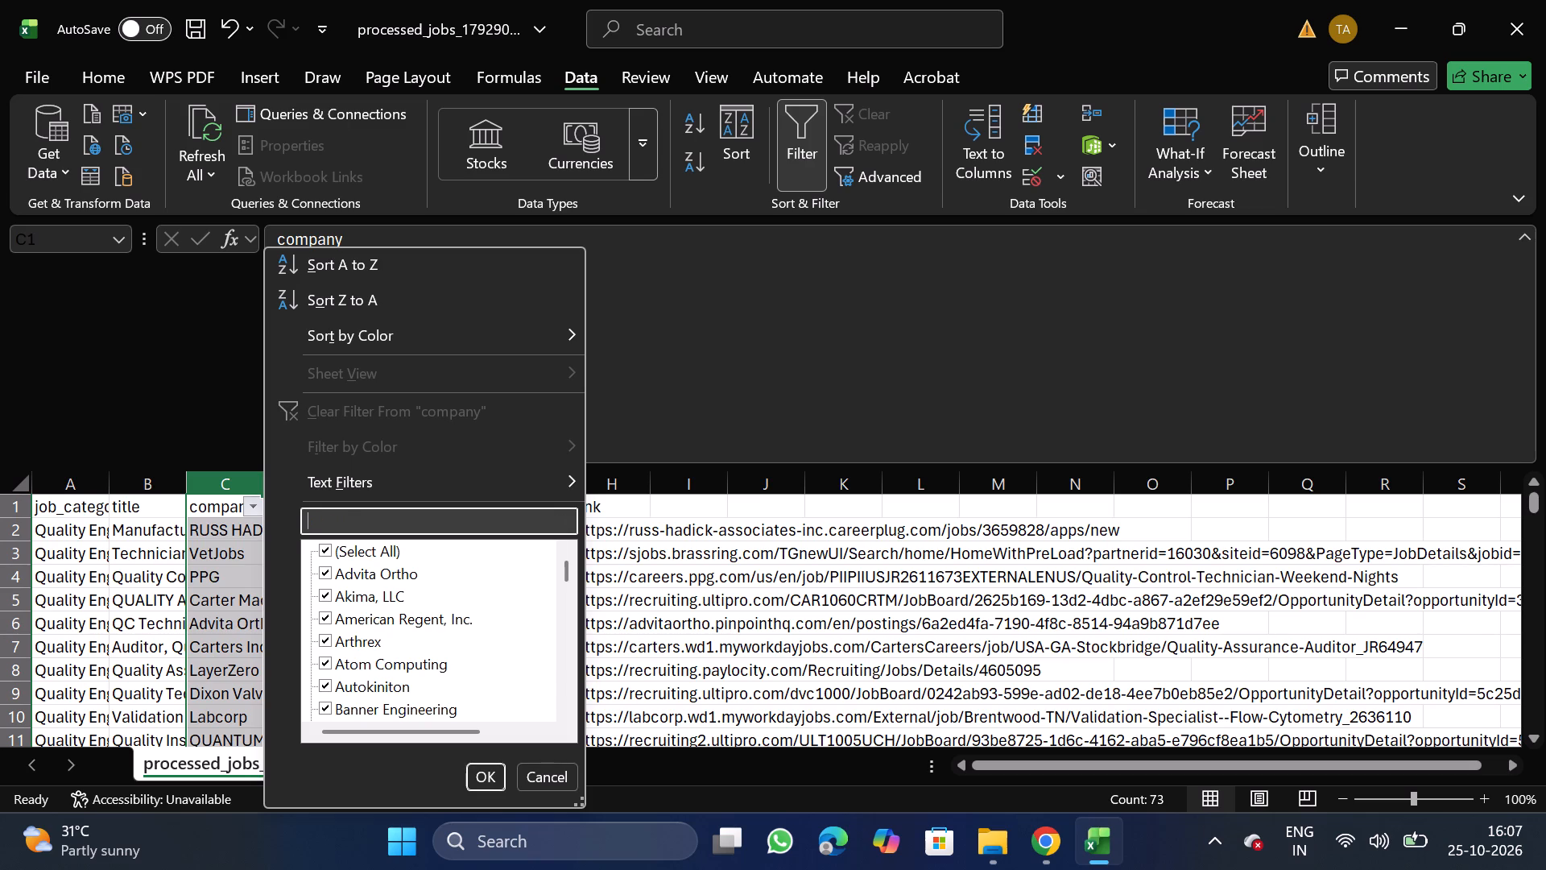
Search the company filter values for "dried" and "capital", clearing the search after each.
text(dried)
key(BackSpace)
key(BackSpace)
key(BackSpace)
key(BackSpace)
key(BackSpace)
key(BackSpace)
key(BackSpace)
key(BackSpace)
key(BackSpace)
key(BackSpace)
key(BackSpace)
key(BackSpace)
key(BackSpace)
text(capital)
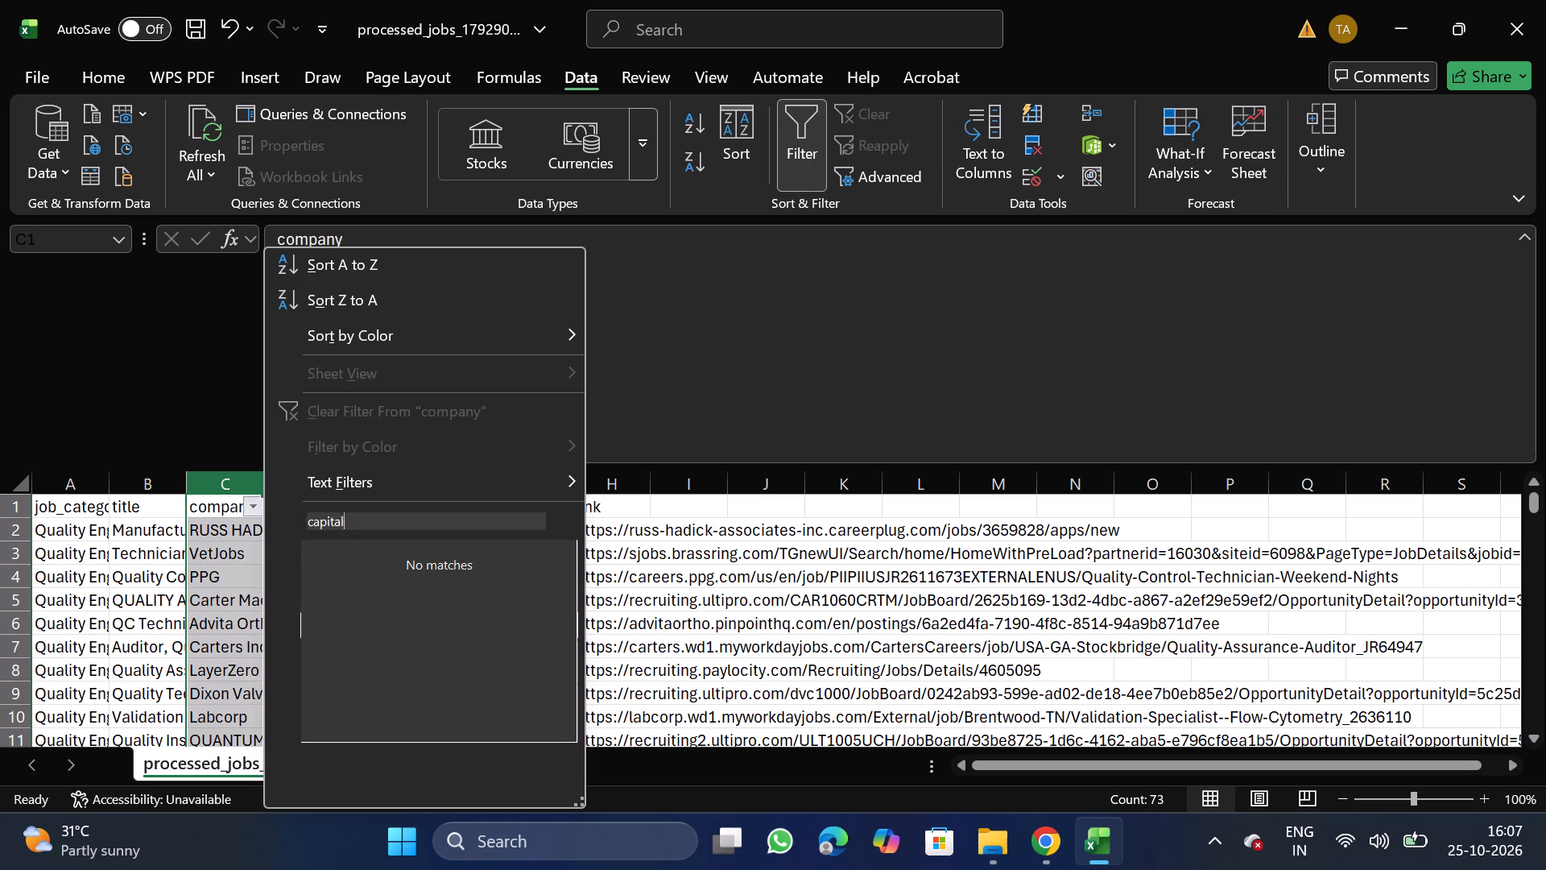
key(BackSpace)
key(BackSpace)
key(BackSpace)
key(BackSpace)
key(BackSpace)
key(BackSpace)
key(BackSpace)
key(BackSpace)
key(BackSpace)
key(BackSpace)
key(BackSpace)
key(BackSpace)
key(BackSpace)
key(BackSpace)
key(BackSpace)
key(BackSpace)
key(BackSpace)
key(BackSpace)
Search the company filter values for "under" and "hunt", clearing the search after each.
text(under)
key(BackSpace)
key(BackSpace)
key(BackSpace)
key(BackSpace)
key(BackSpace)
key(BackSpace)
key(BackSpace)
key(BackSpace)
key(BackSpace)
key(BackSpace)
key(BackSpace)
key(BackSpace)
text(hunt)
key(BackSpace)
key(BackSpace)
key(BackSpace)
key(BackSpace)
key(BackSpace)
key(BackSpace)
key(BackSpace)
key(BackSpace)
key(BackSpace)
key(BackSpace)
key(BackSpace)
key(BackSpace)
key(BackSpace)
key(BackSpace)
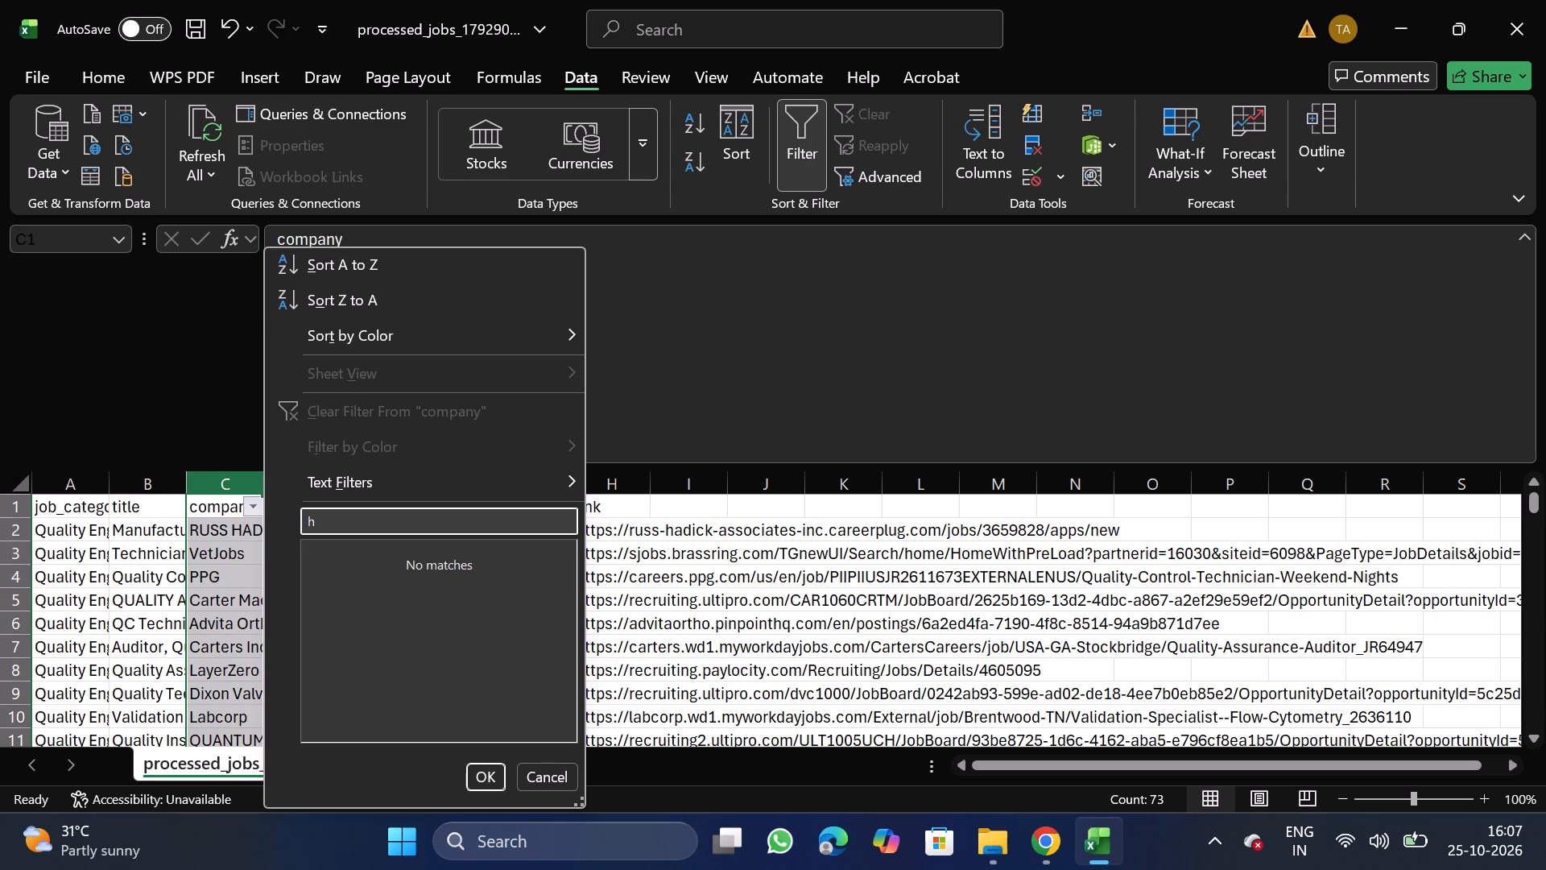
Search the company filter values for "skim" and "ape", and remove the filter from the company column without applying it.
text(skim)
key(BackSpace)
key(BackSpace)
key(BackSpace)
key(BackSpace)
key(BackSpace)
key(BackSpace)
key(BackSpace)
key(BackSpace)
key(BackSpace)
key(BackSpace)
key(BackSpace)
key(BackSpace)
key(BackSpace)
key(BackSpace)
text(ape)
key(BackSpace)
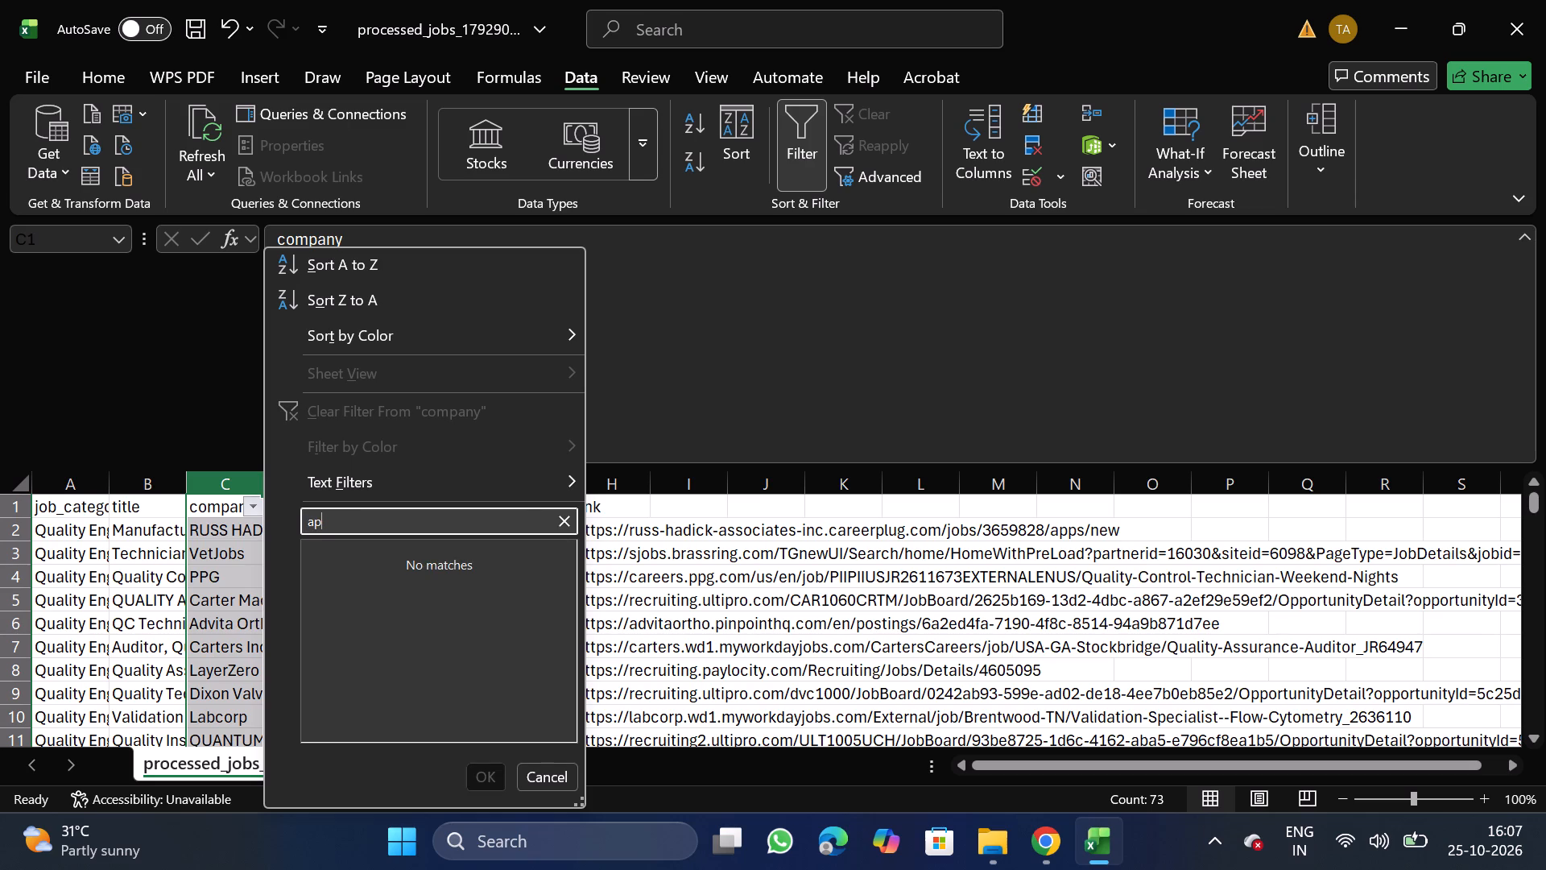
key(BackSpace)
key(BackSpace)
key(BackSpace)
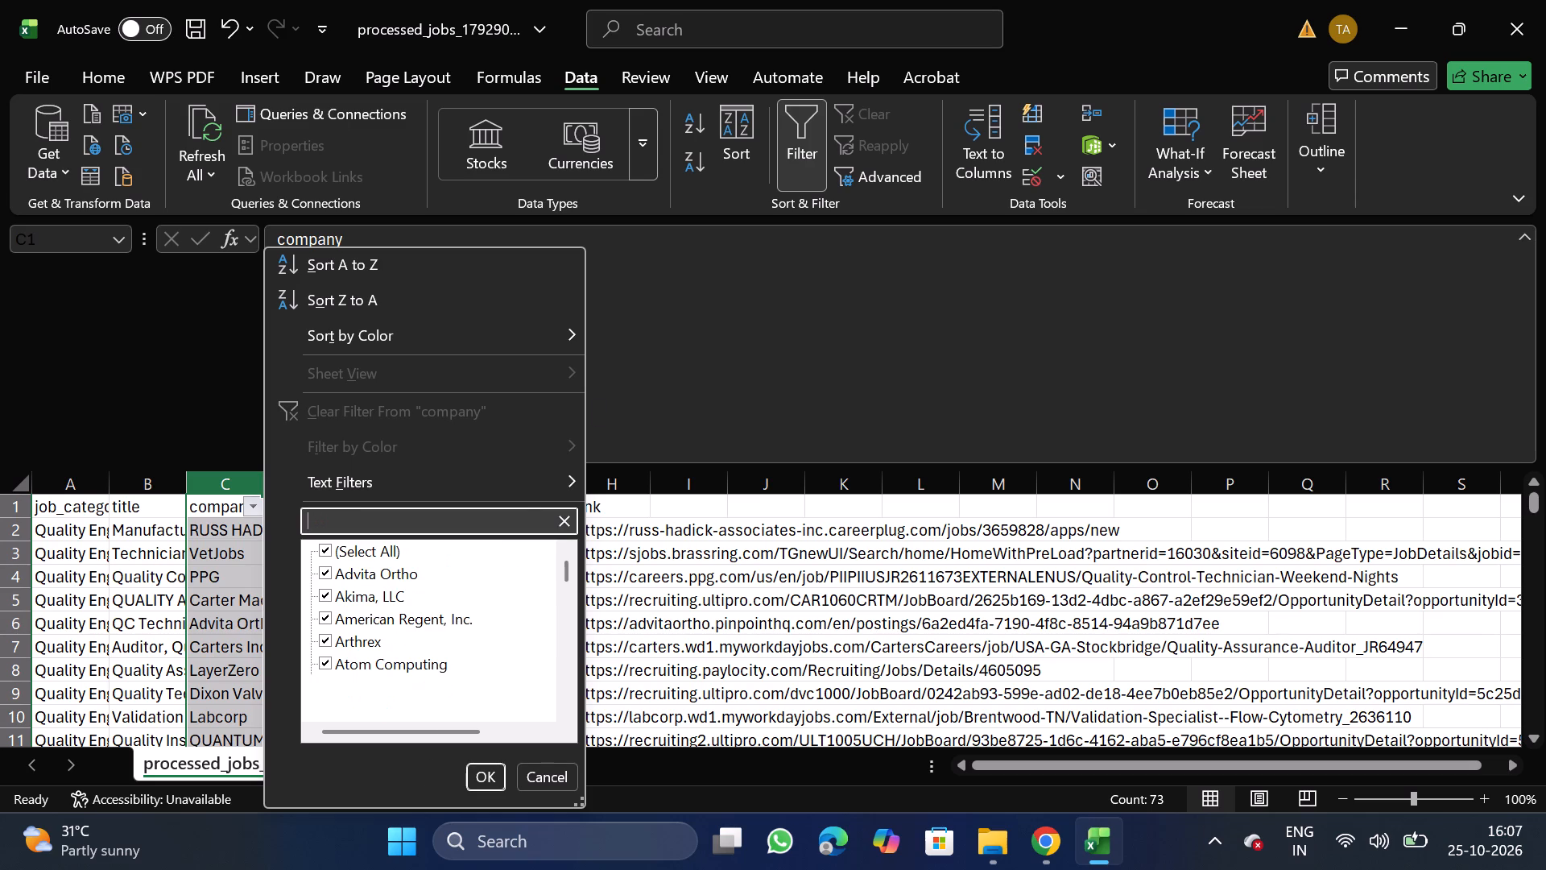
click(559, 776)
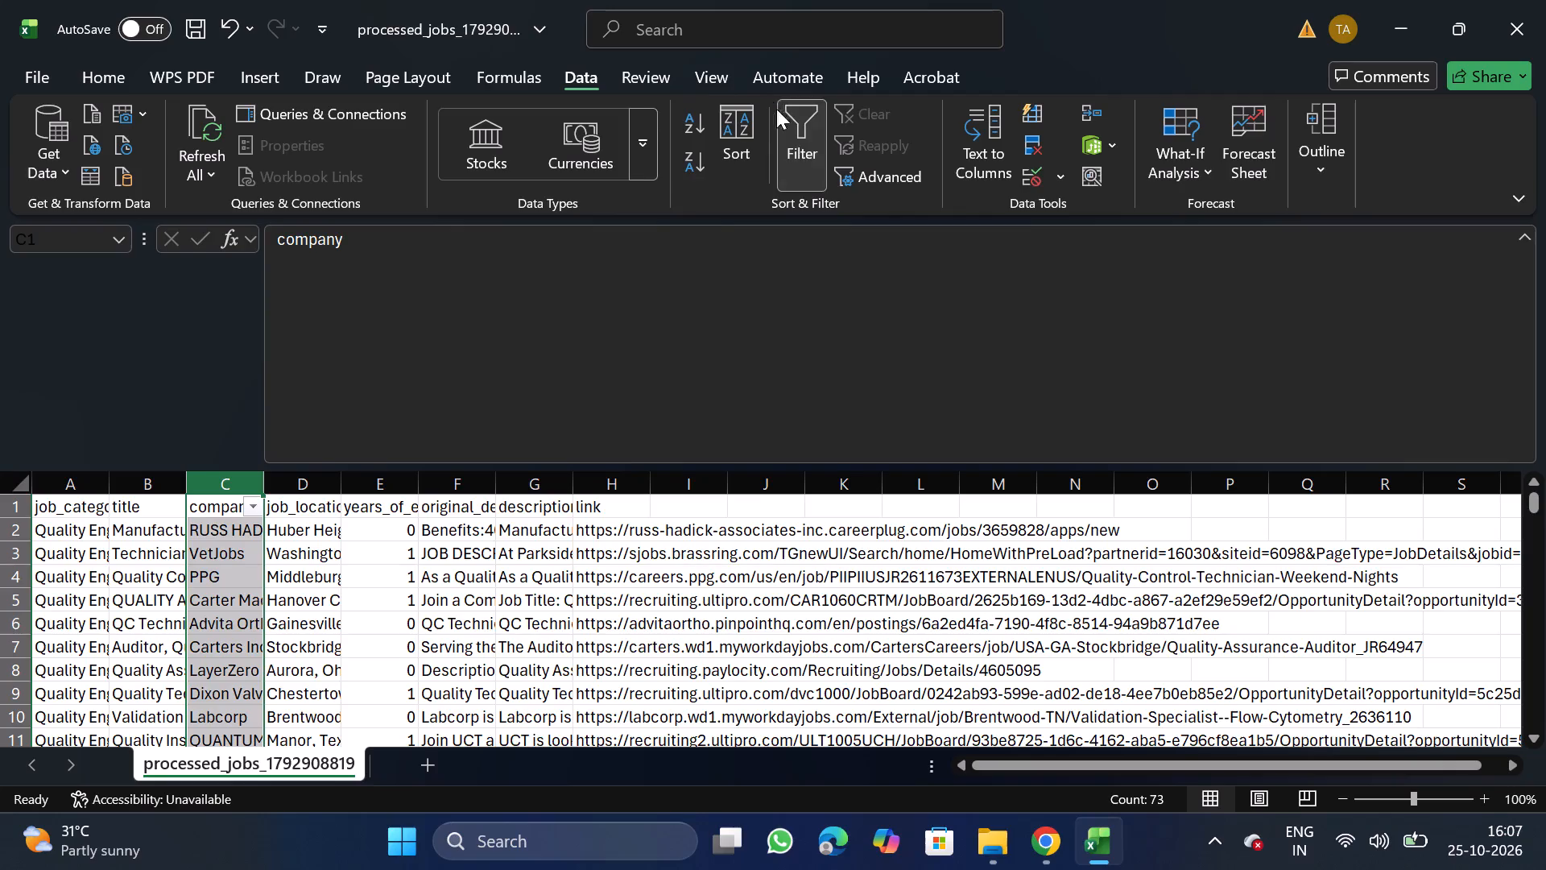
click(800, 146)
Save a copy of the sheet as the CSV file QE_10_25 in the Daily Scraping jobs folder under Documents.
click(40, 56)
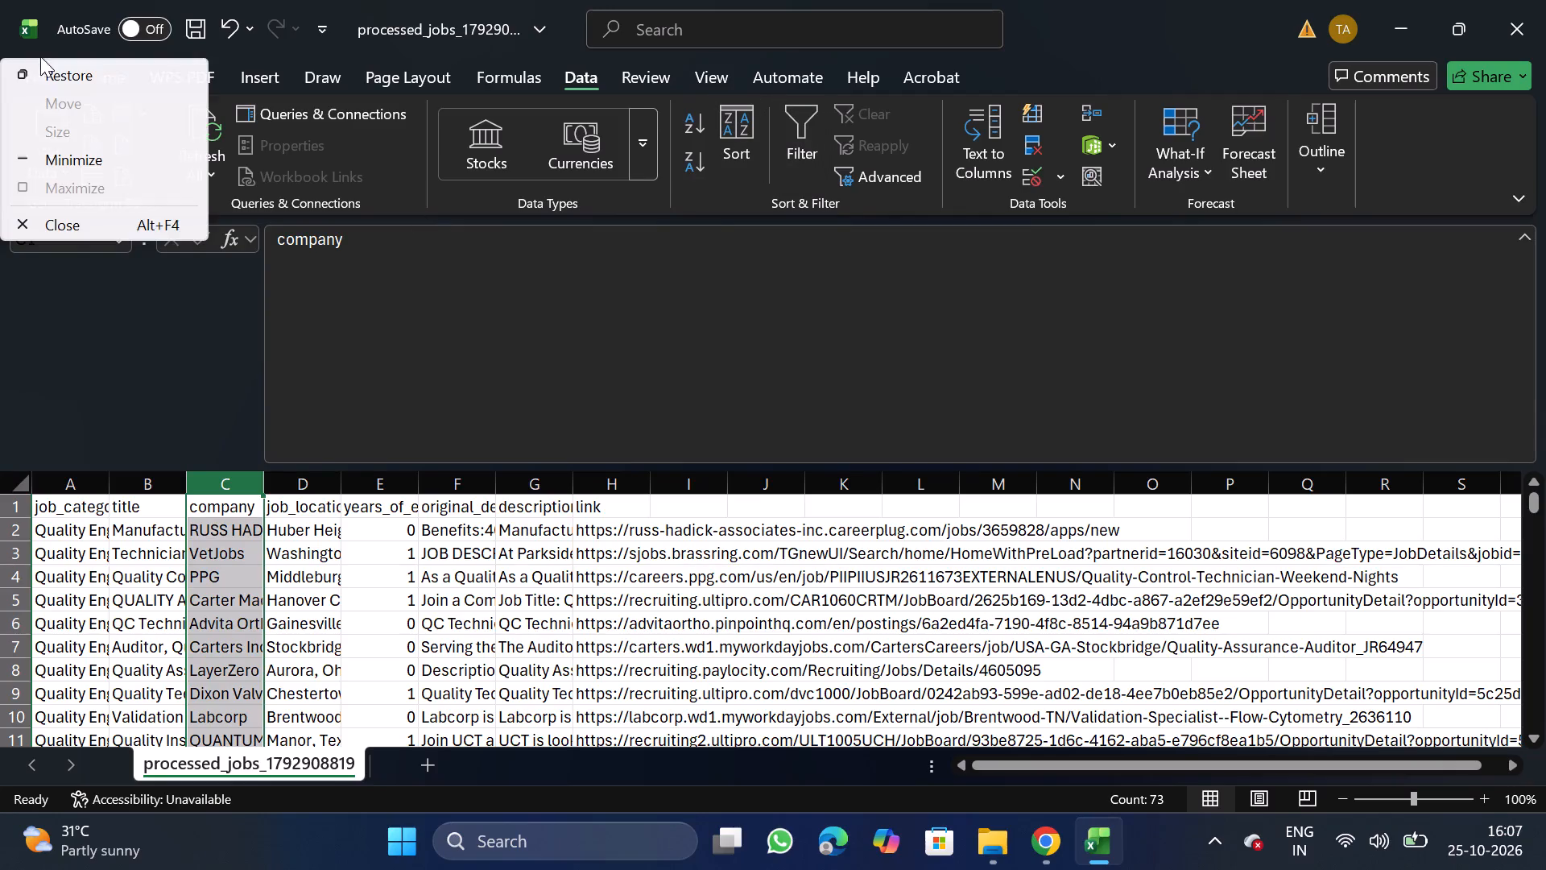
click(29, 357)
click(33, 76)
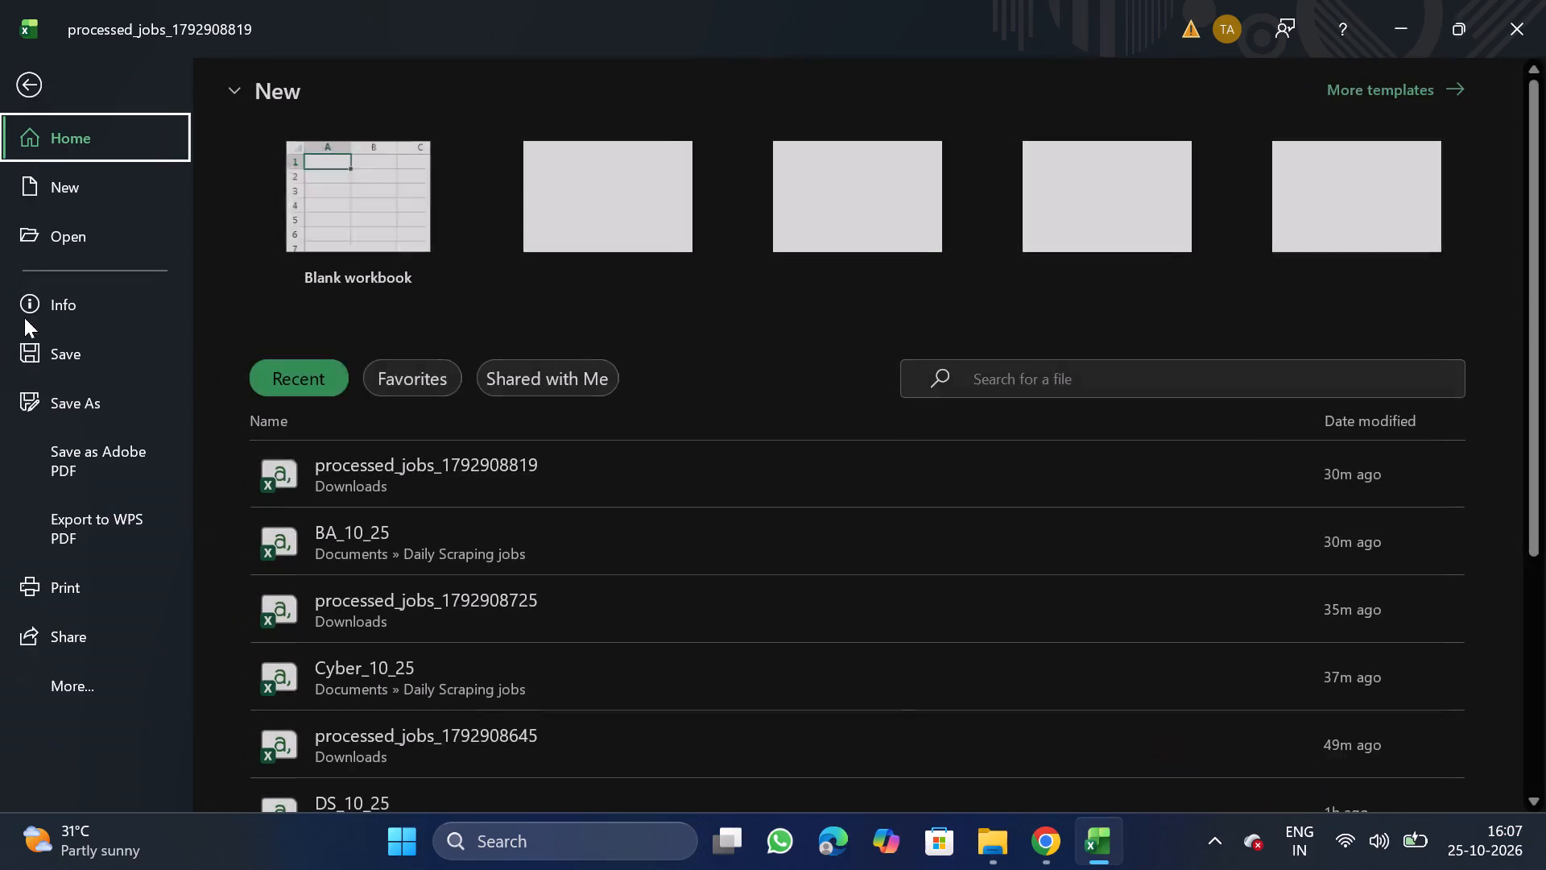
double_click(88, 408)
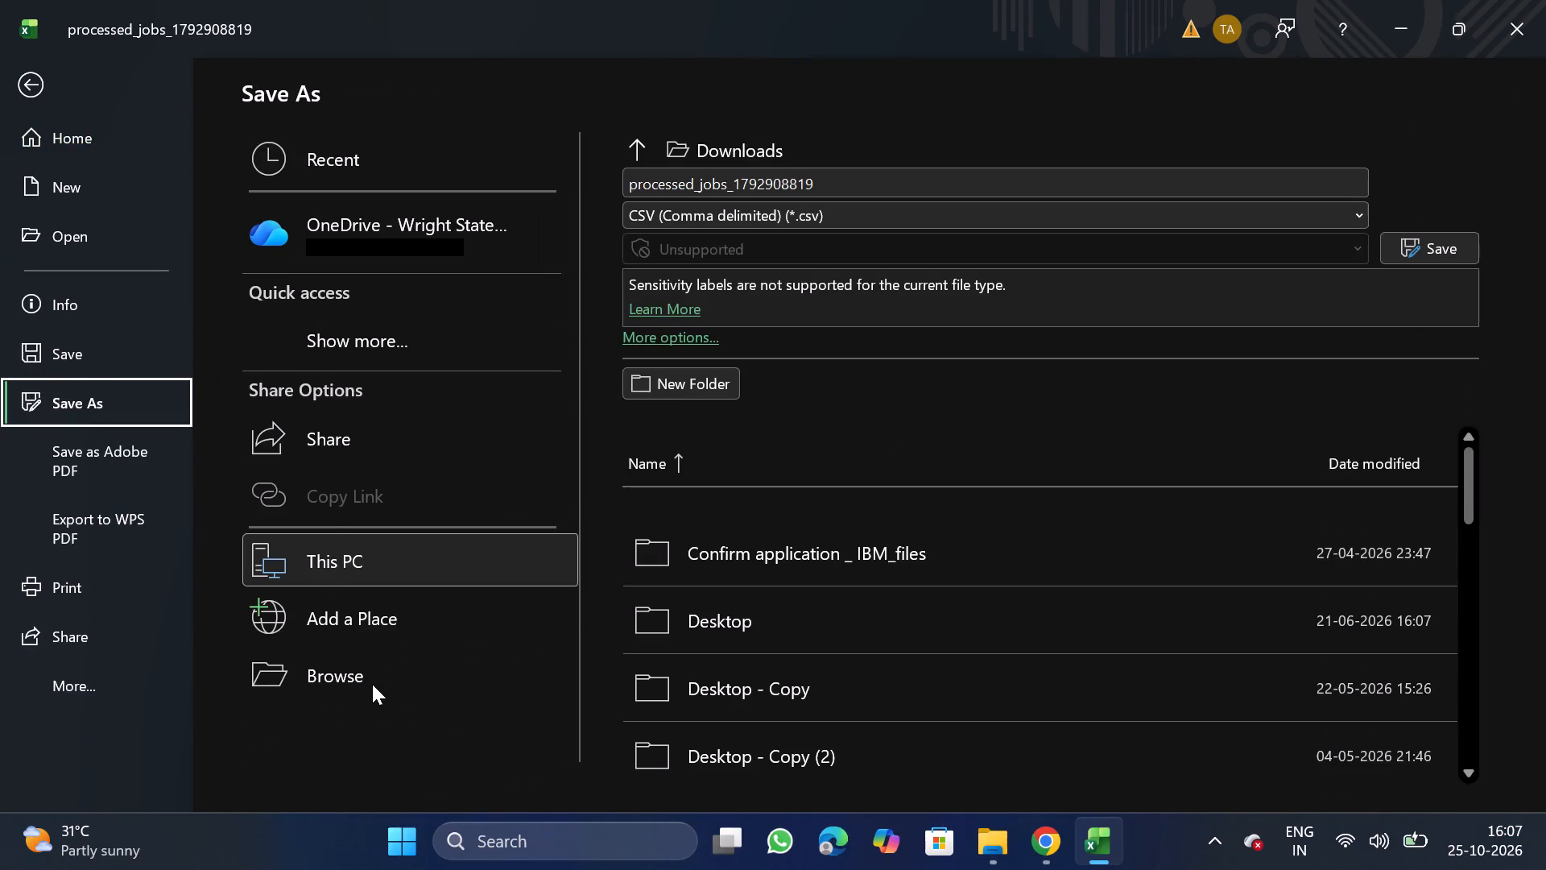
triple_click(372, 684)
triple_click(372, 684)
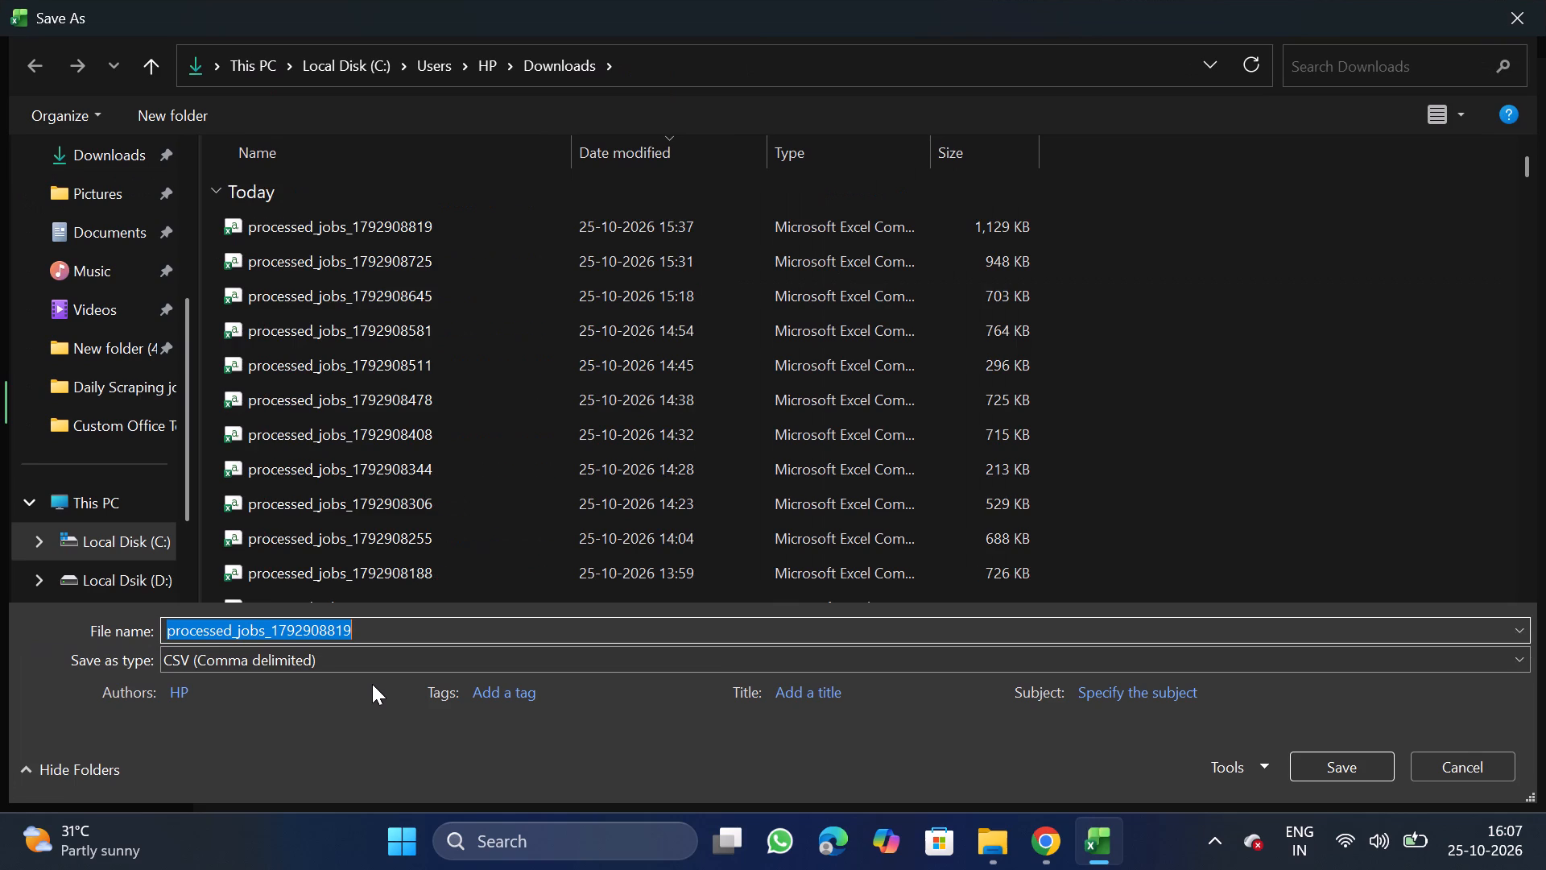
double_click(132, 243)
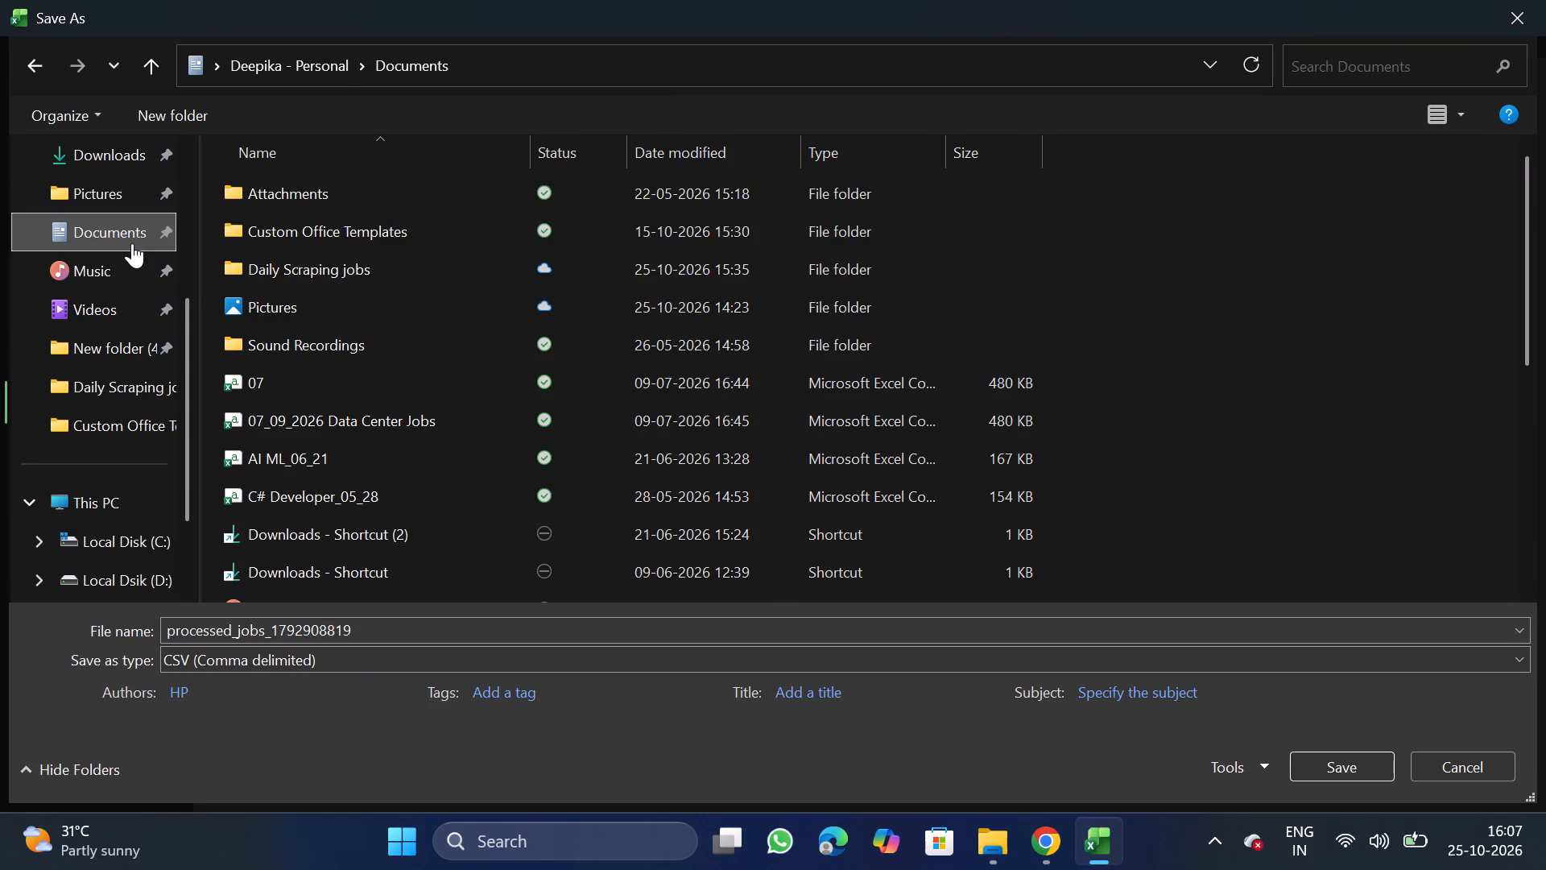
double_click(348, 271)
click(433, 633)
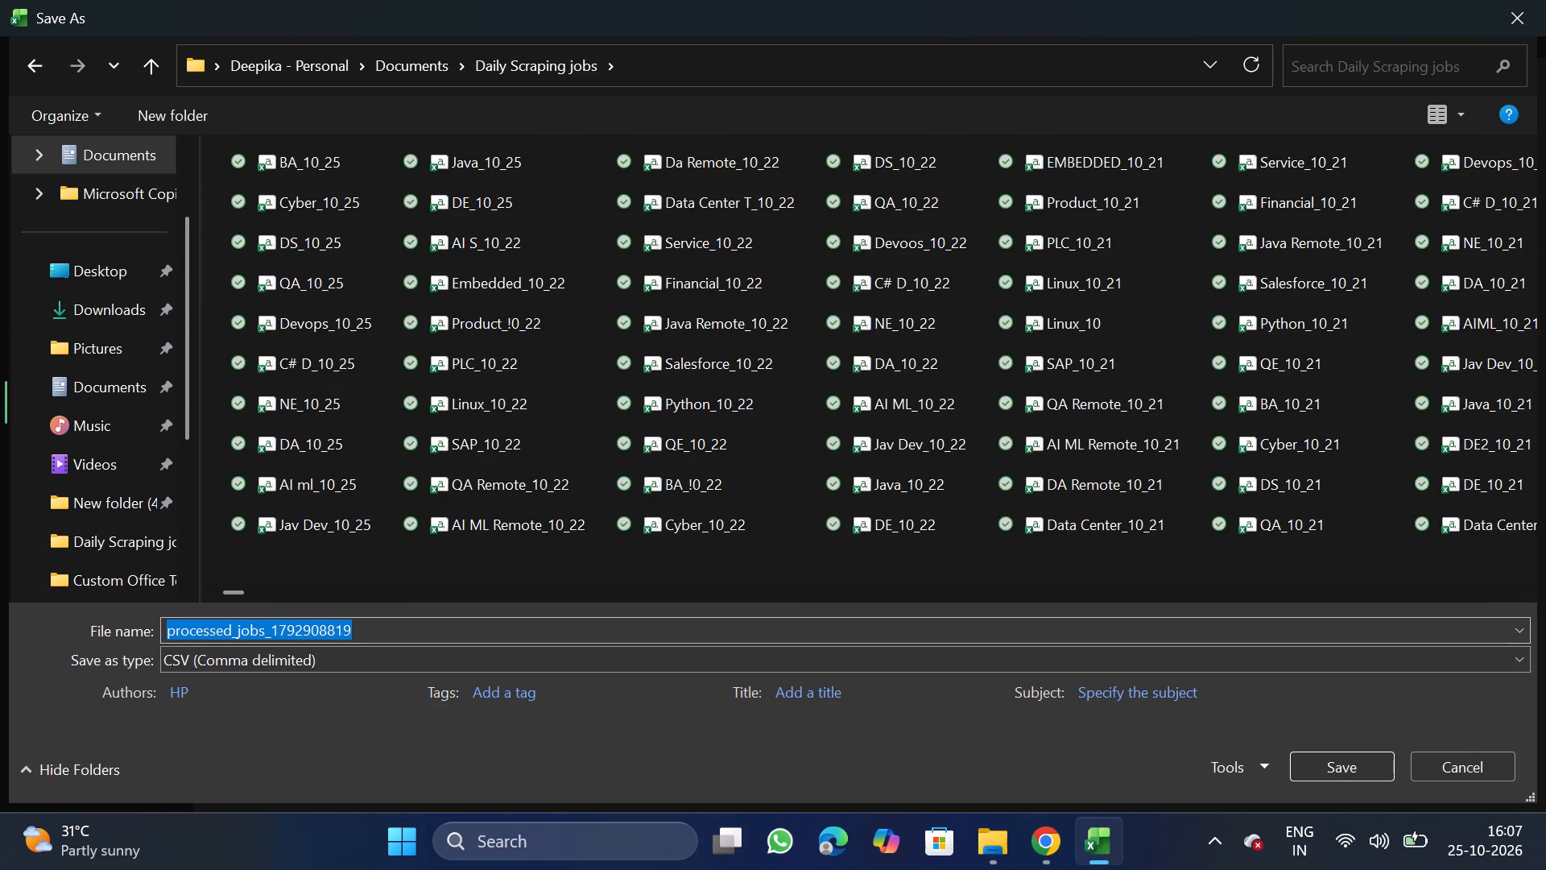
key(BackSpace)
text(QE_10_25)
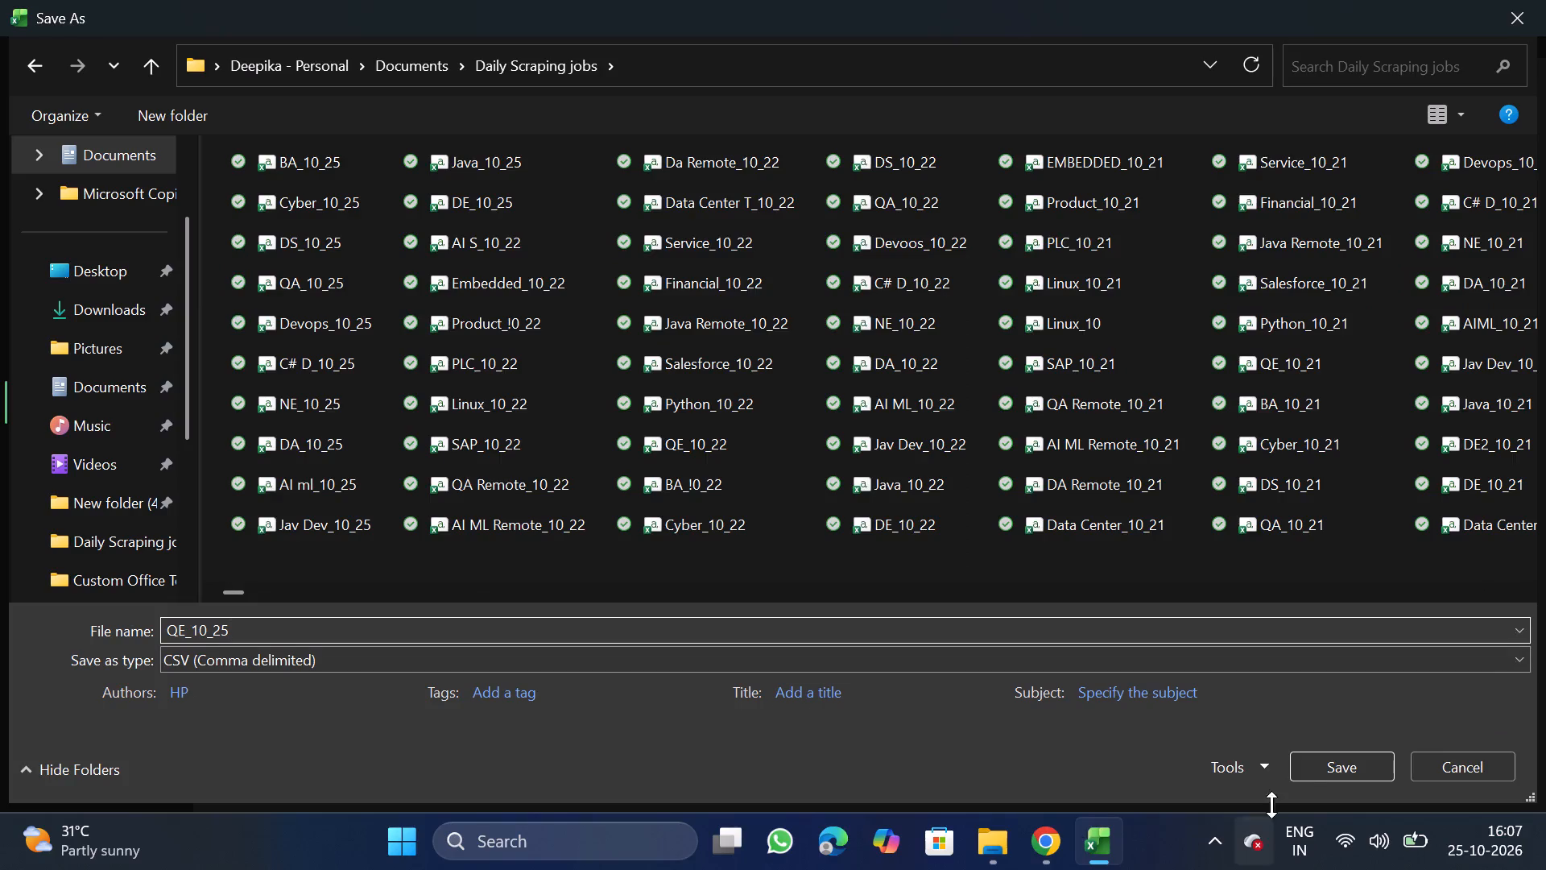
click(1331, 762)
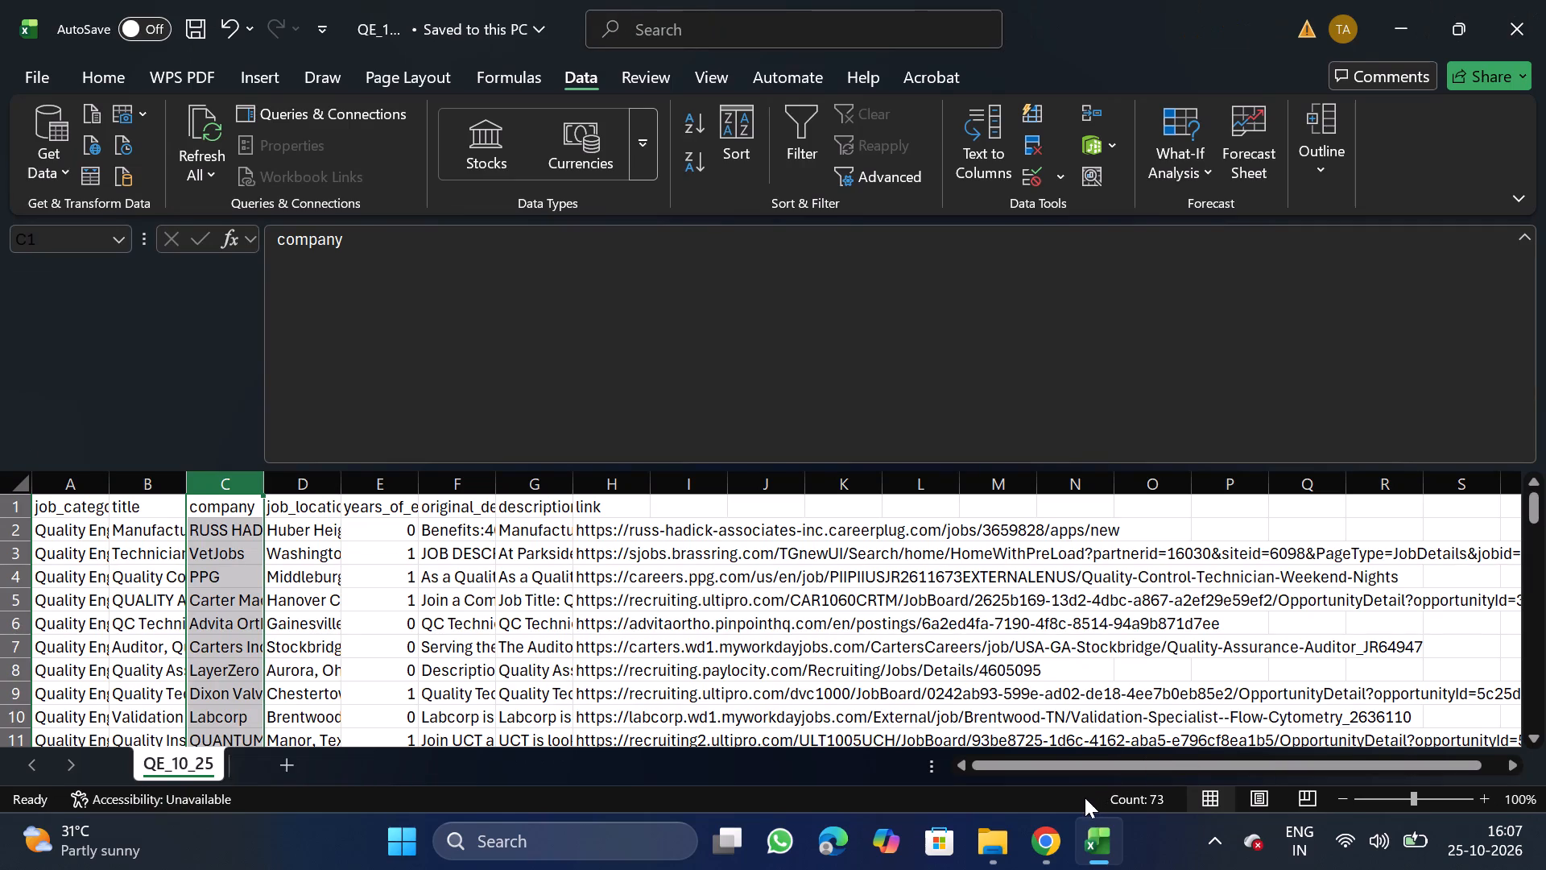
Switch to Chrome and choose QE_10_25 from the Daily Scraping jobs folder as the CSV for NextGenApply's bulk job upload.
click(1052, 843)
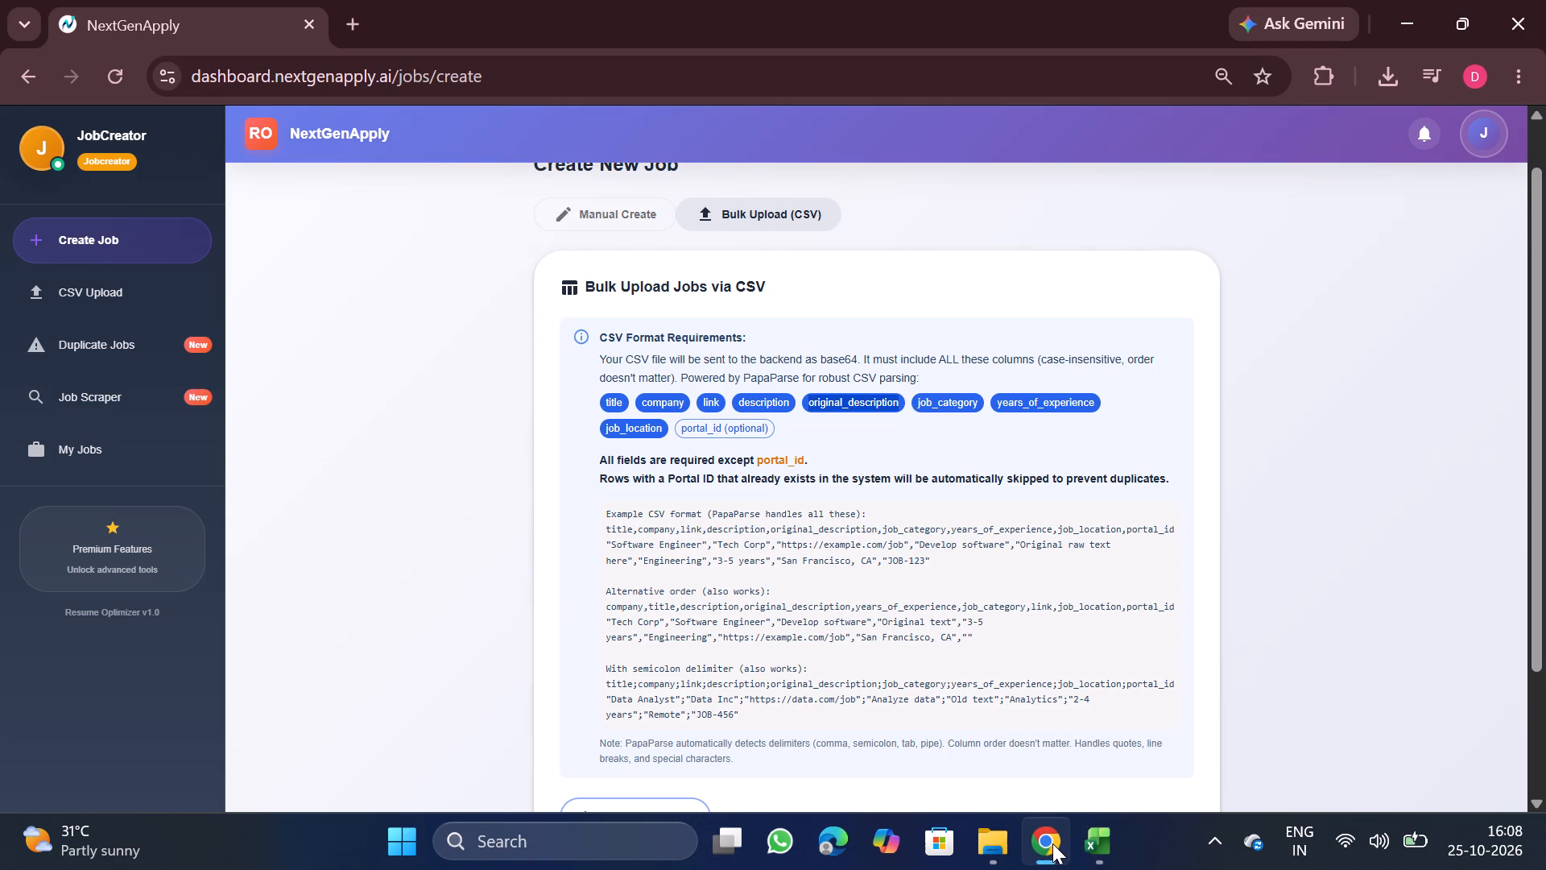
click(1009, 836)
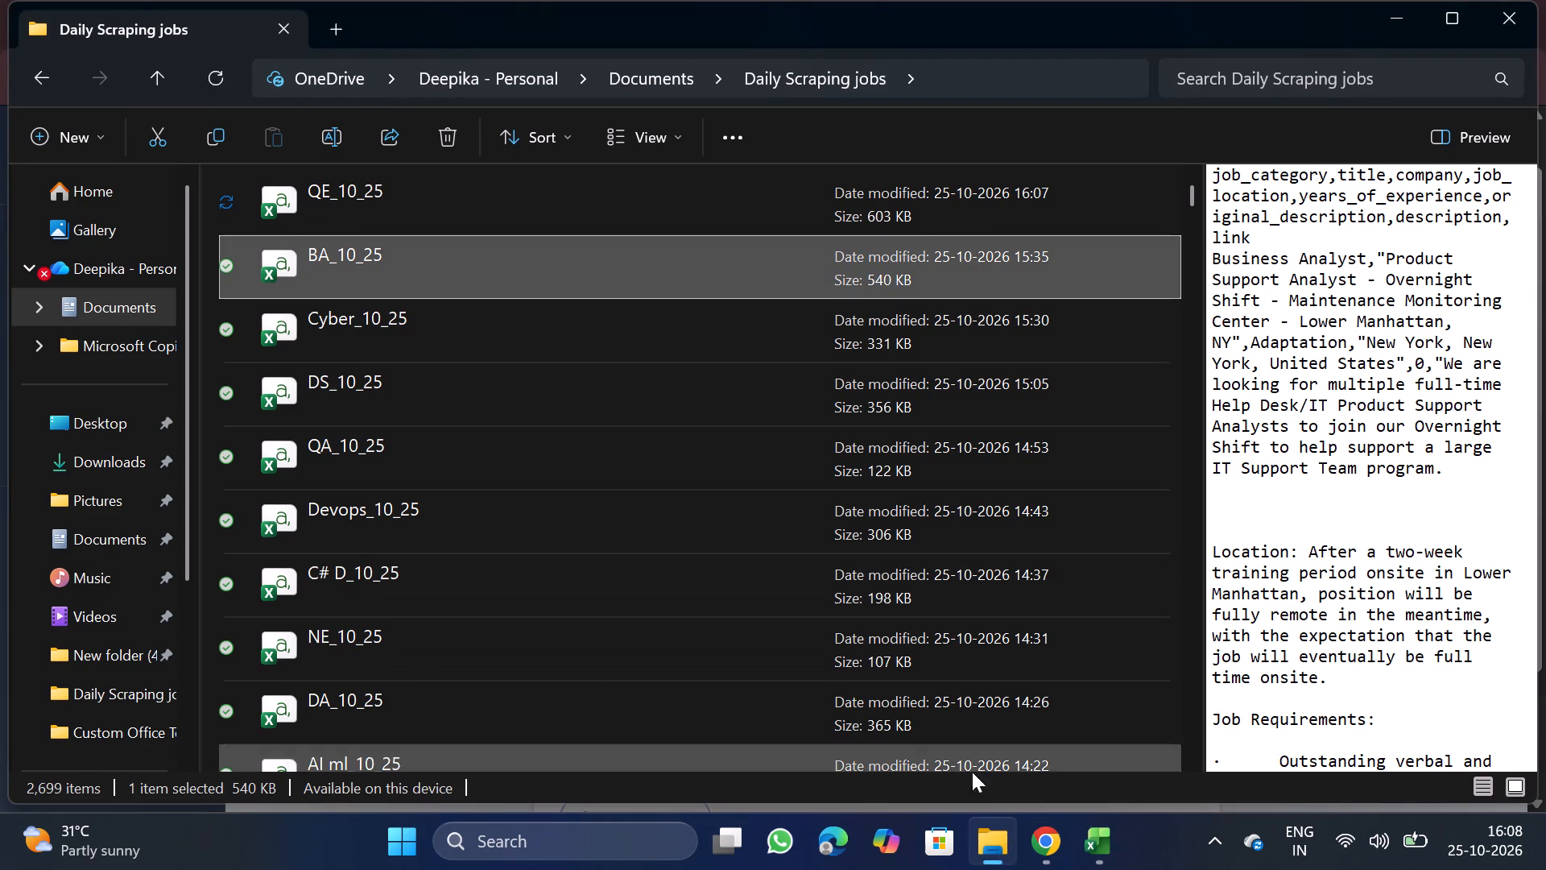
click(1047, 846)
scroll(762, 666, down, 2)
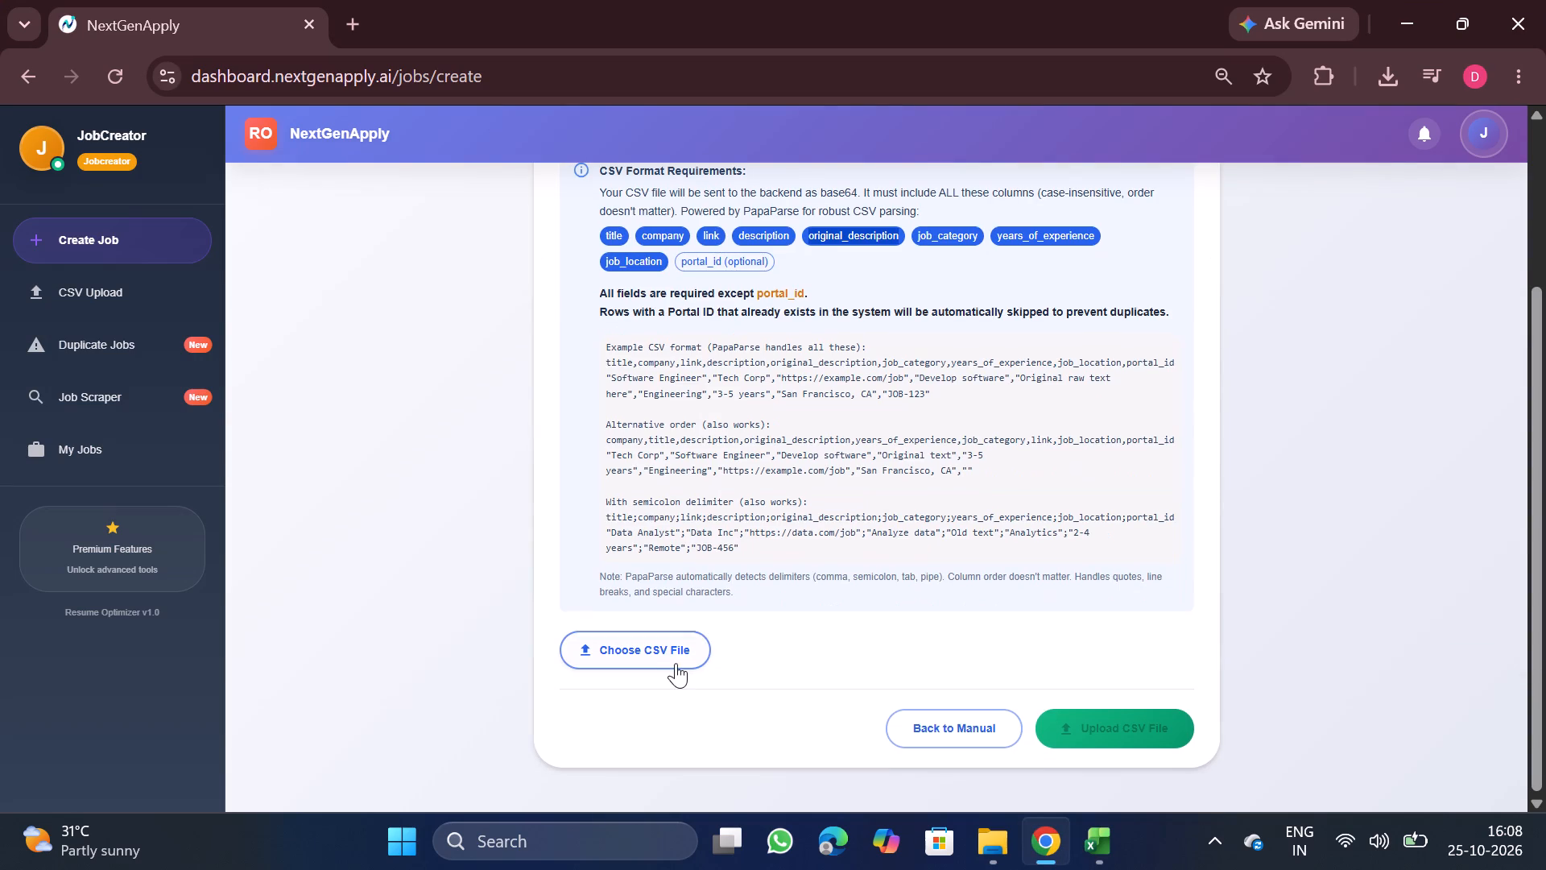
click(668, 663)
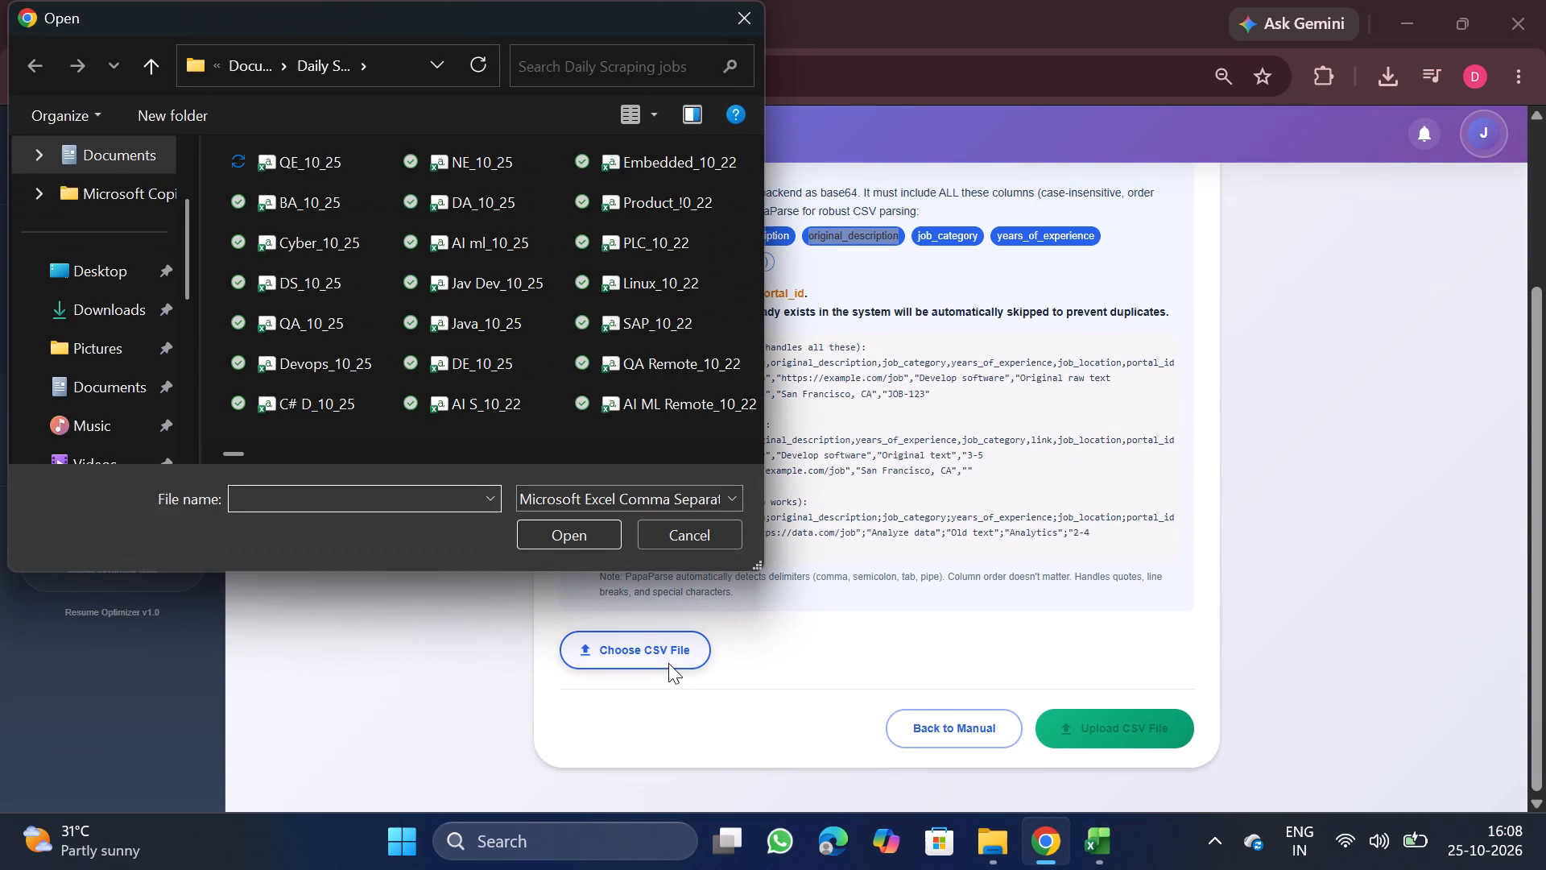
double_click(343, 155)
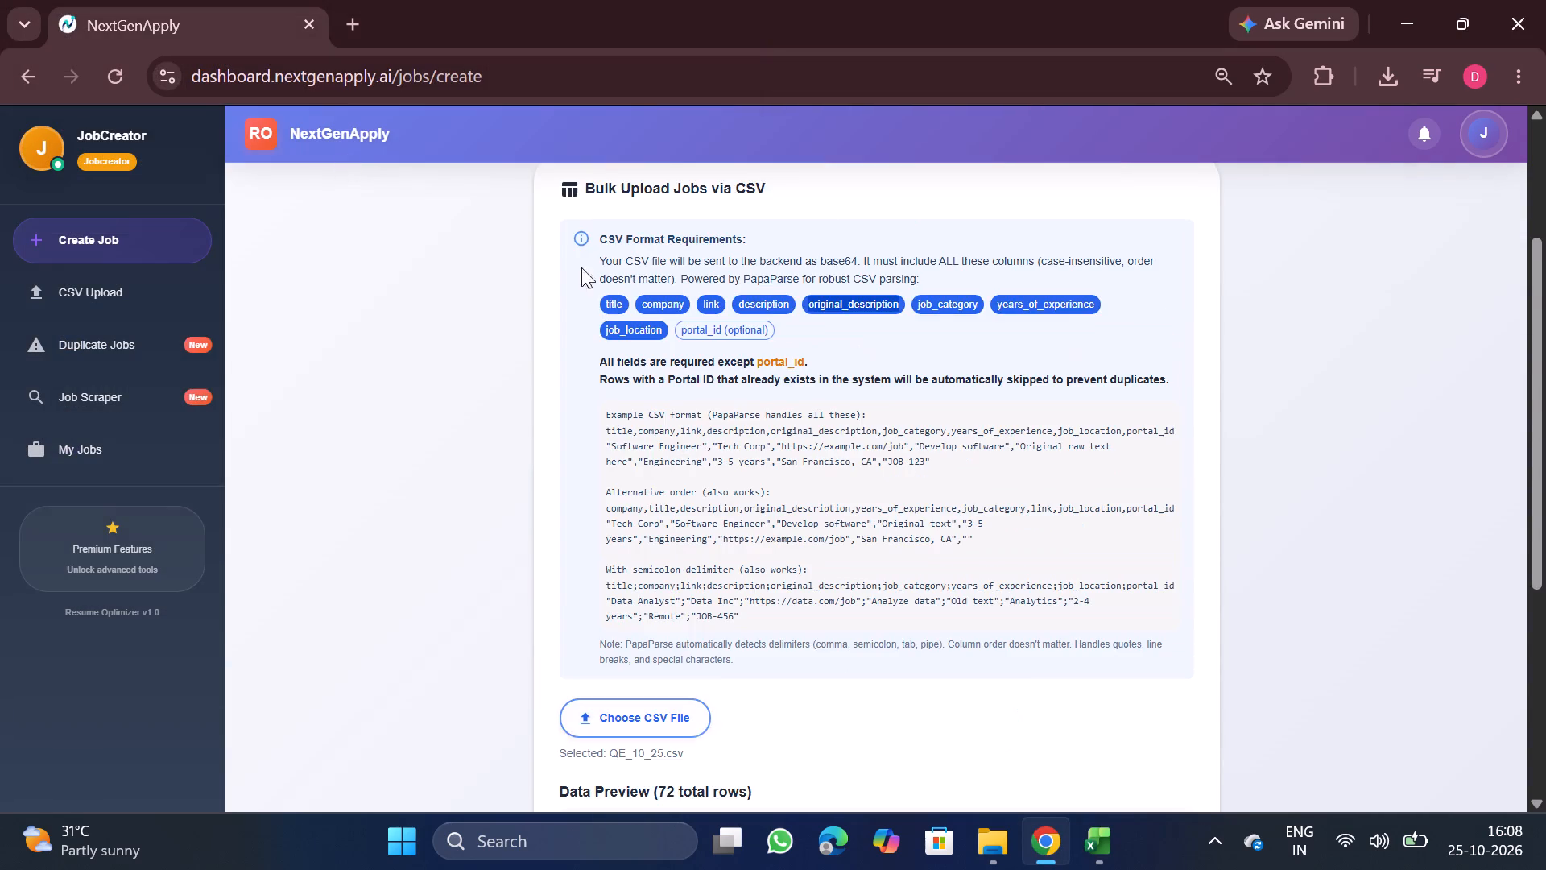
Look over the data preview of the selected QE_10_25 file and submit the CSV for upload.
scroll(957, 662, down, 2)
scroll(1024, 633, down, 1)
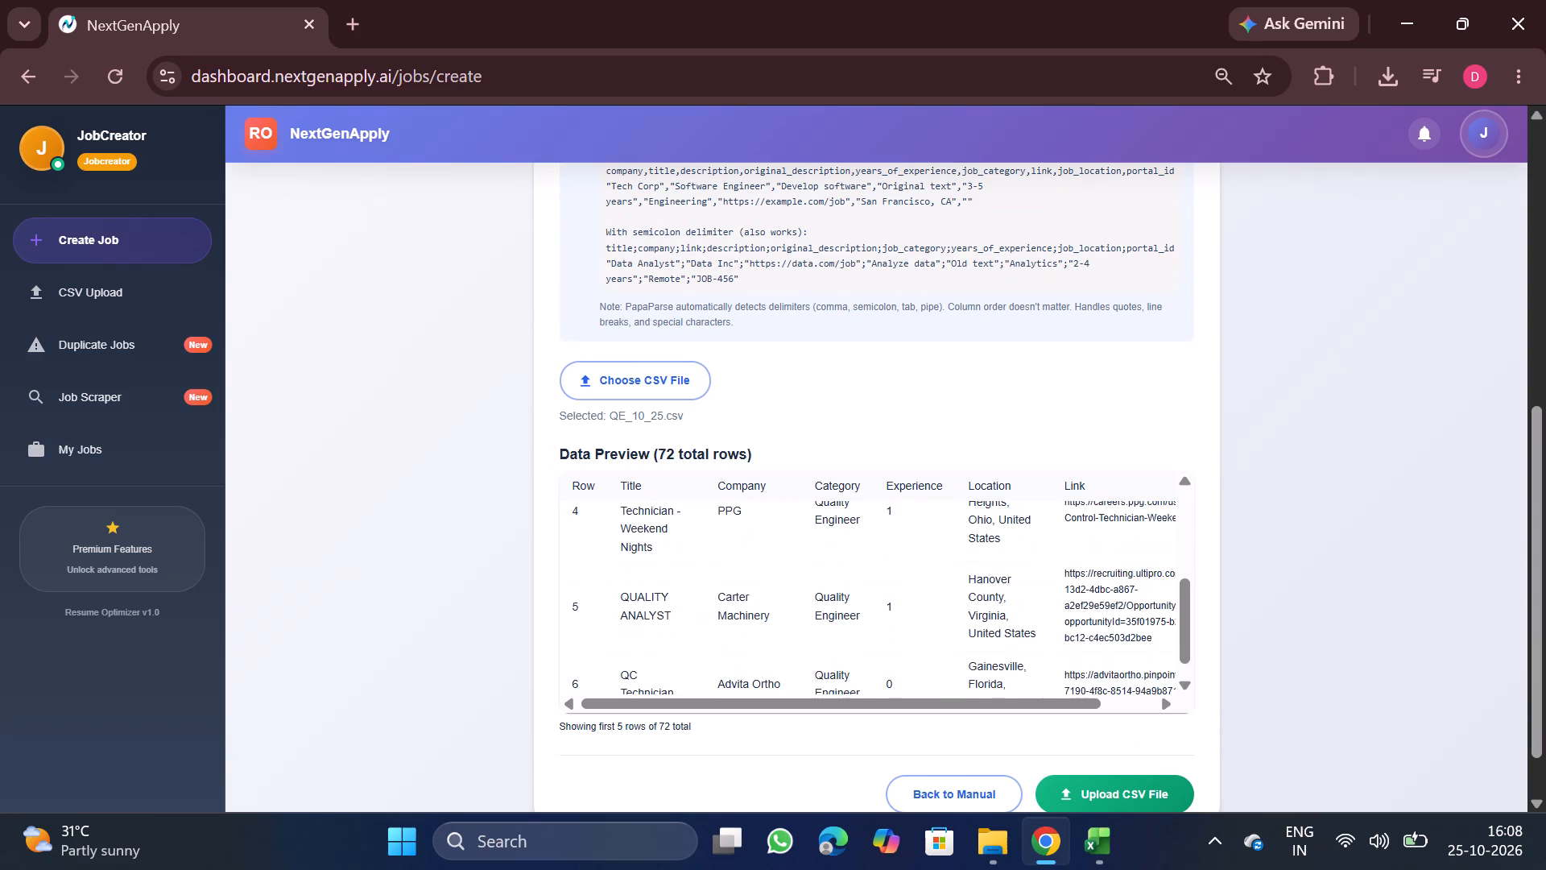
click(1024, 633)
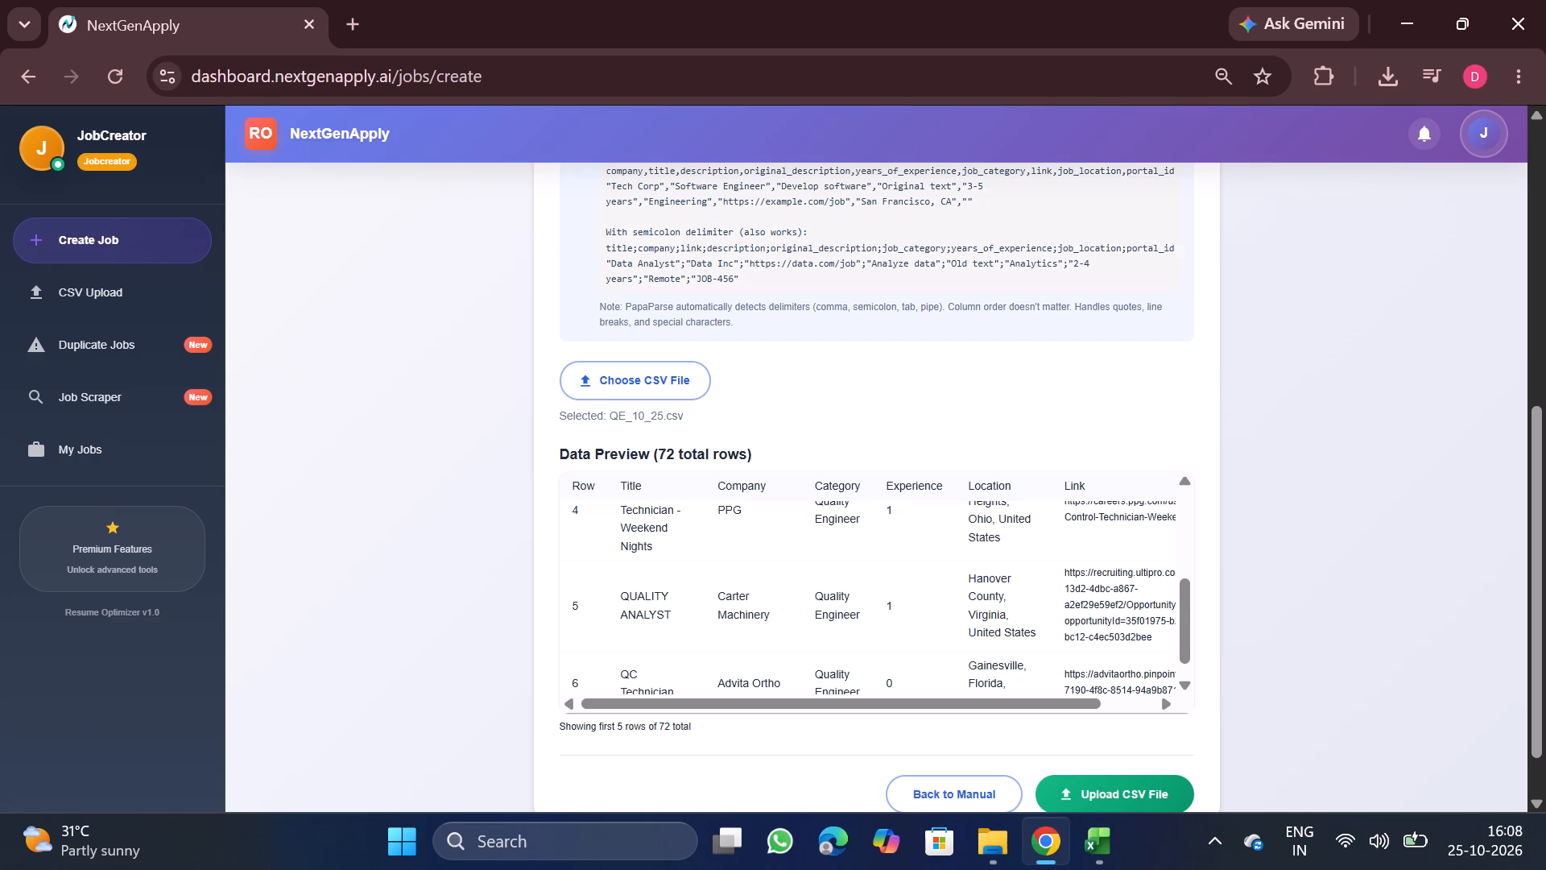
scroll(923, 640, down, 2)
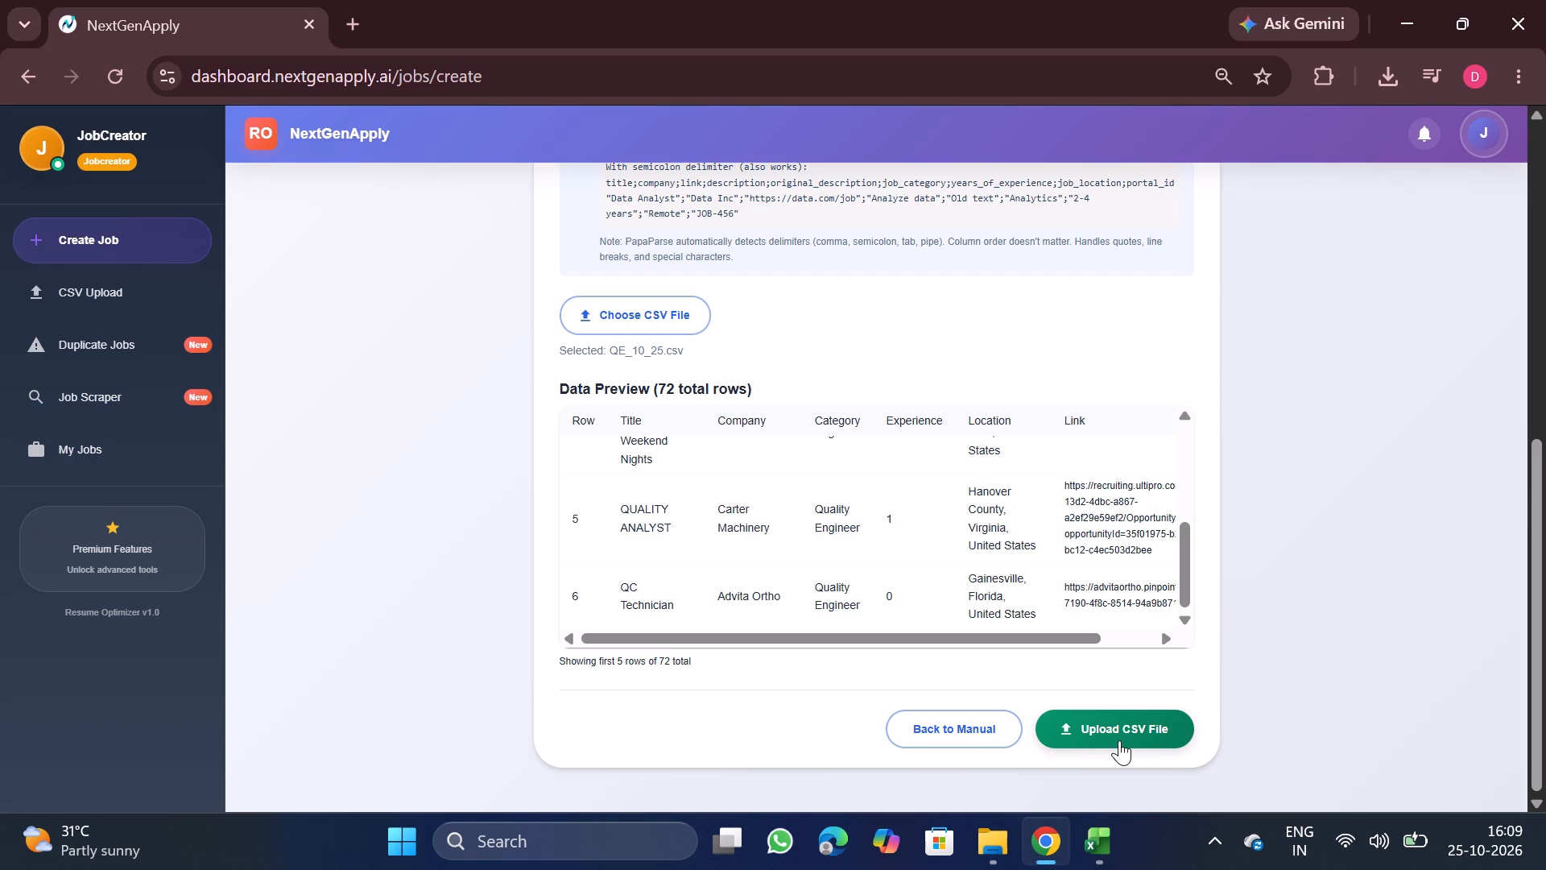
click(1139, 737)
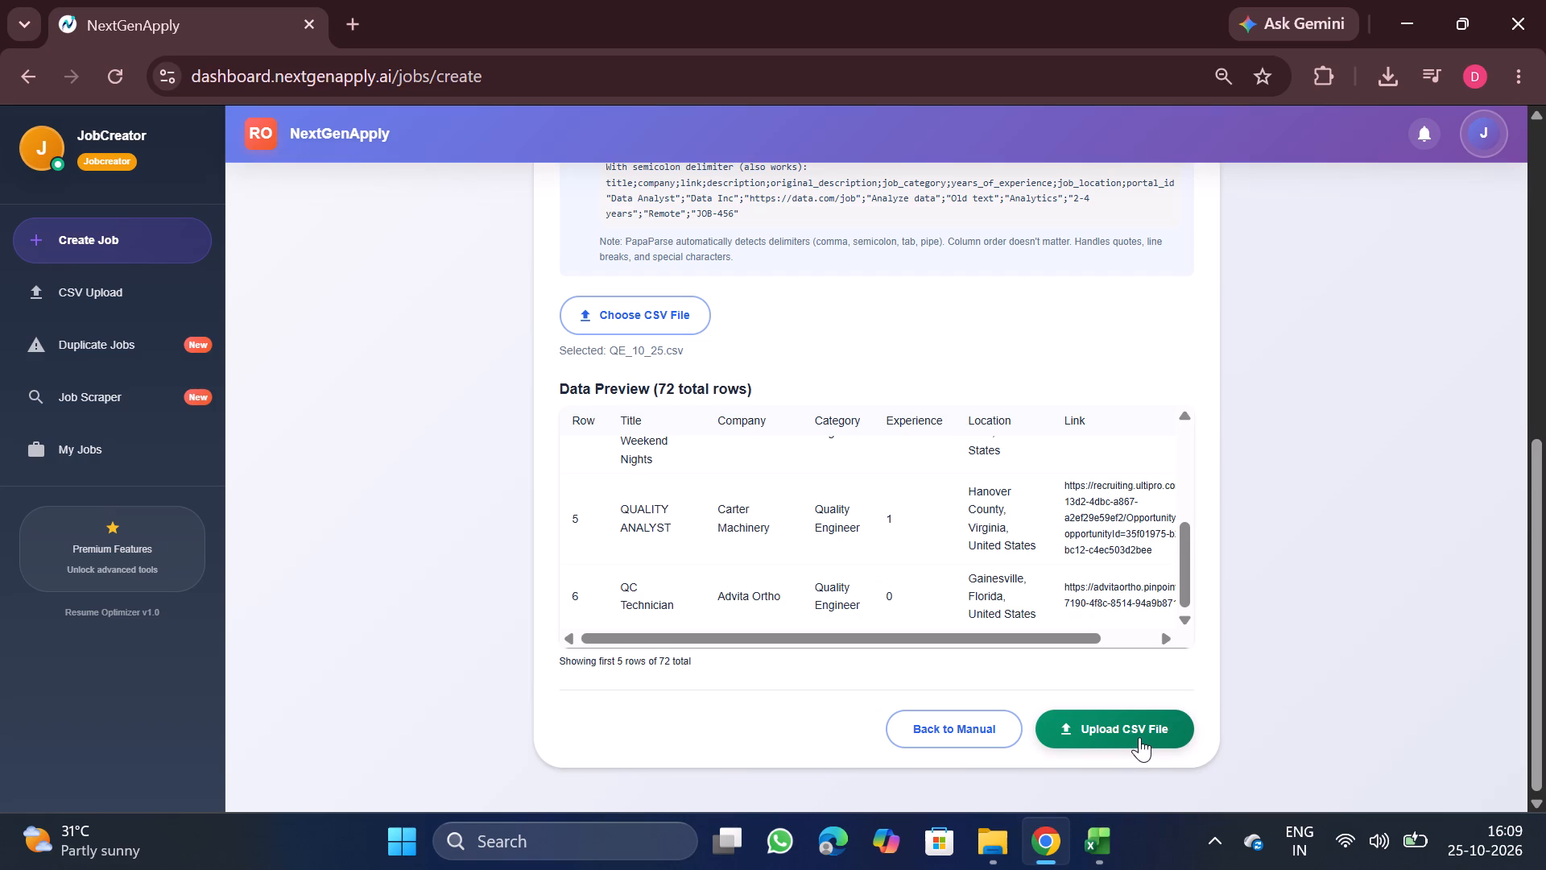
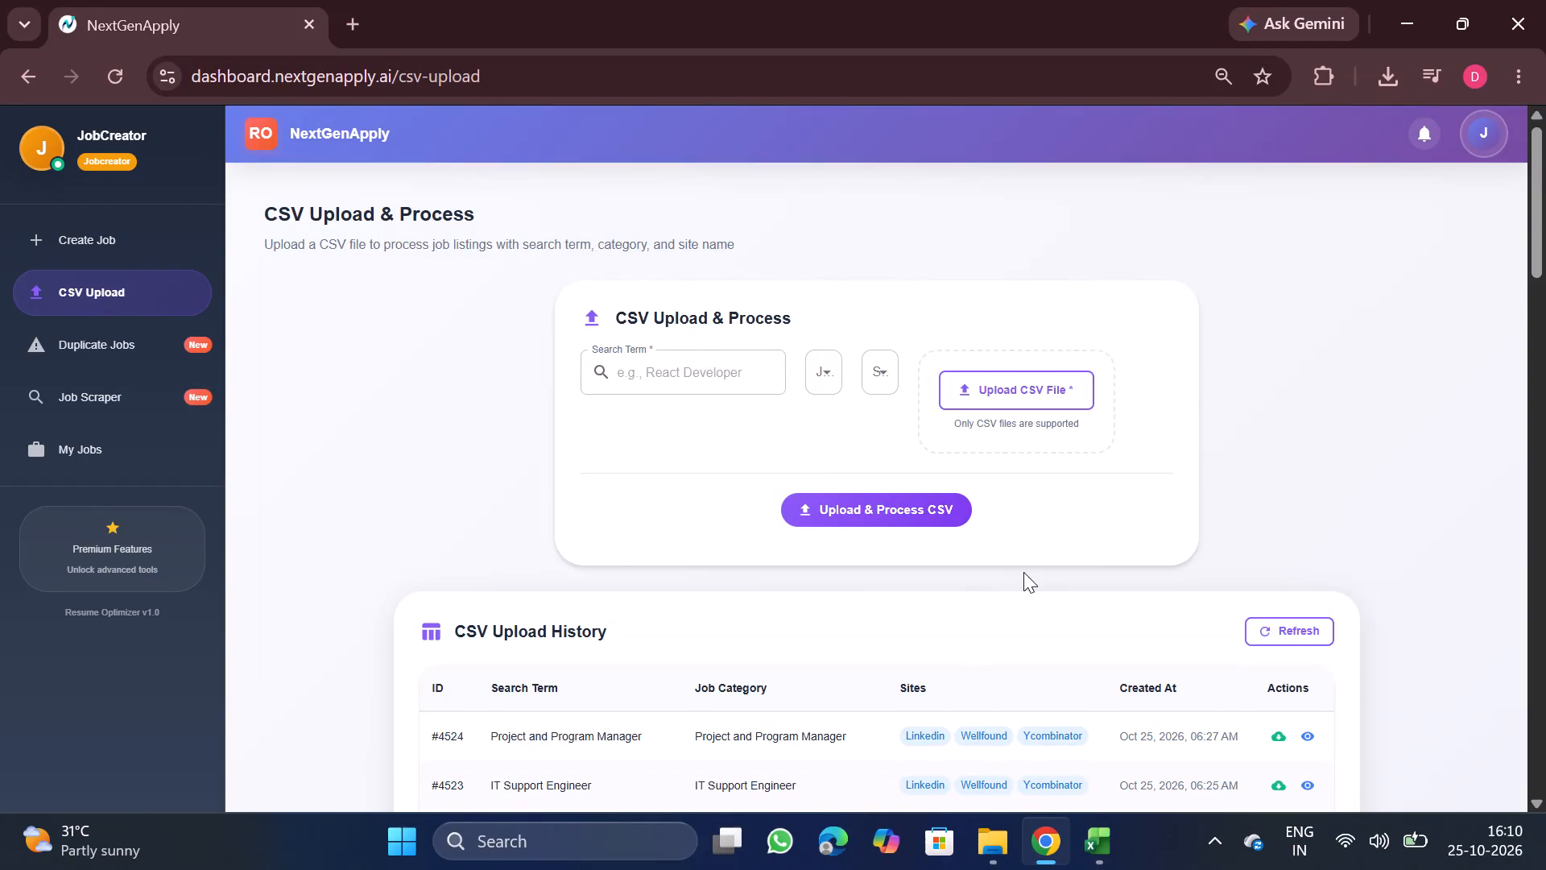
Open the My Jobs page and look over the newly created quality engineer jobs, checking their companies, locations and created dates.
scroll(1023, 572, down, 1)
click(122, 452)
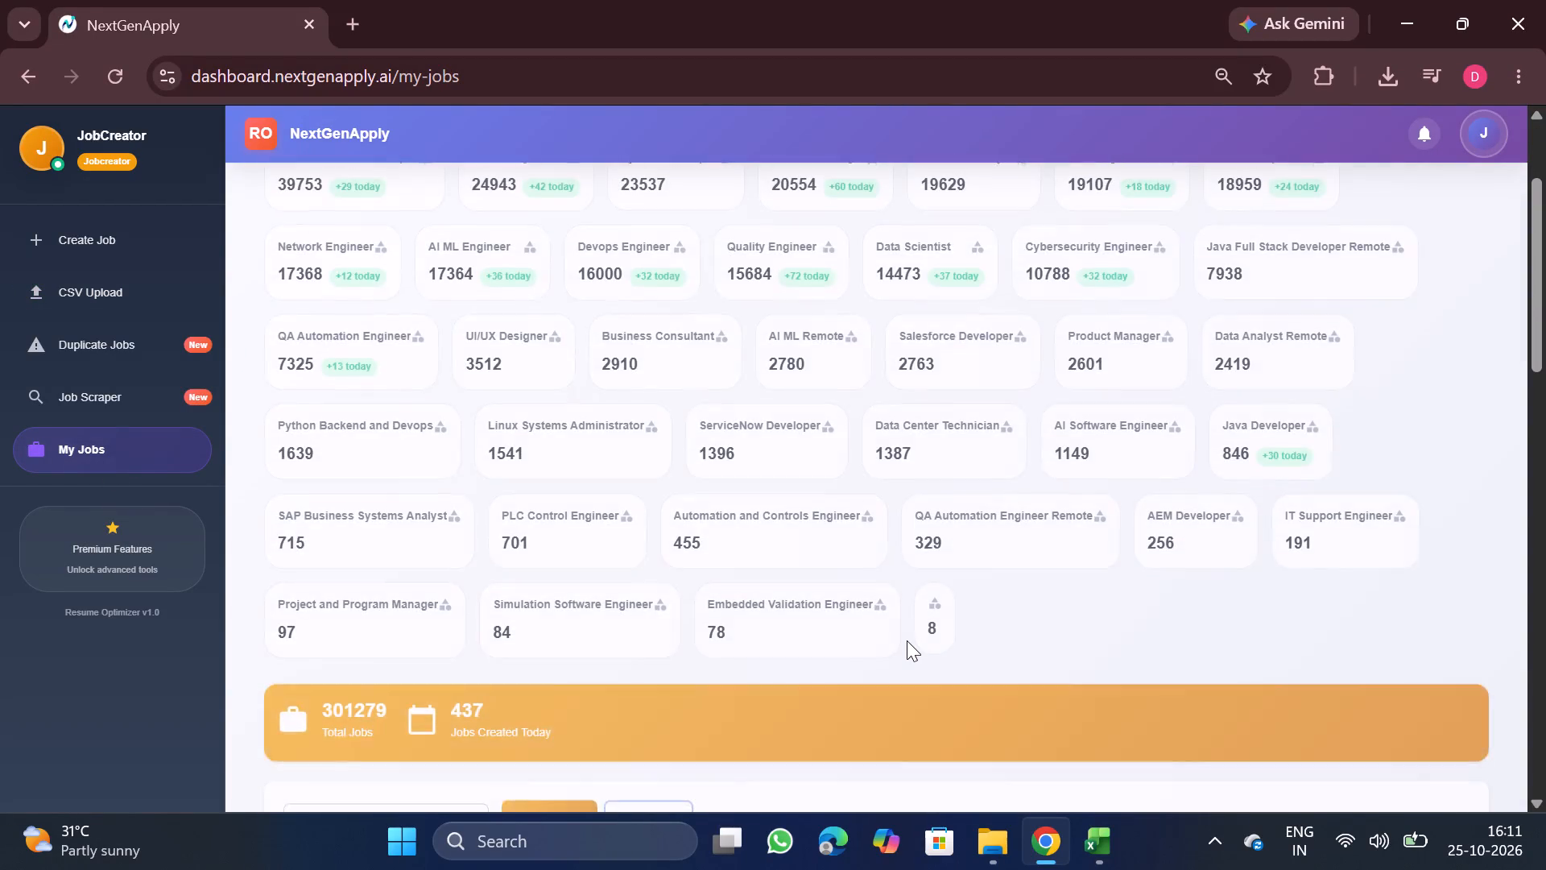
scroll(907, 640, down, 3)
scroll(907, 640, left, 1)
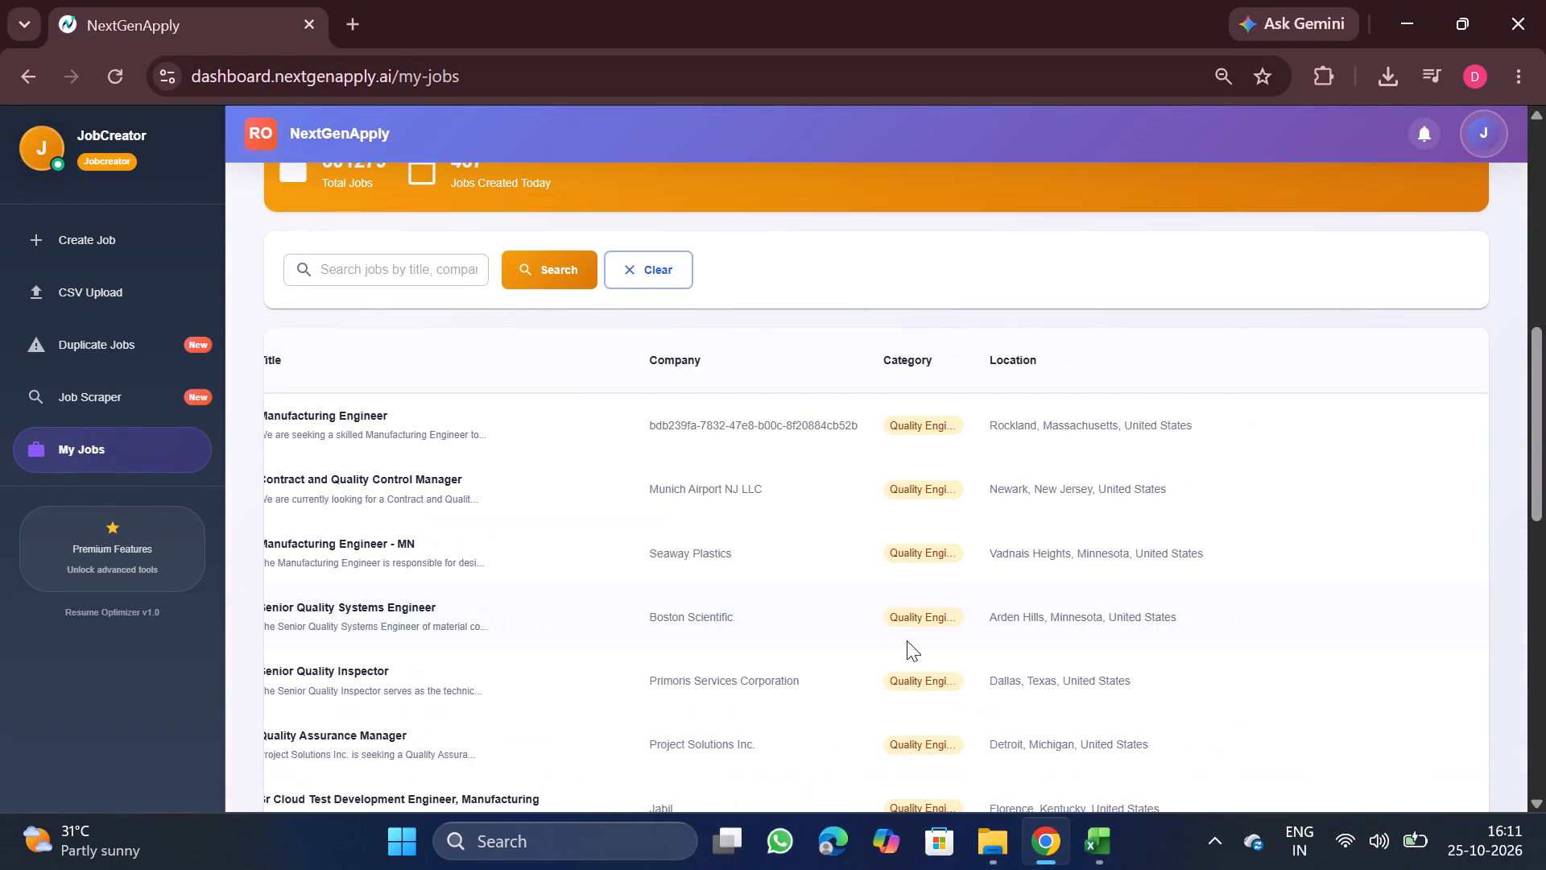
scroll(907, 640, left, 3)
scroll(907, 640, right, 1)
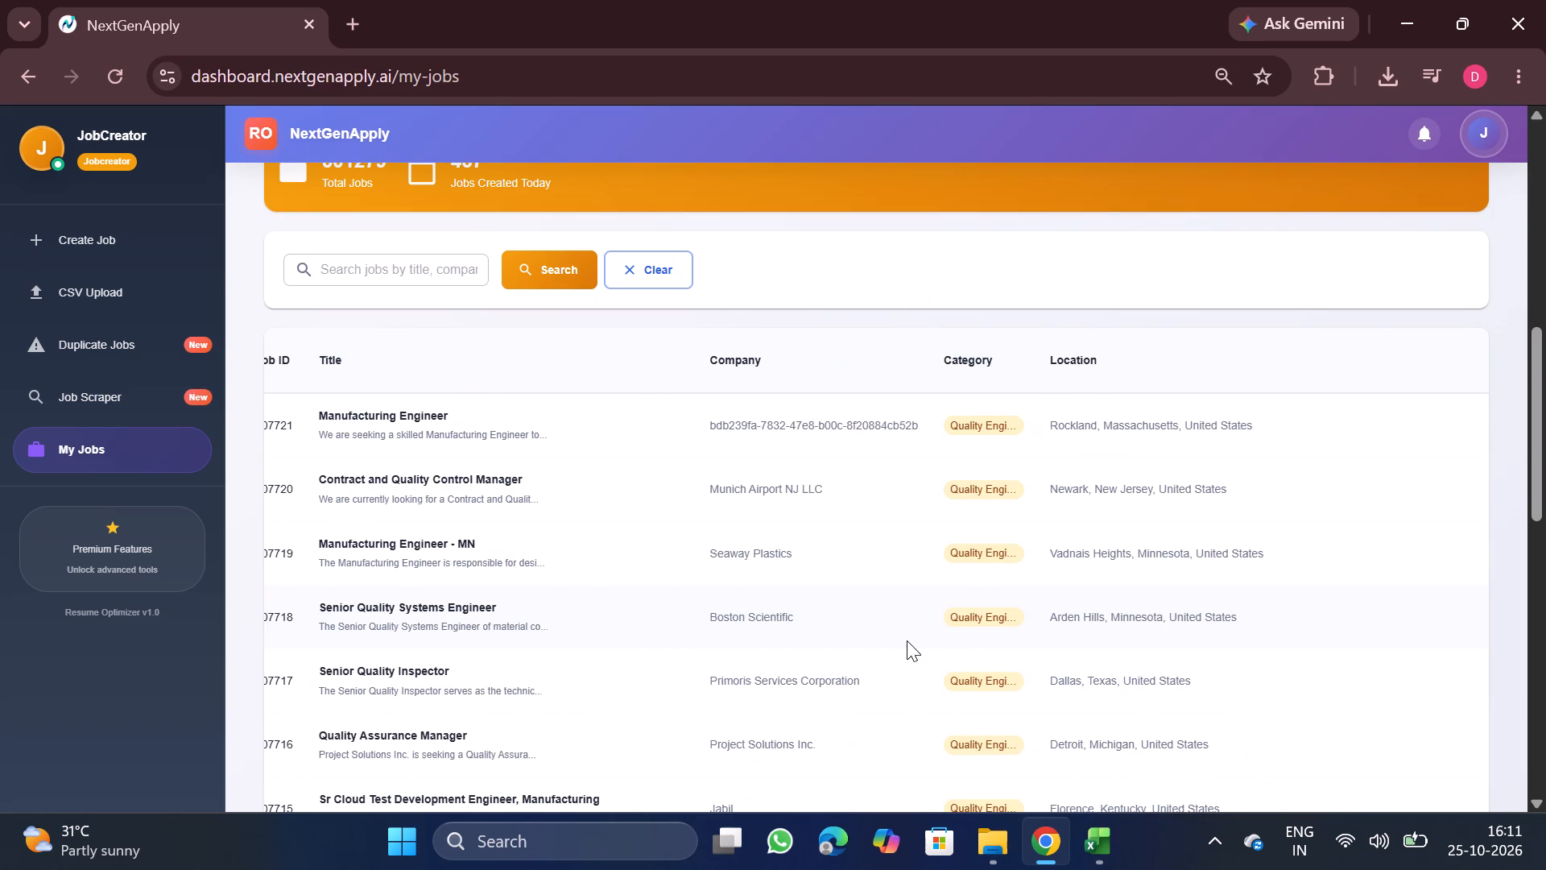
scroll(907, 640, right, 1)
scroll(907, 640, down, 1)
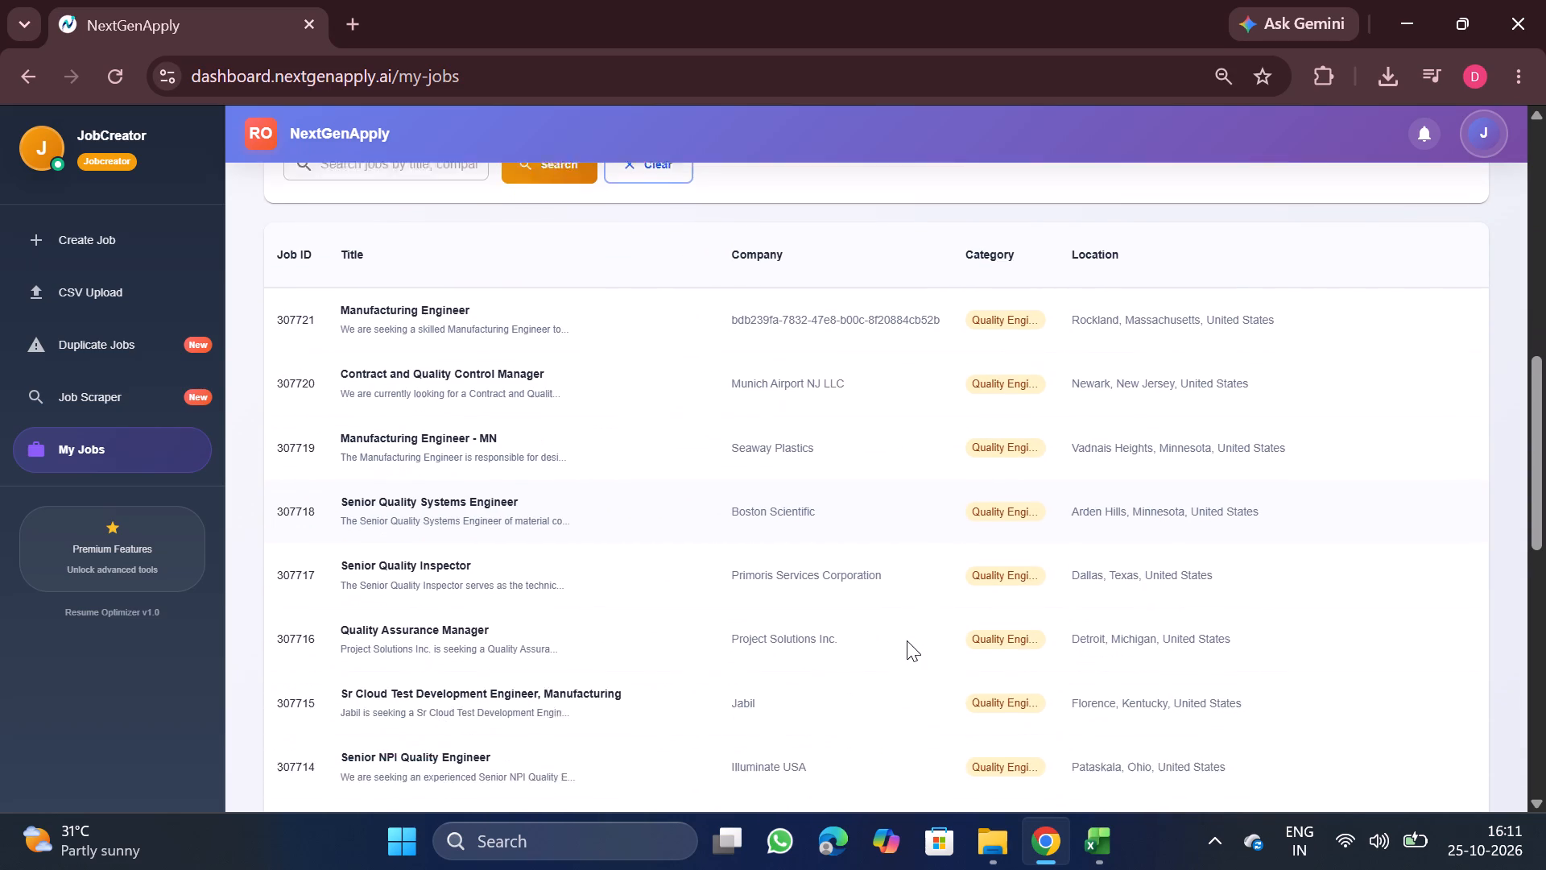
scroll(907, 640, down, 4)
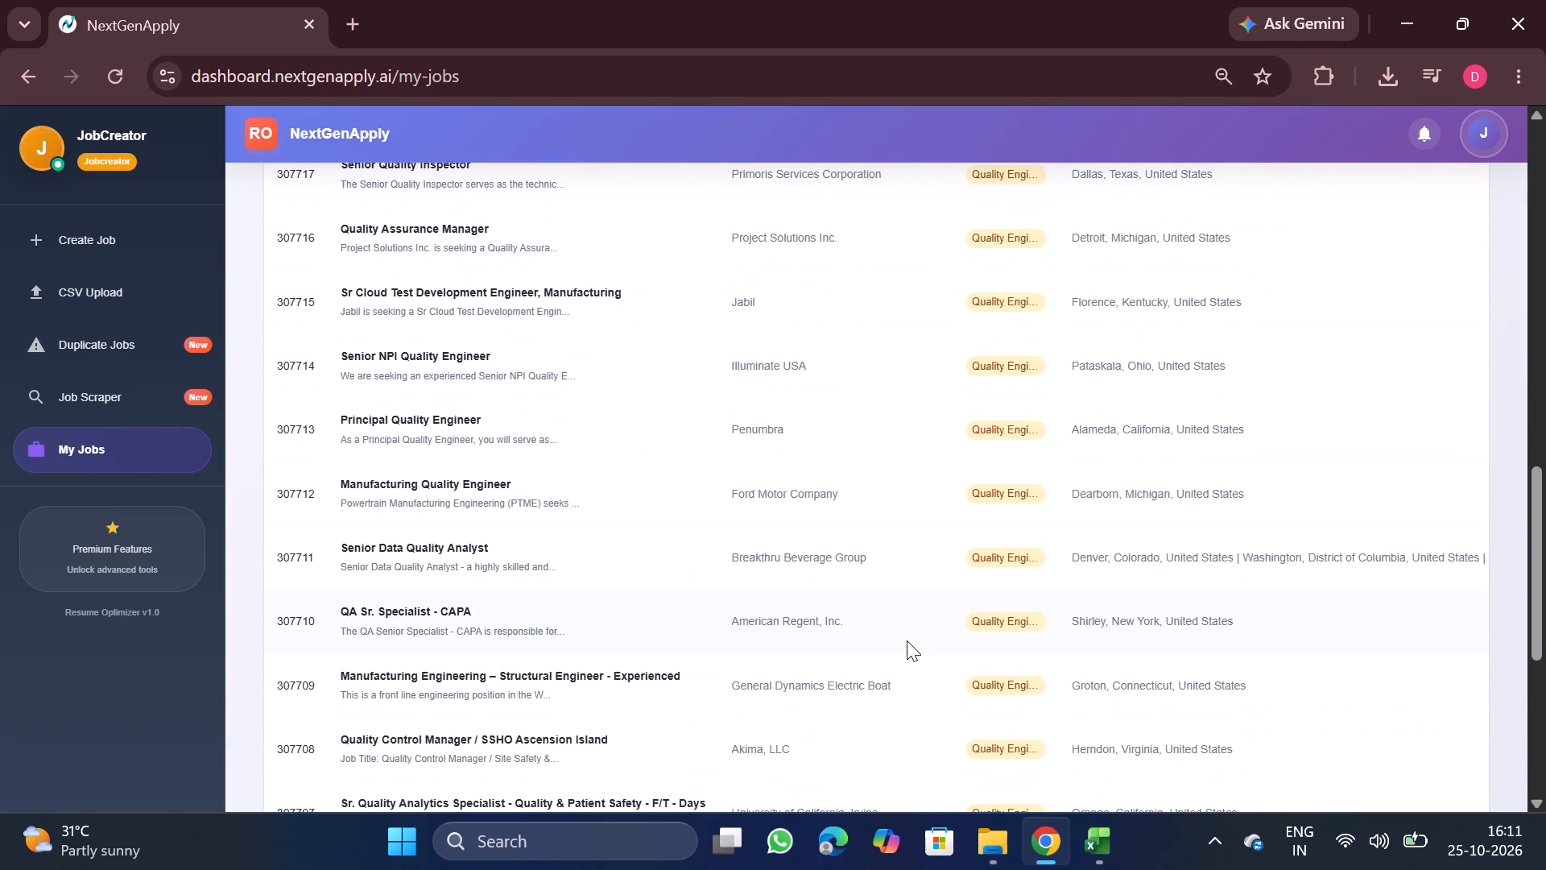
scroll(907, 640, down, 1)
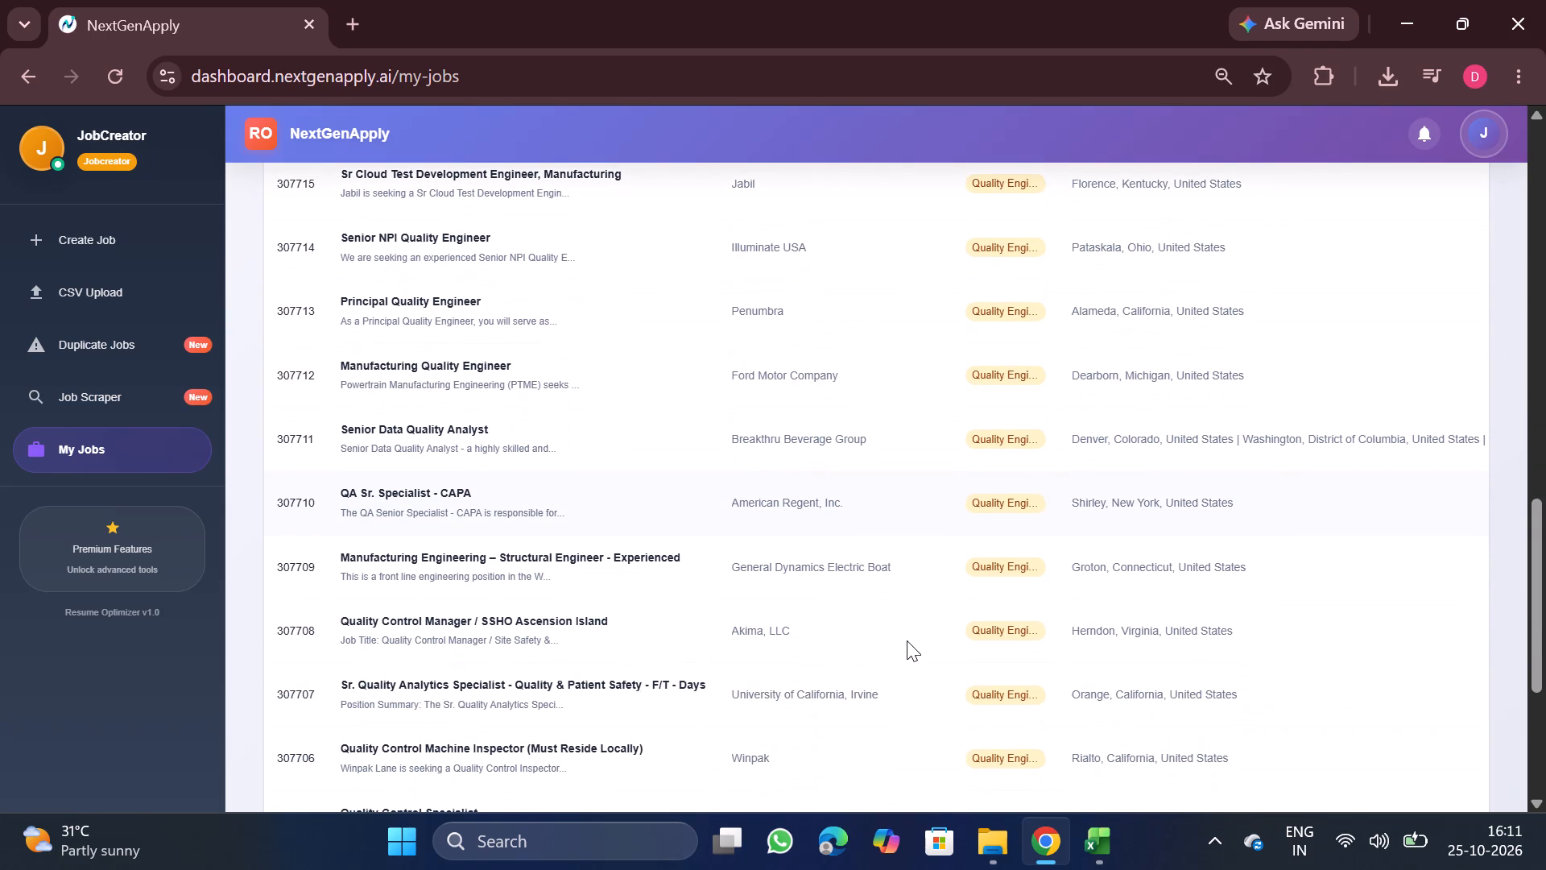
scroll(907, 640, down, 2)
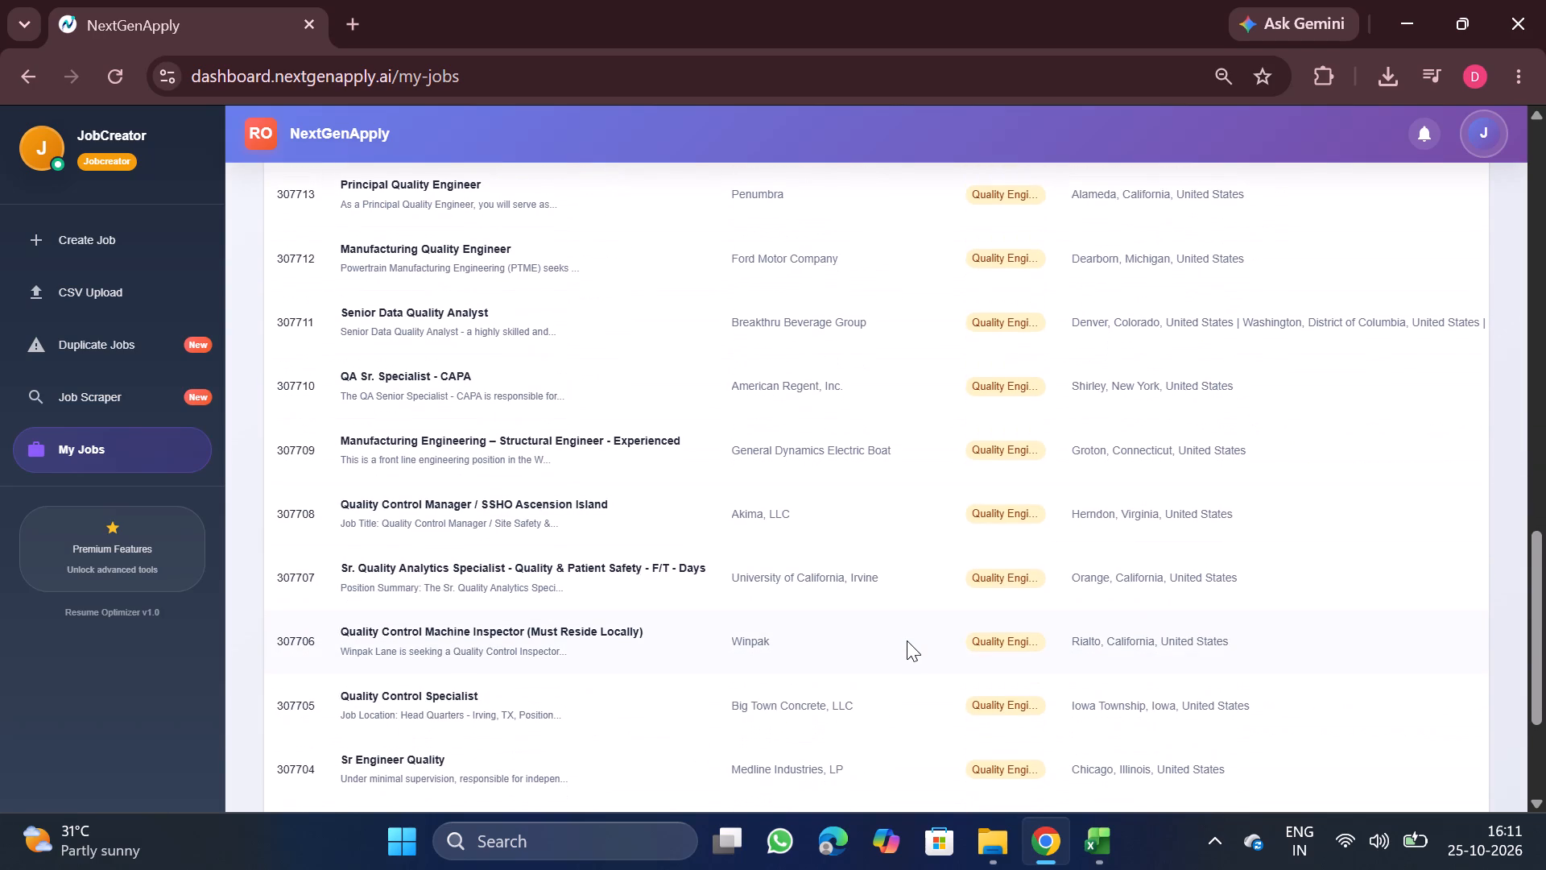
scroll(907, 640, down, 2)
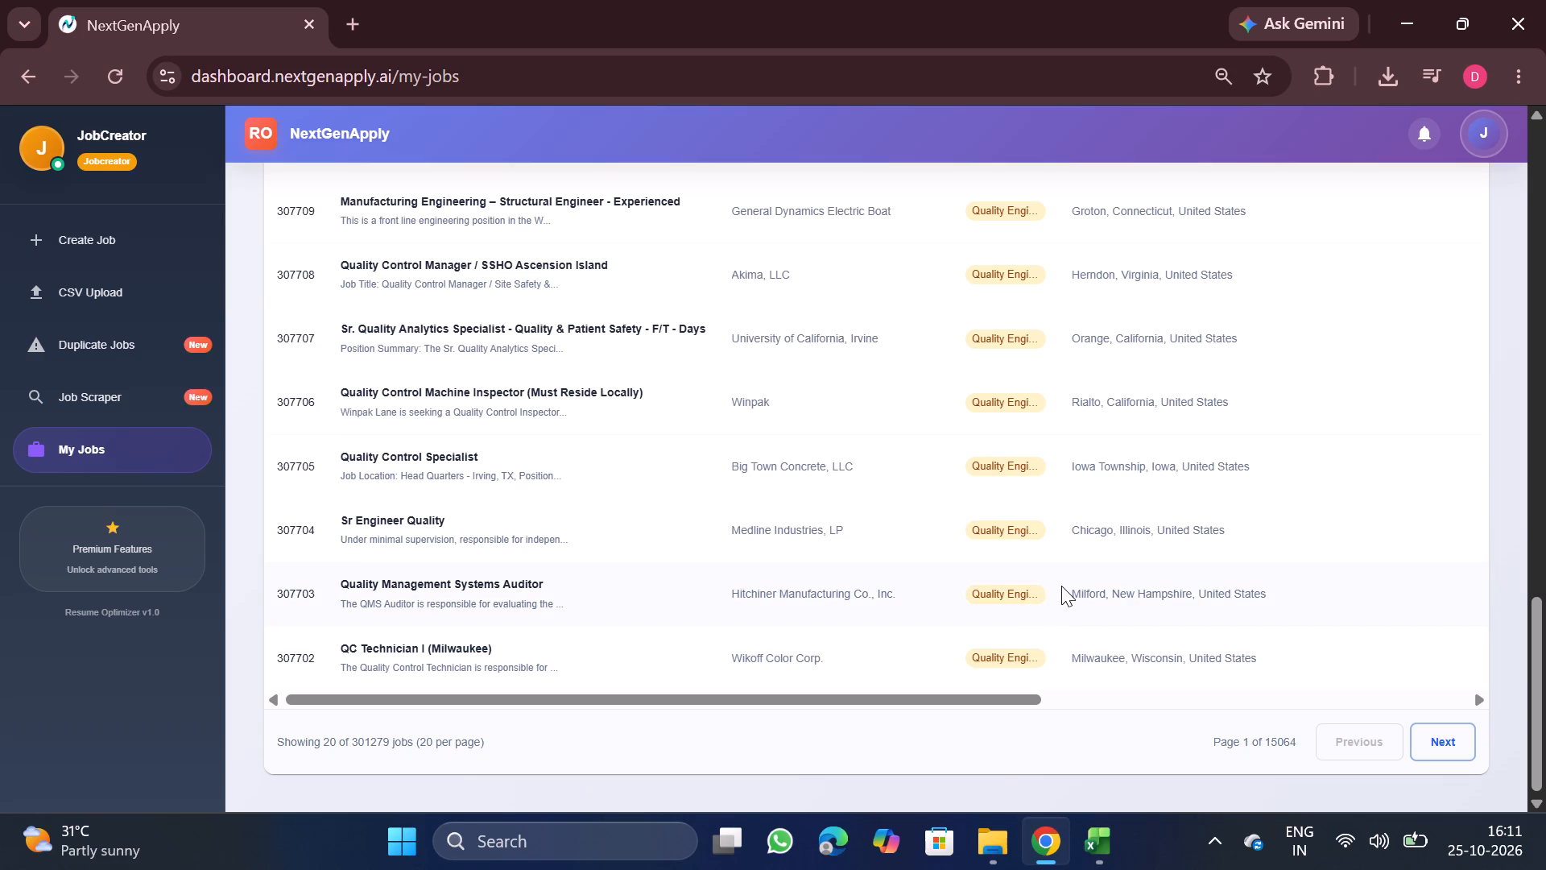
scroll(1061, 586, left, 1)
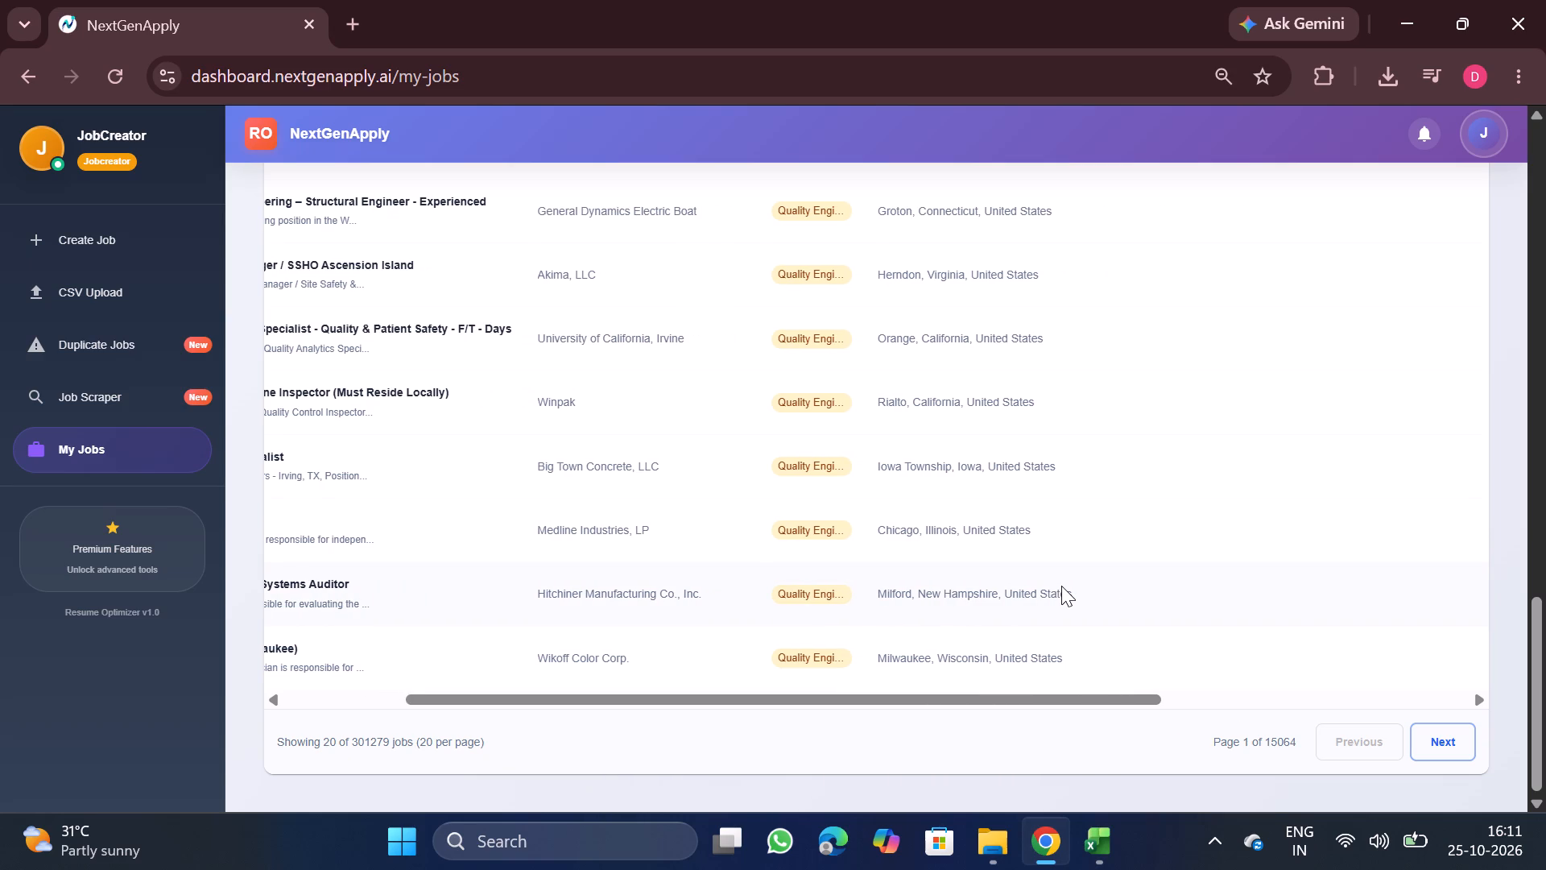
scroll(1061, 586, up, 4)
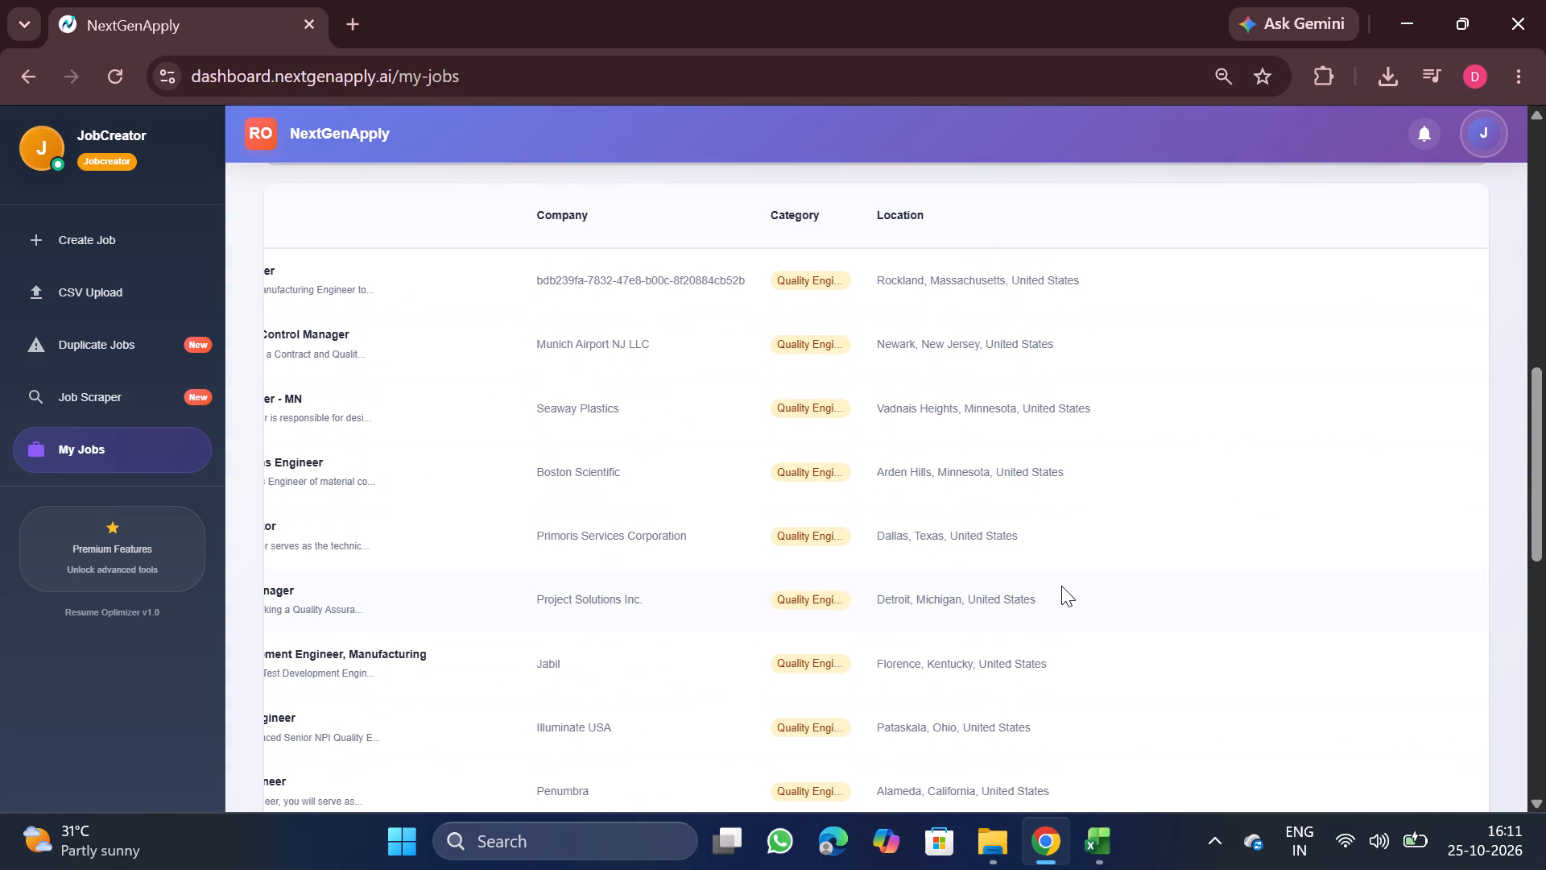
scroll(1061, 586, down, 2)
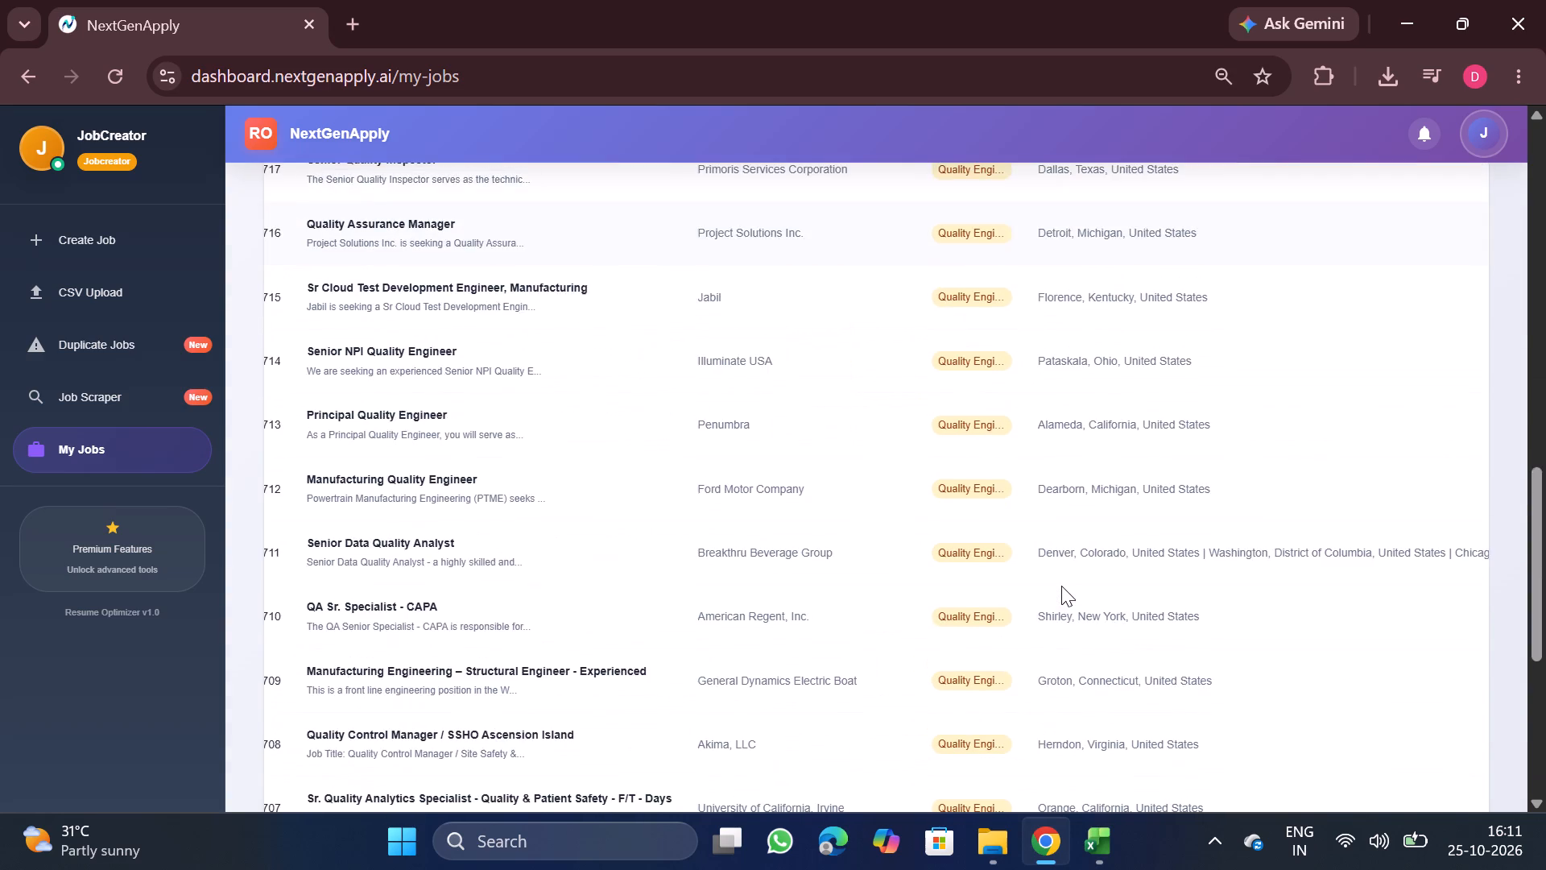
scroll(1061, 586, down, 2)
scroll(1061, 586, up, 2)
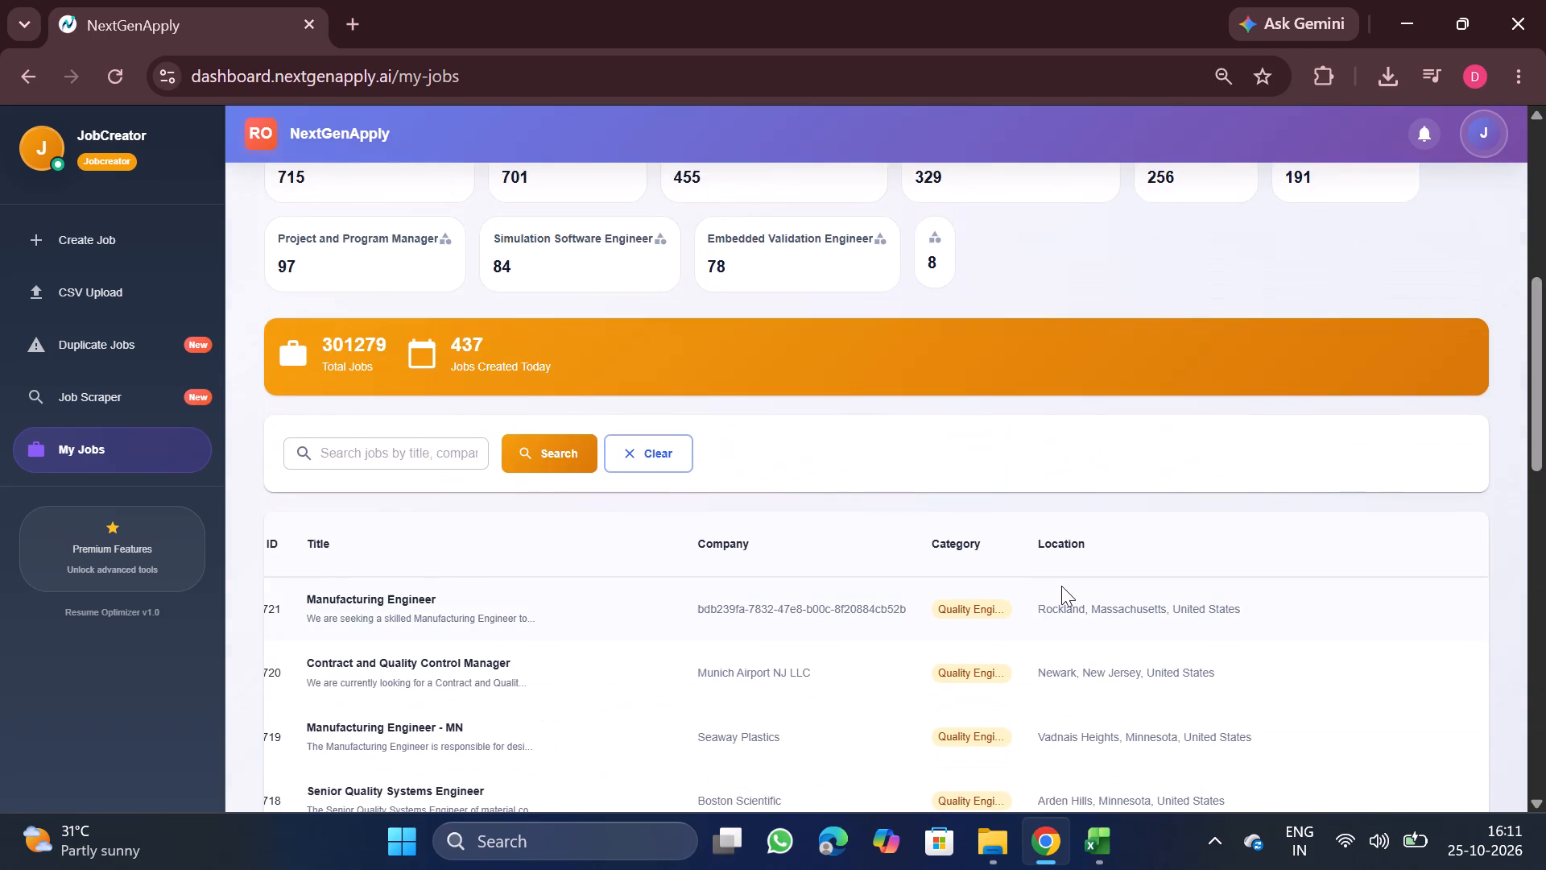
scroll(1061, 586, right, 2)
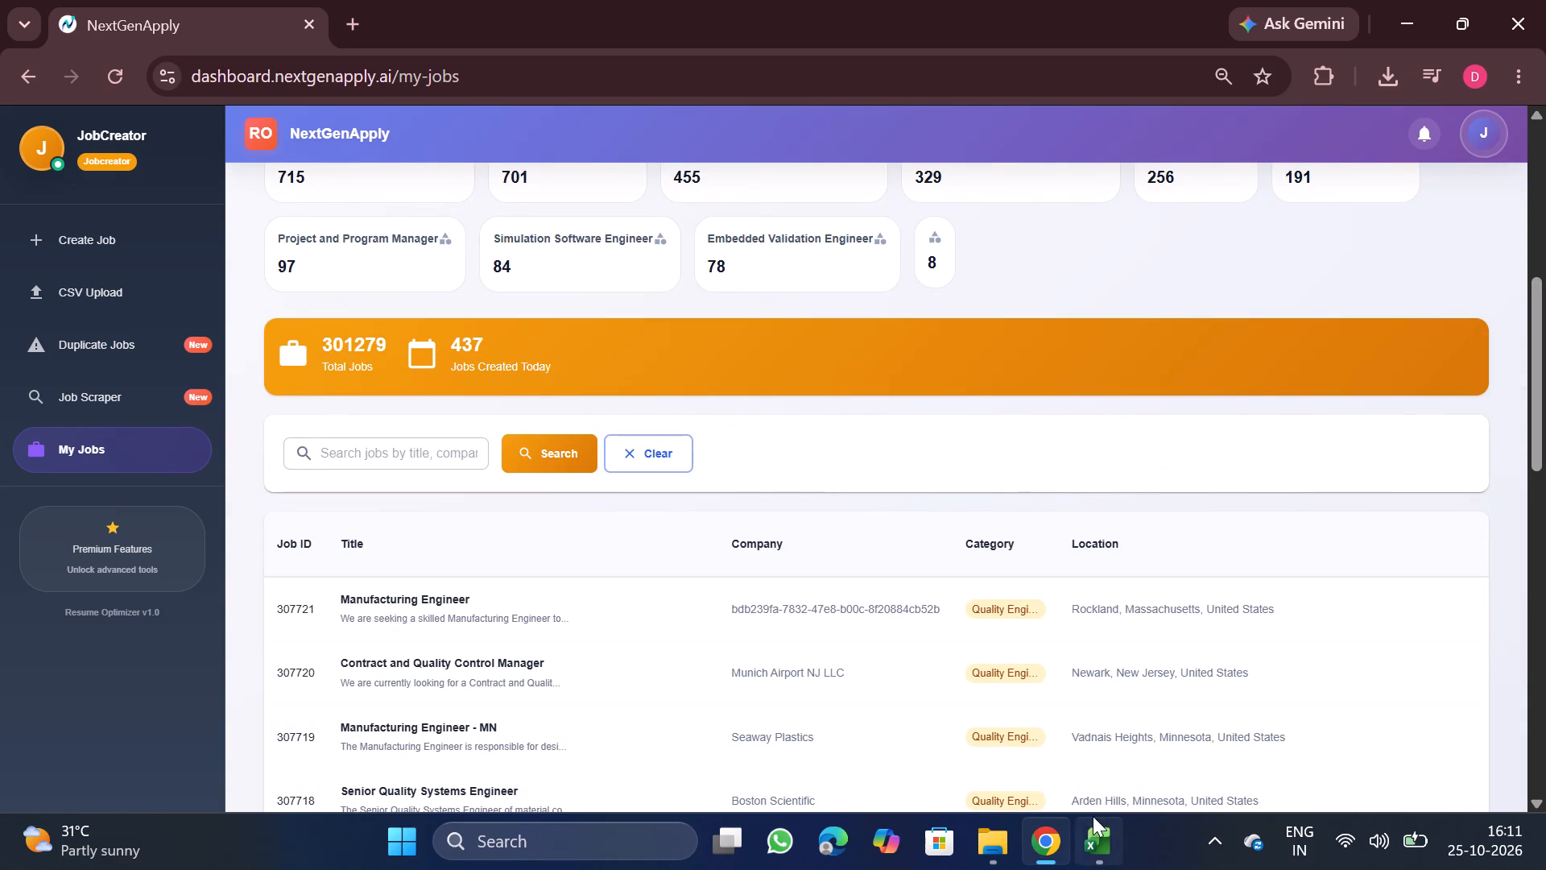
scroll(1075, 716, left, 3)
scroll(1166, 574, left, 1)
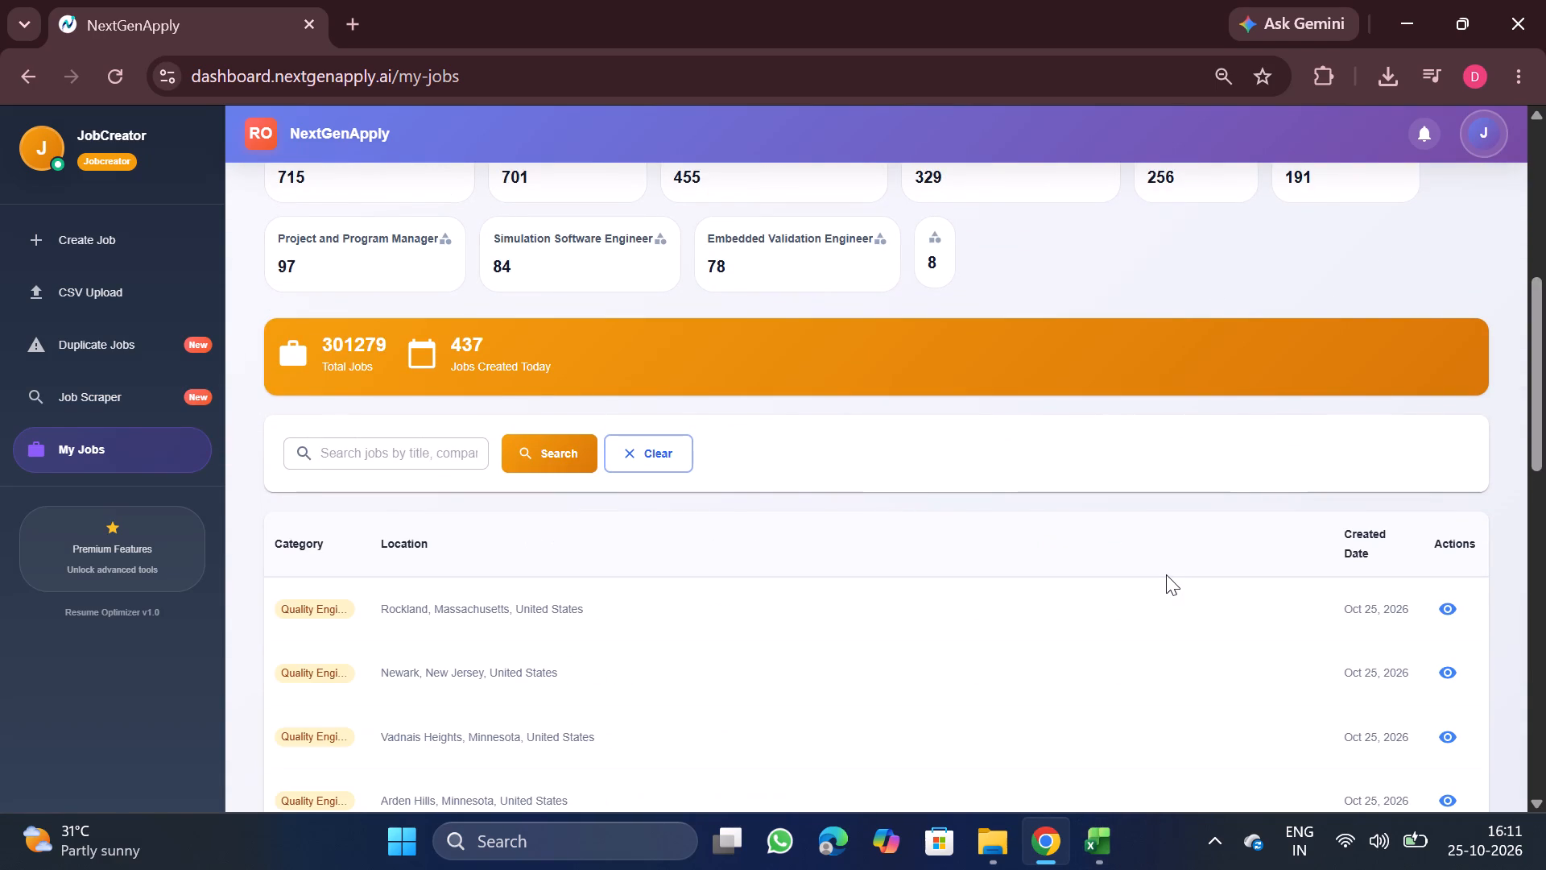
scroll(1166, 574, left, 2)
Close the quality engineer workbook still open in Excel.
click(1208, 635)
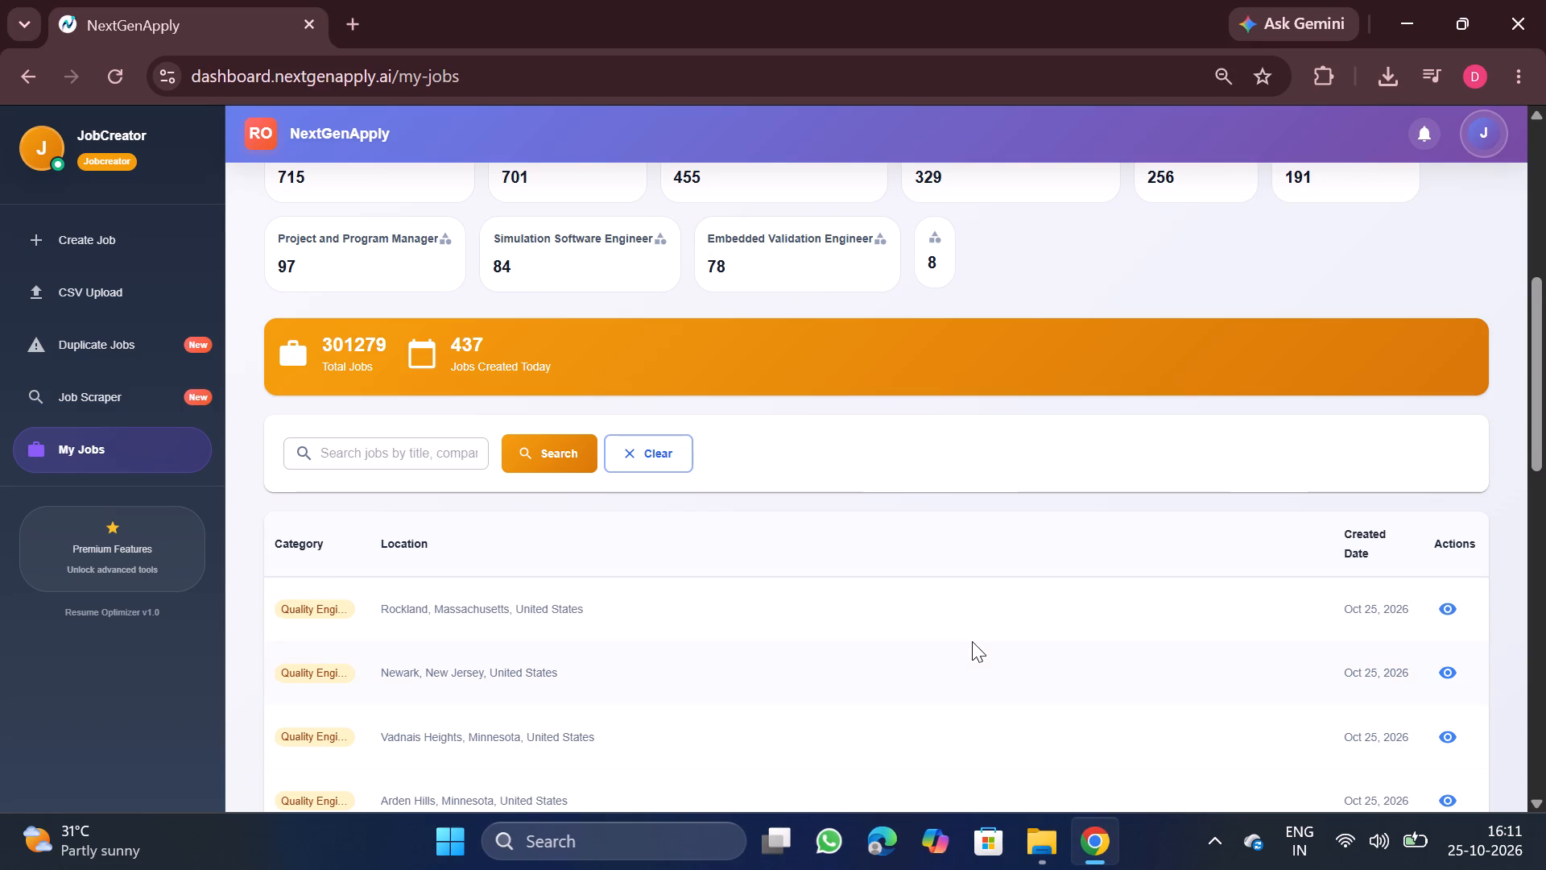
Download the processed CSV for Python Developer, #4507, from the CSV upload history and open it in Excel.
scroll(972, 641, up, 7)
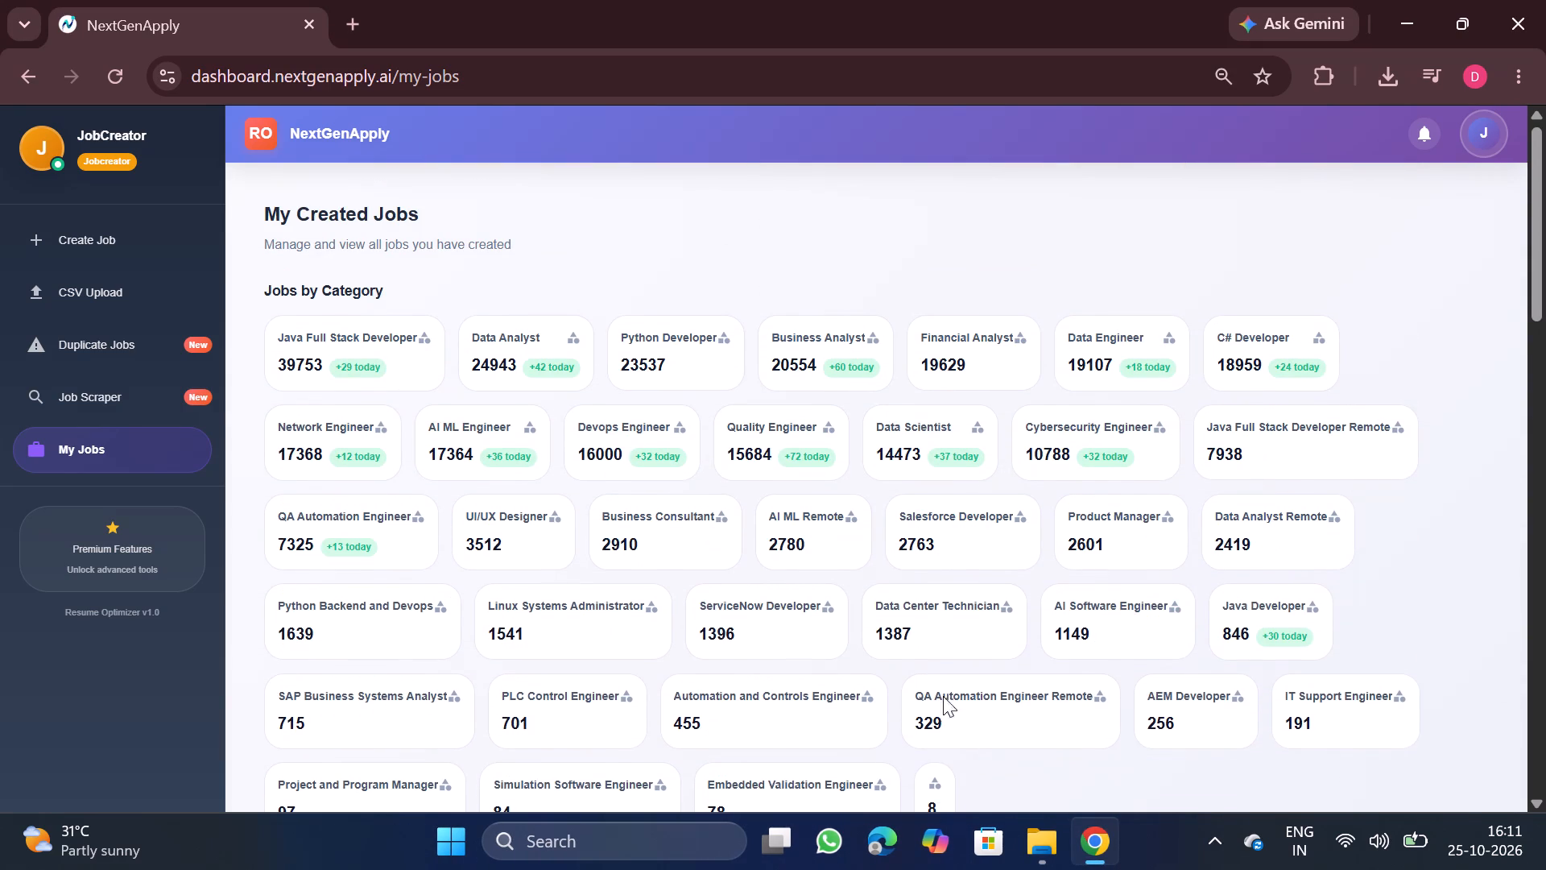
click(130, 304)
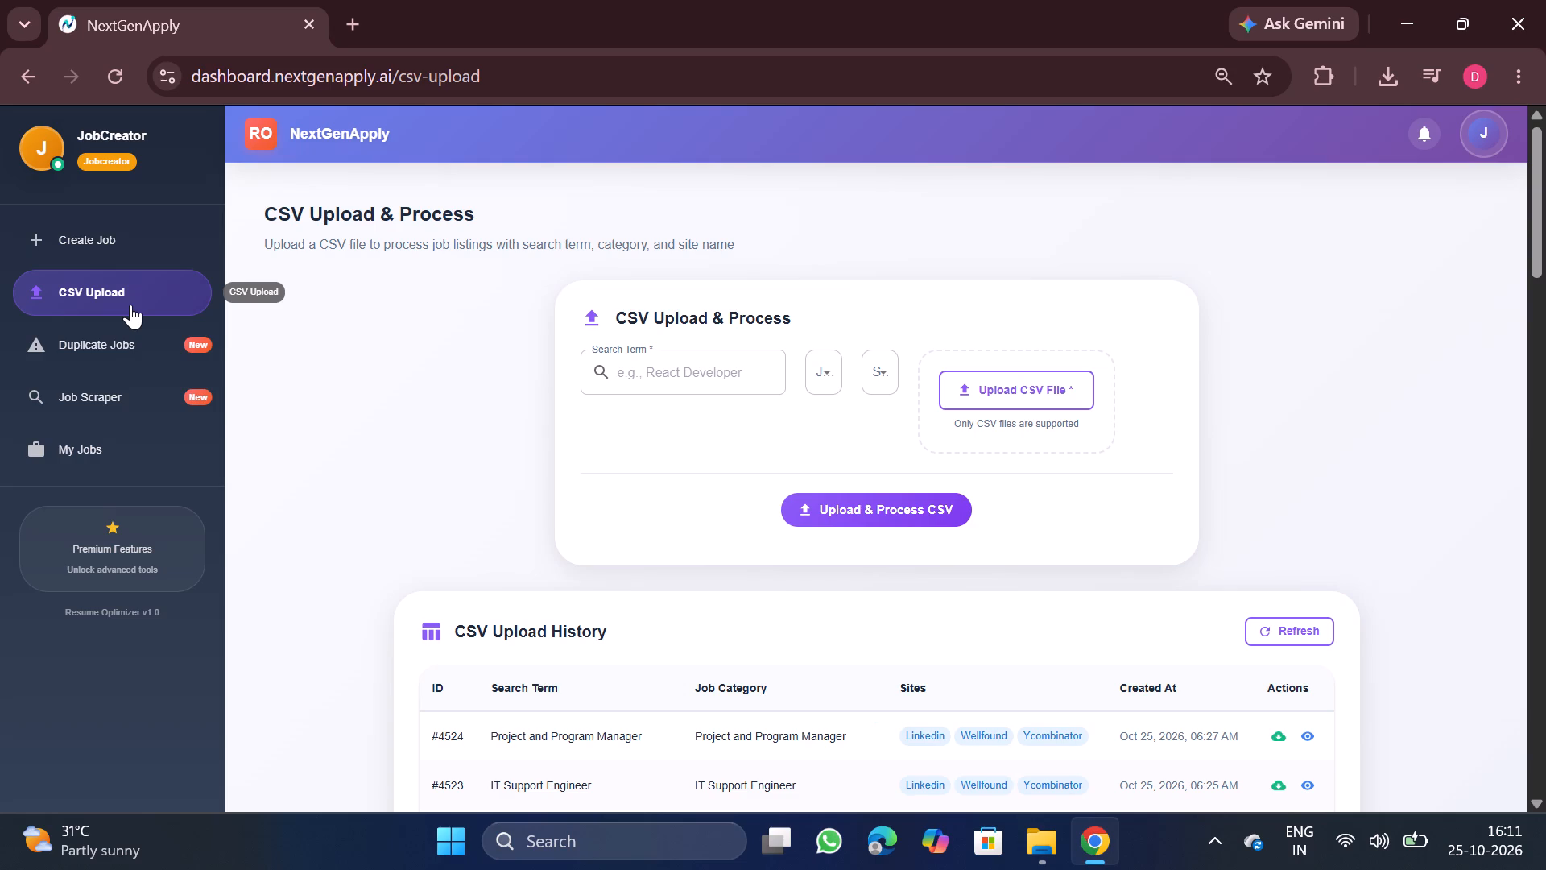
scroll(497, 482, down, 2)
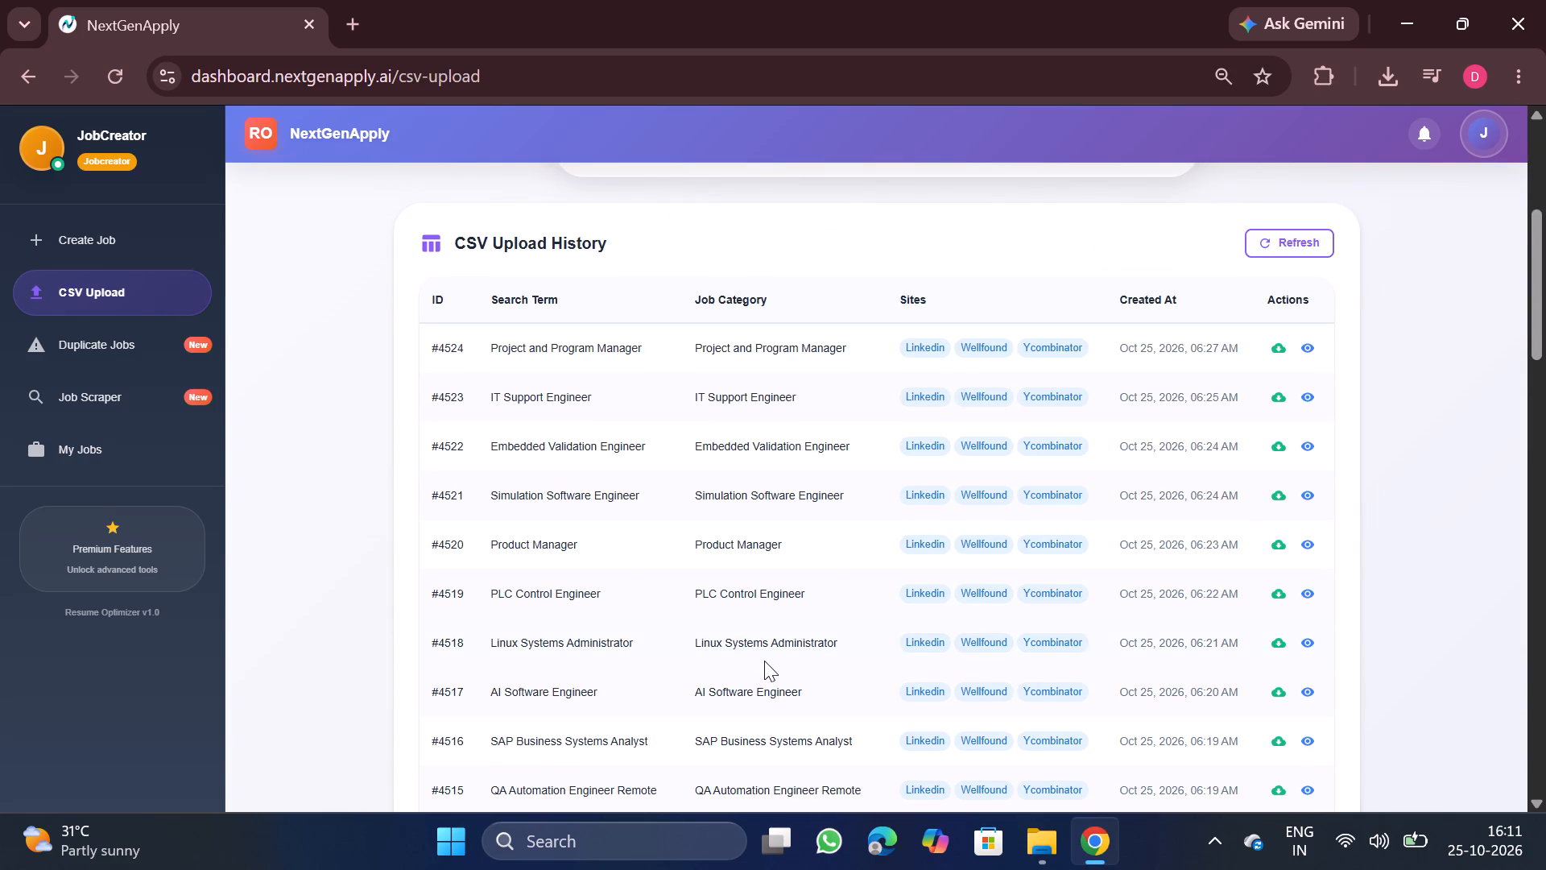
click(764, 661)
scroll(764, 661, down, 2)
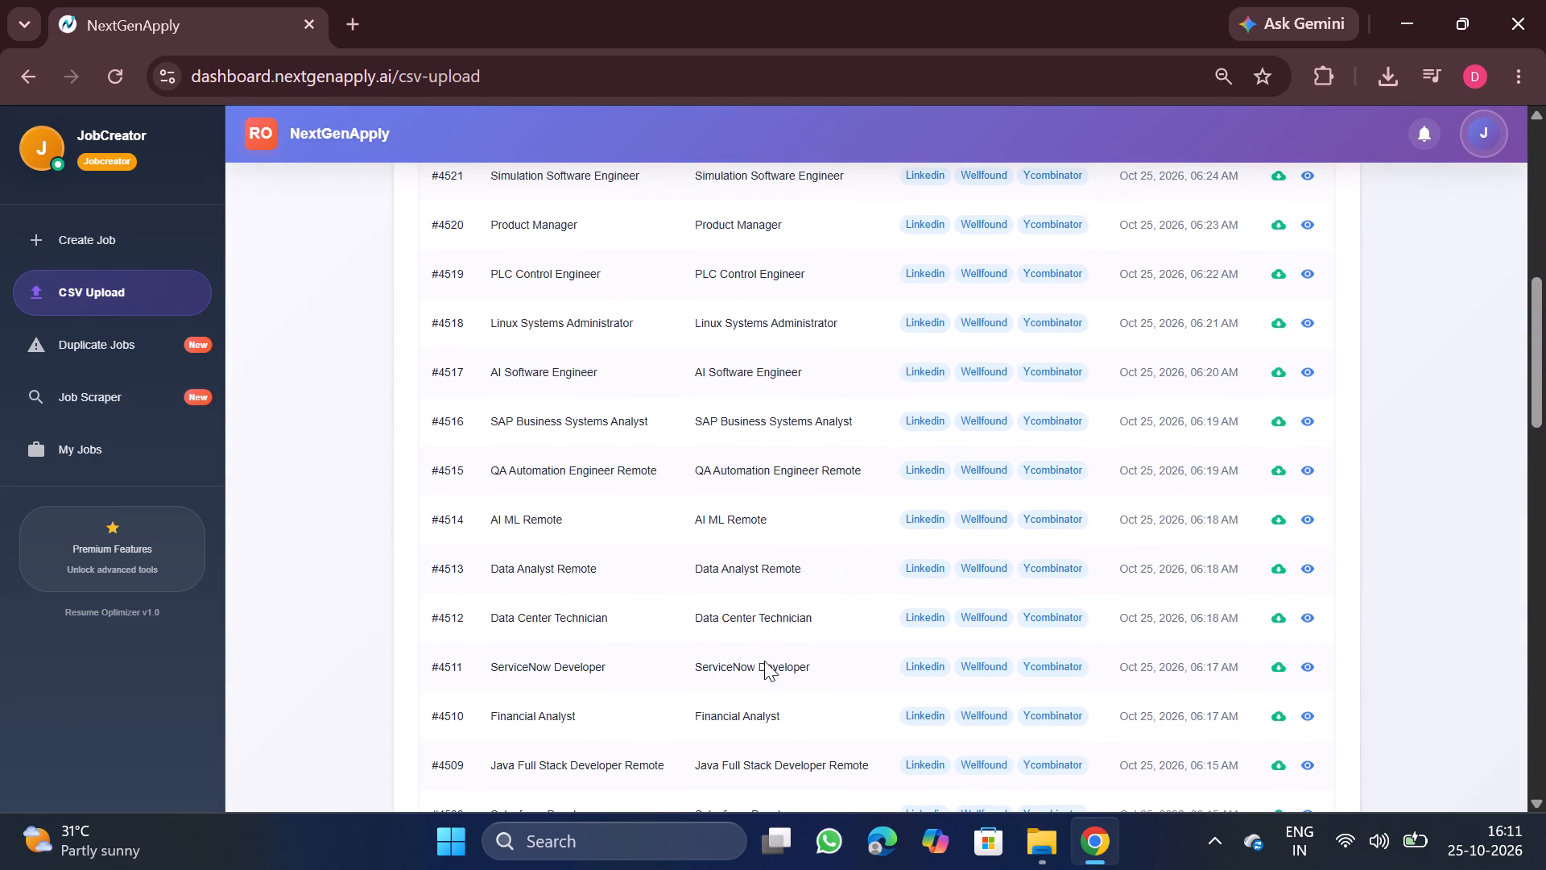
scroll(764, 661, down, 3)
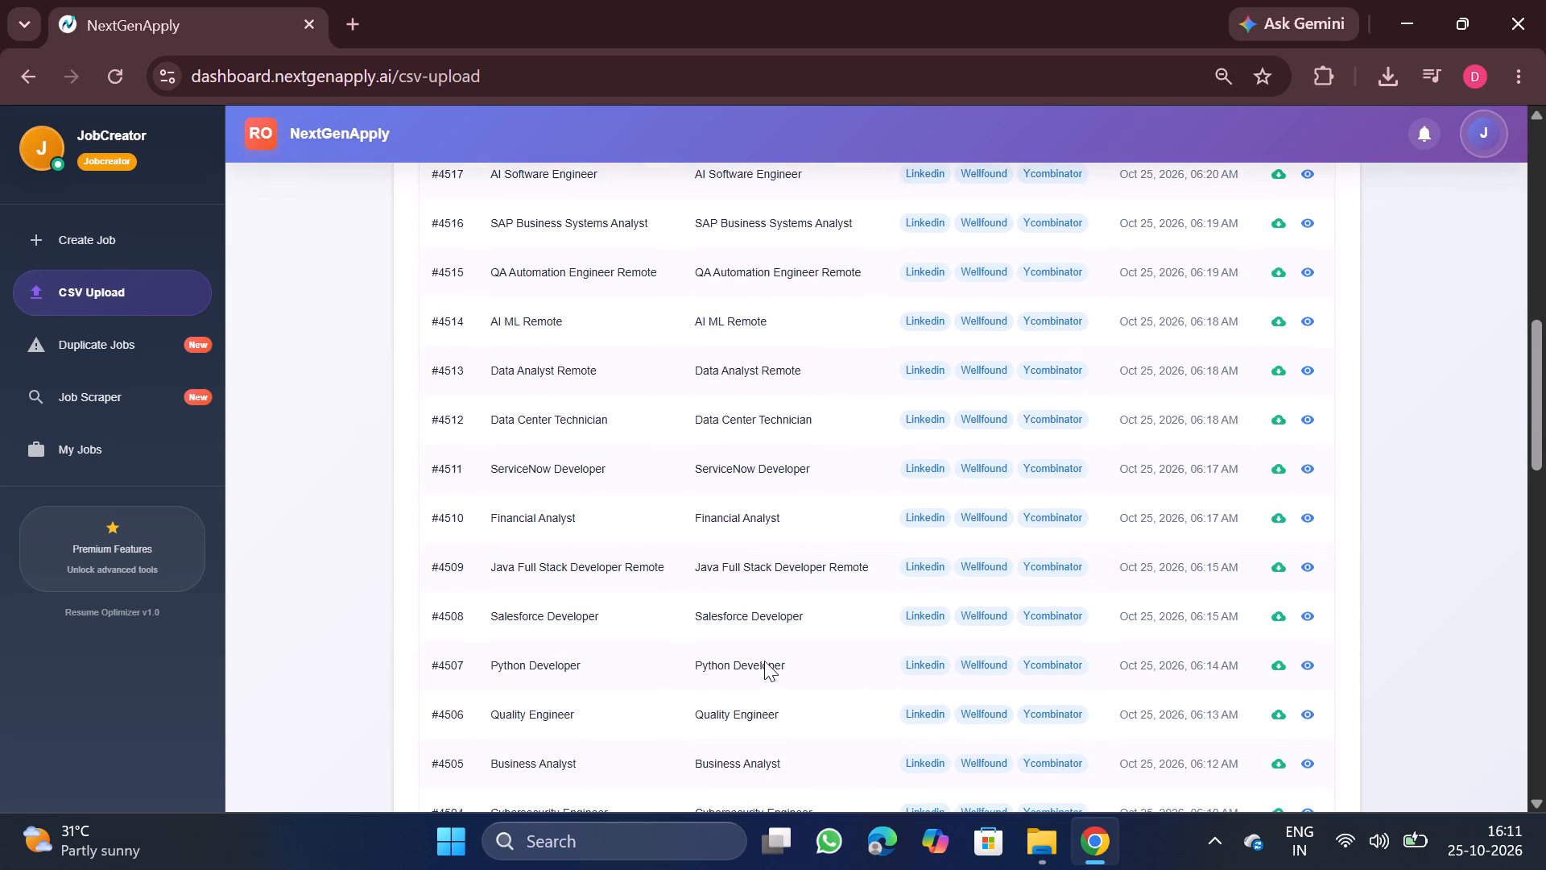
scroll(764, 661, down, 1)
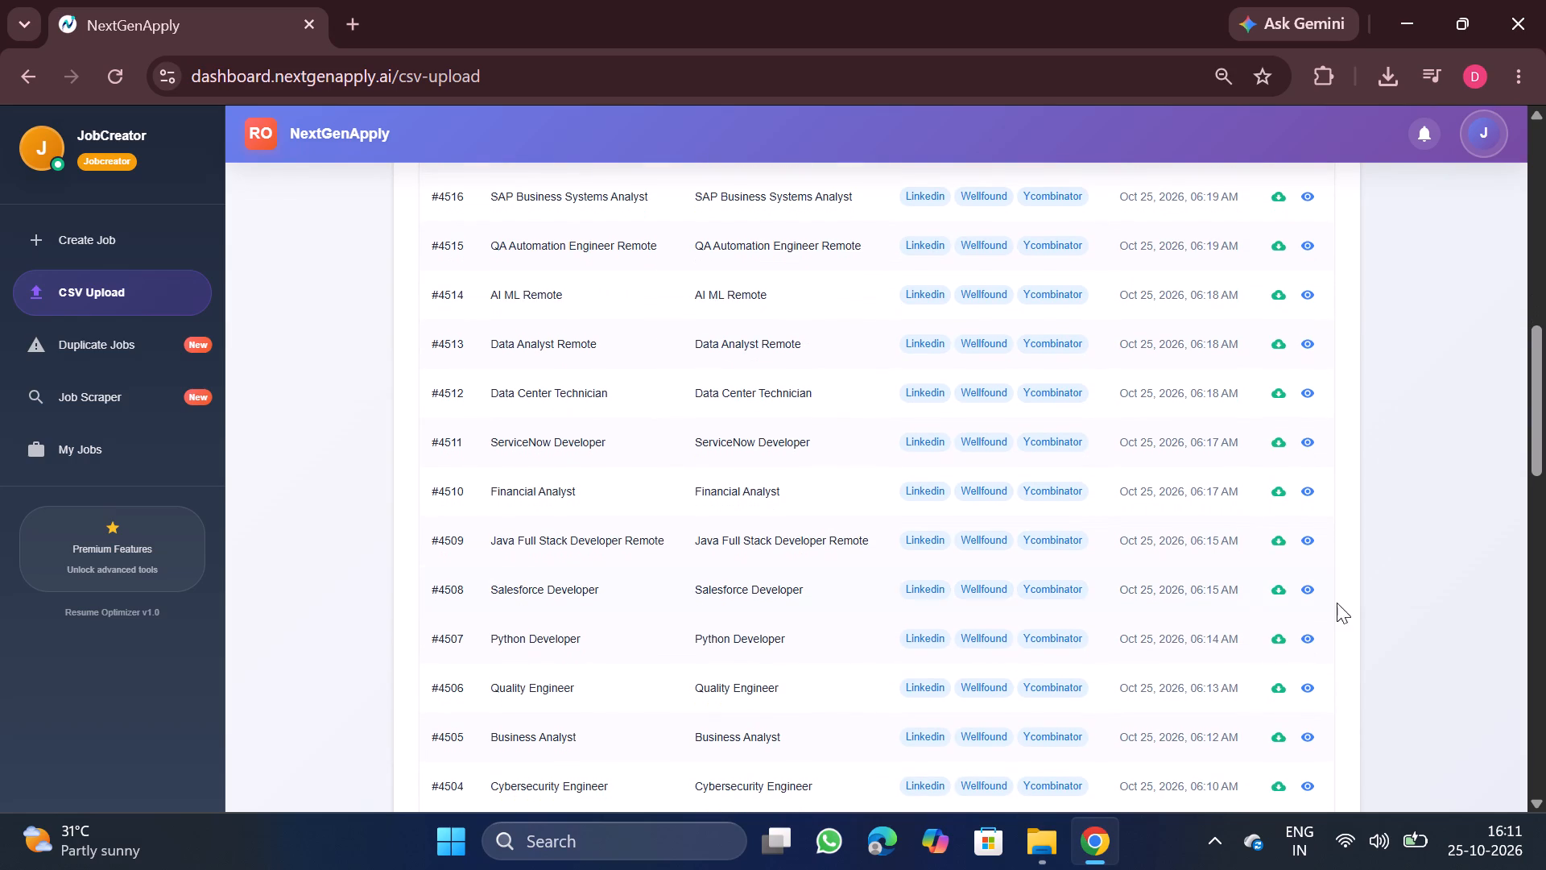
click(1274, 638)
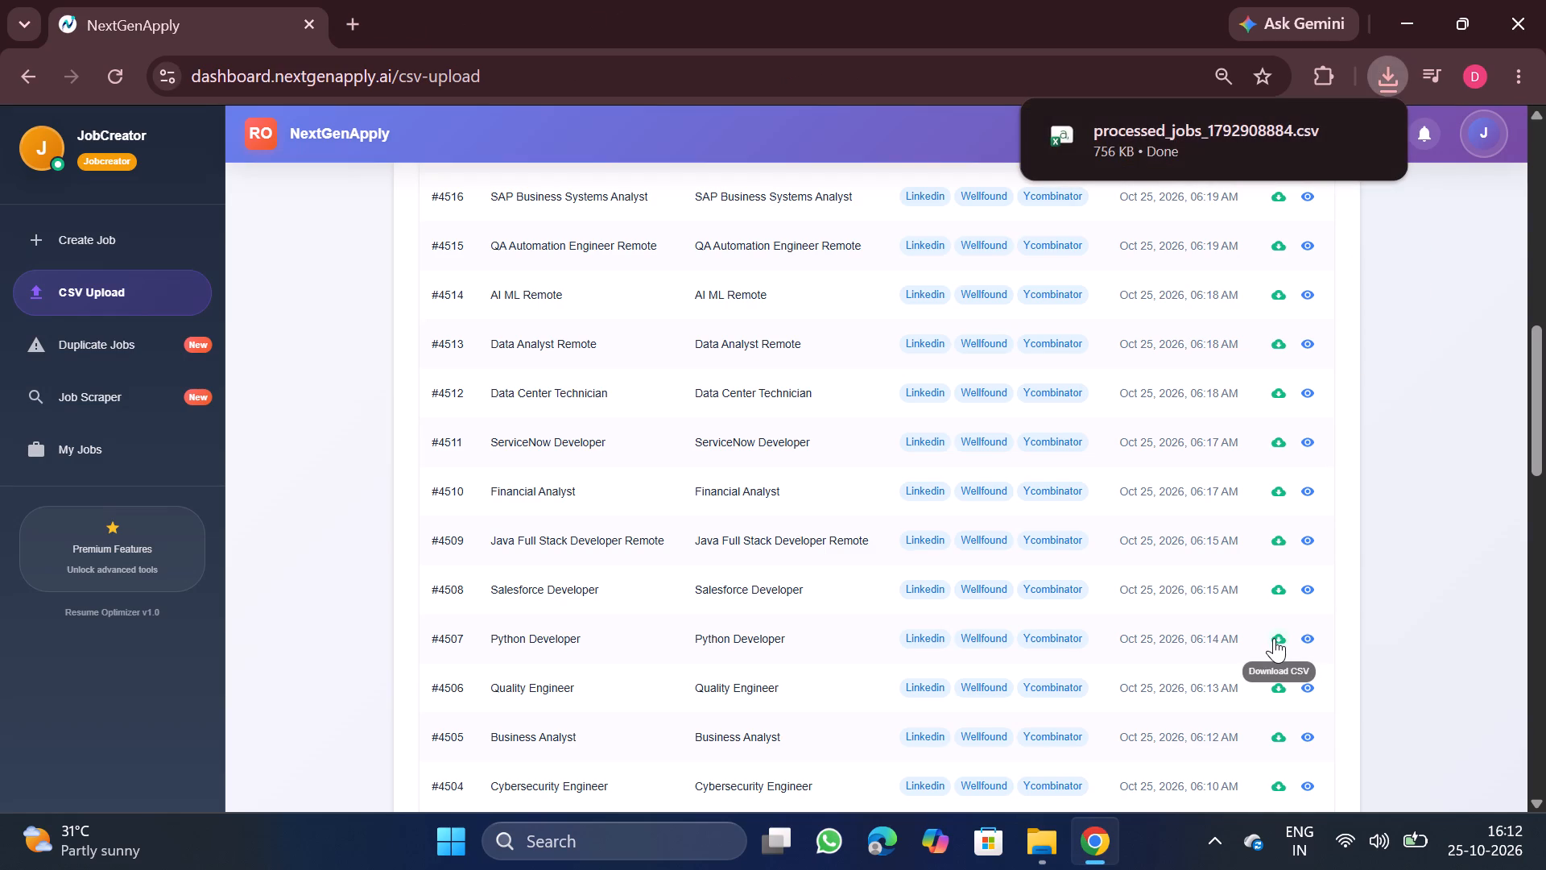
click(1181, 135)
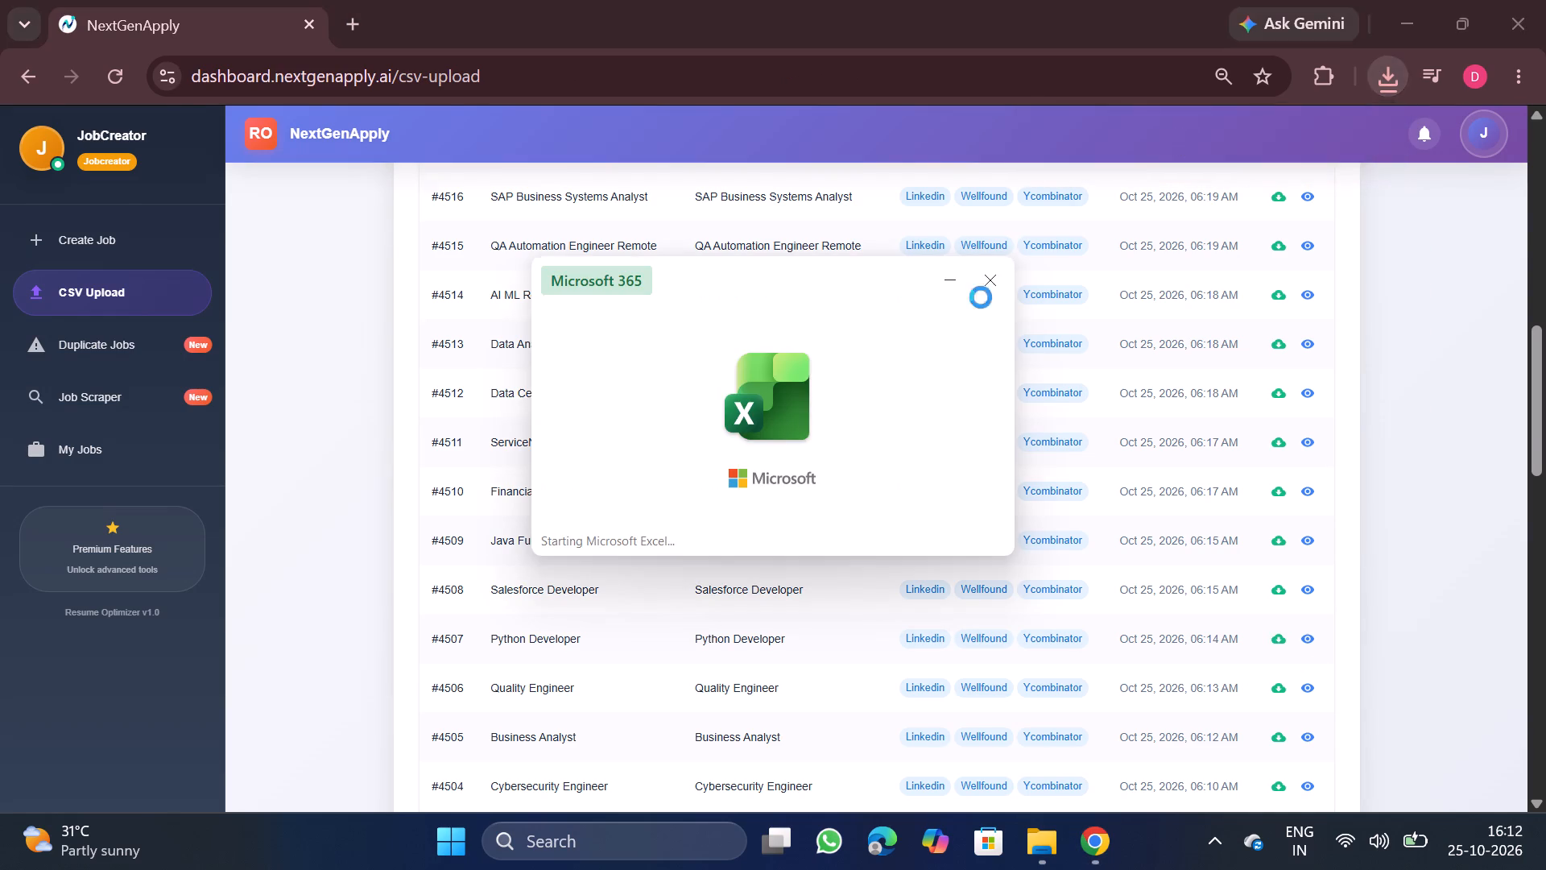
Filter the needs_removal column to Remove, delete all the matching rows, and turn the filter off.
click(690, 503)
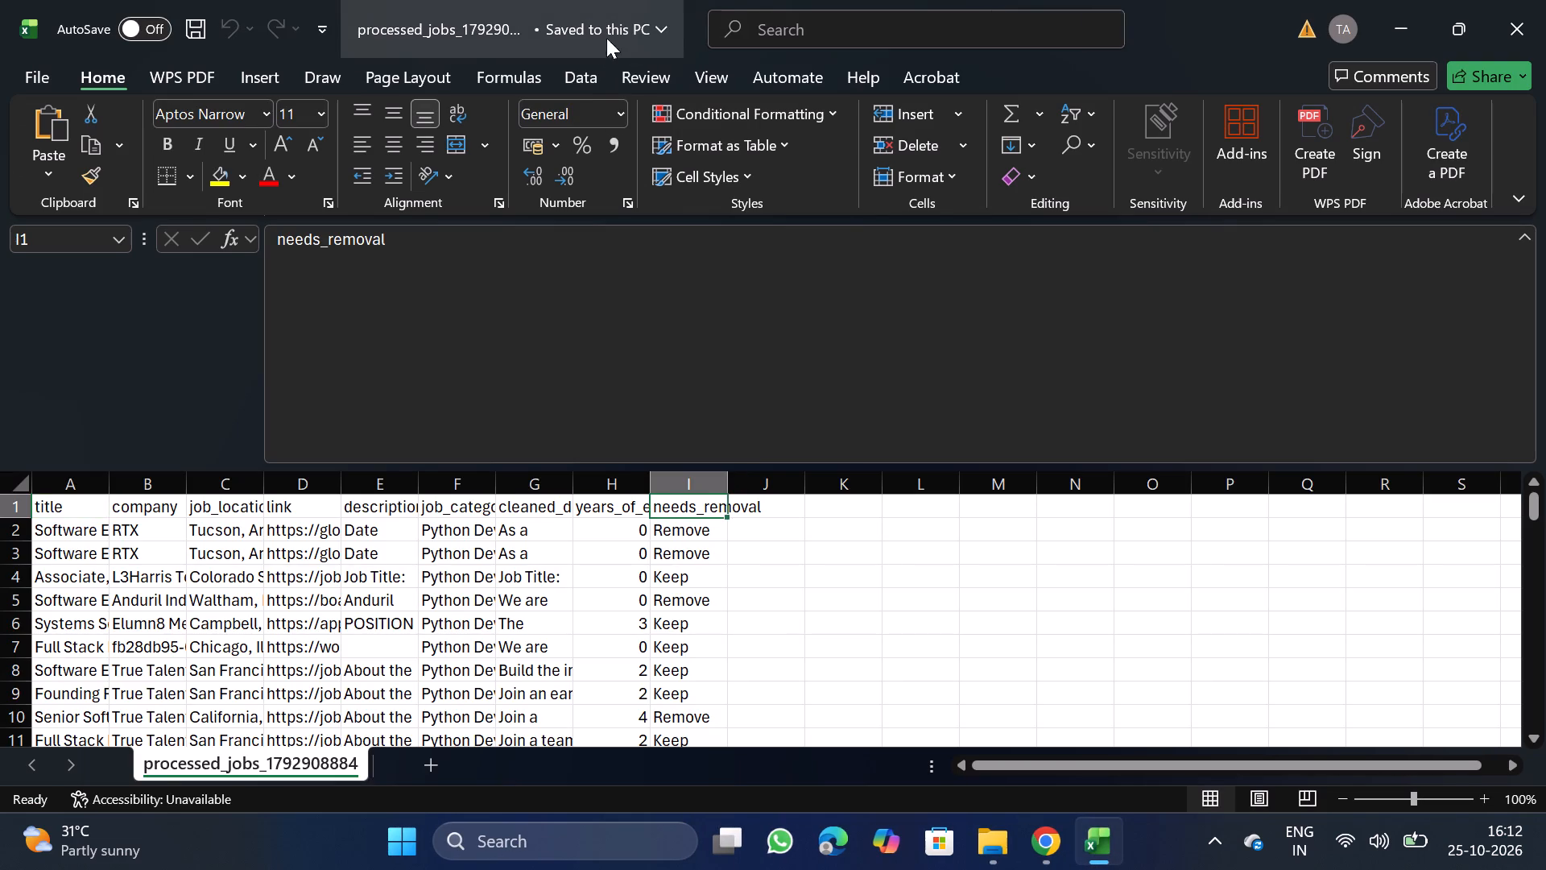
click(581, 81)
click(796, 156)
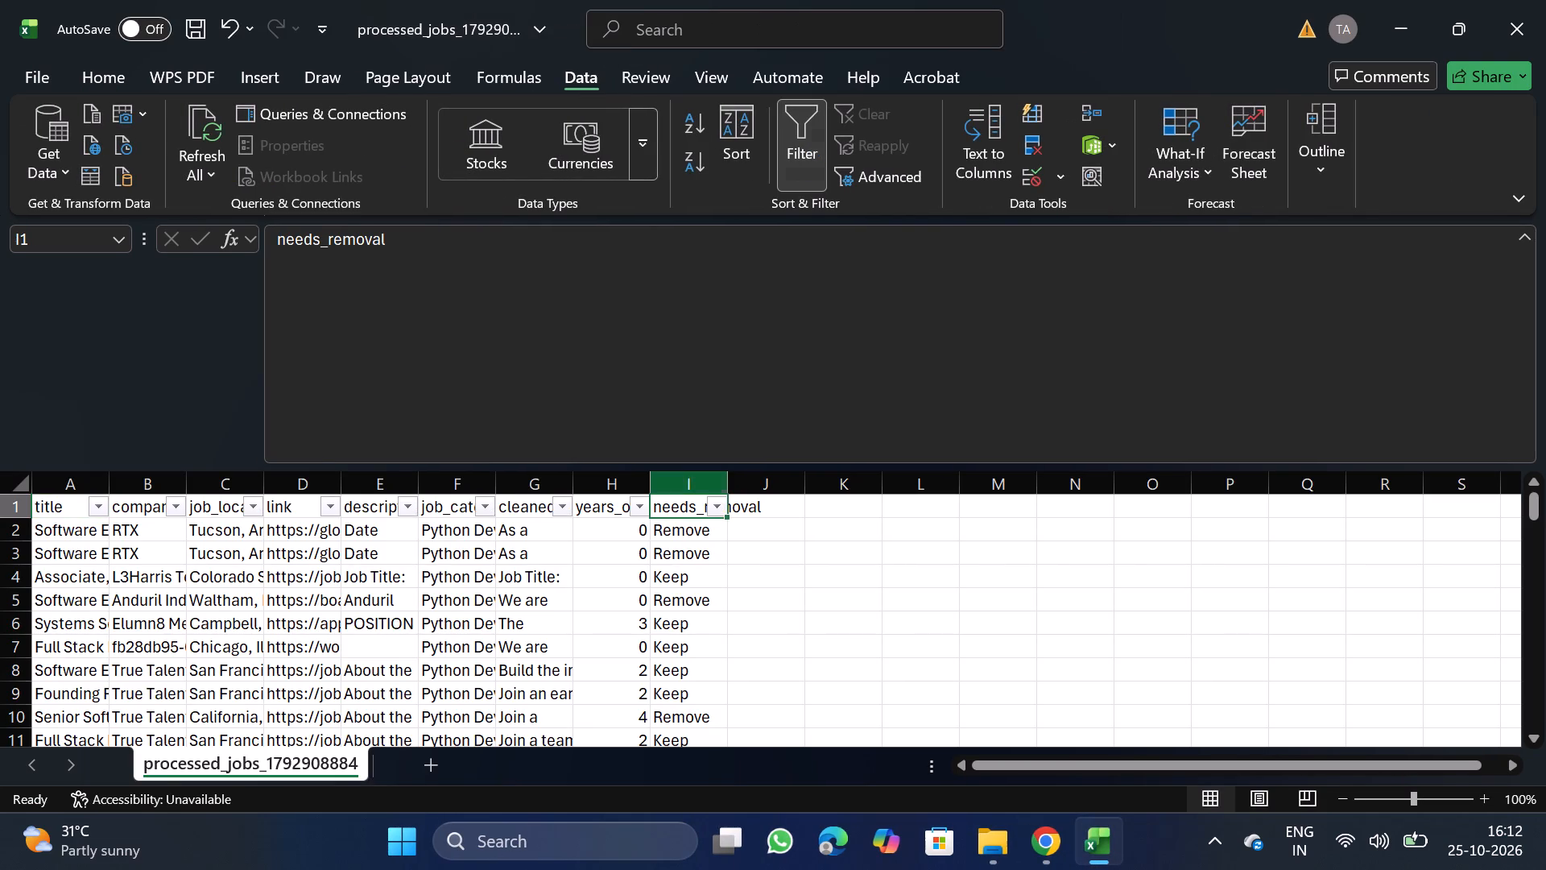
click(715, 507)
click(460, 574)
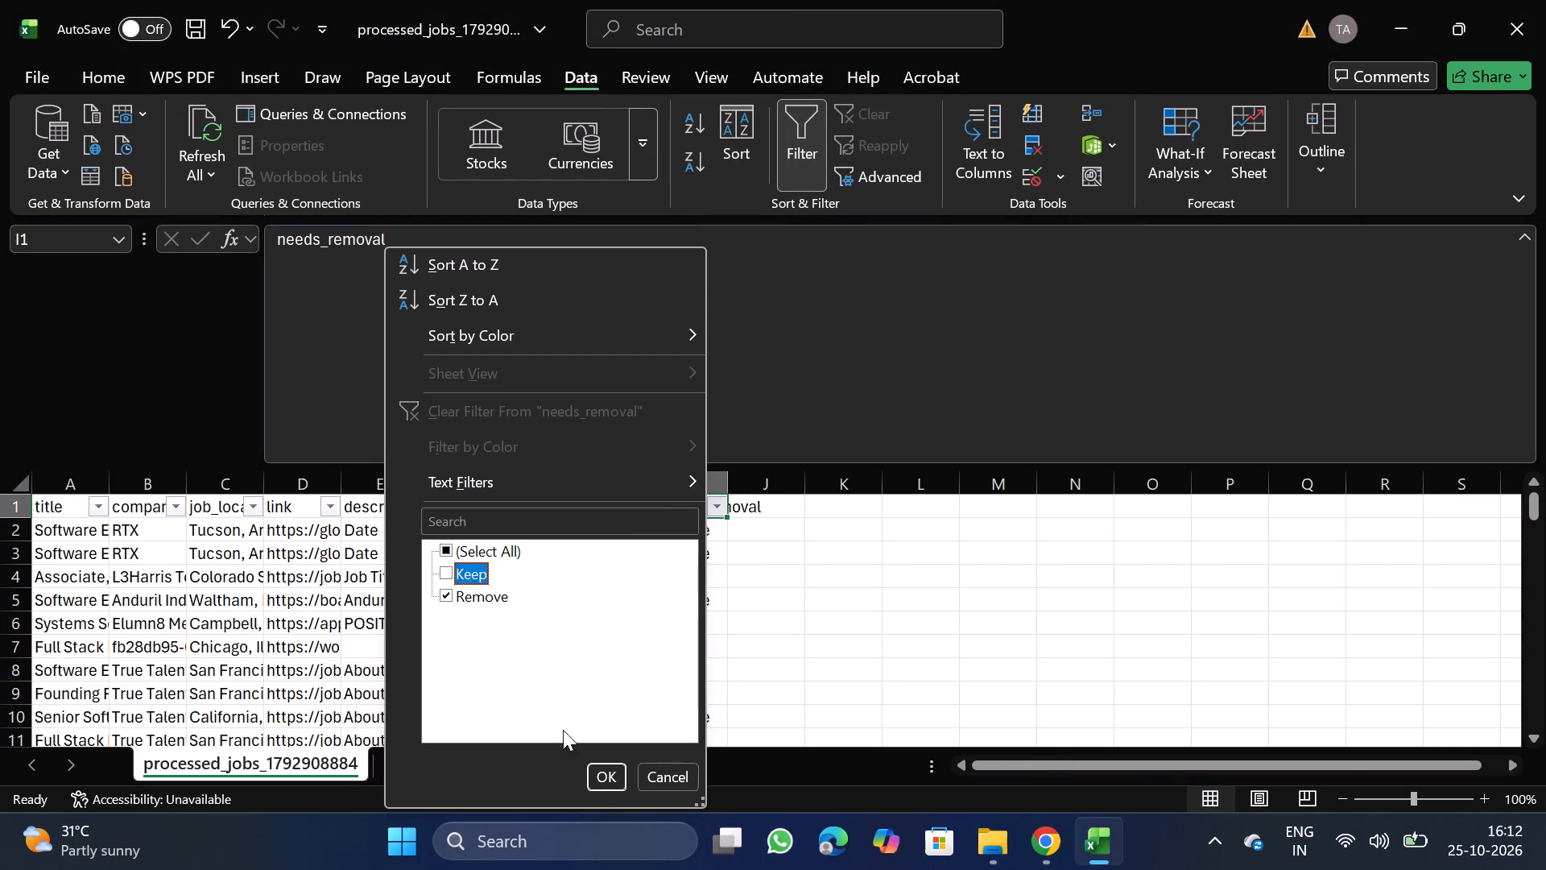
click(599, 781)
click(2, 532)
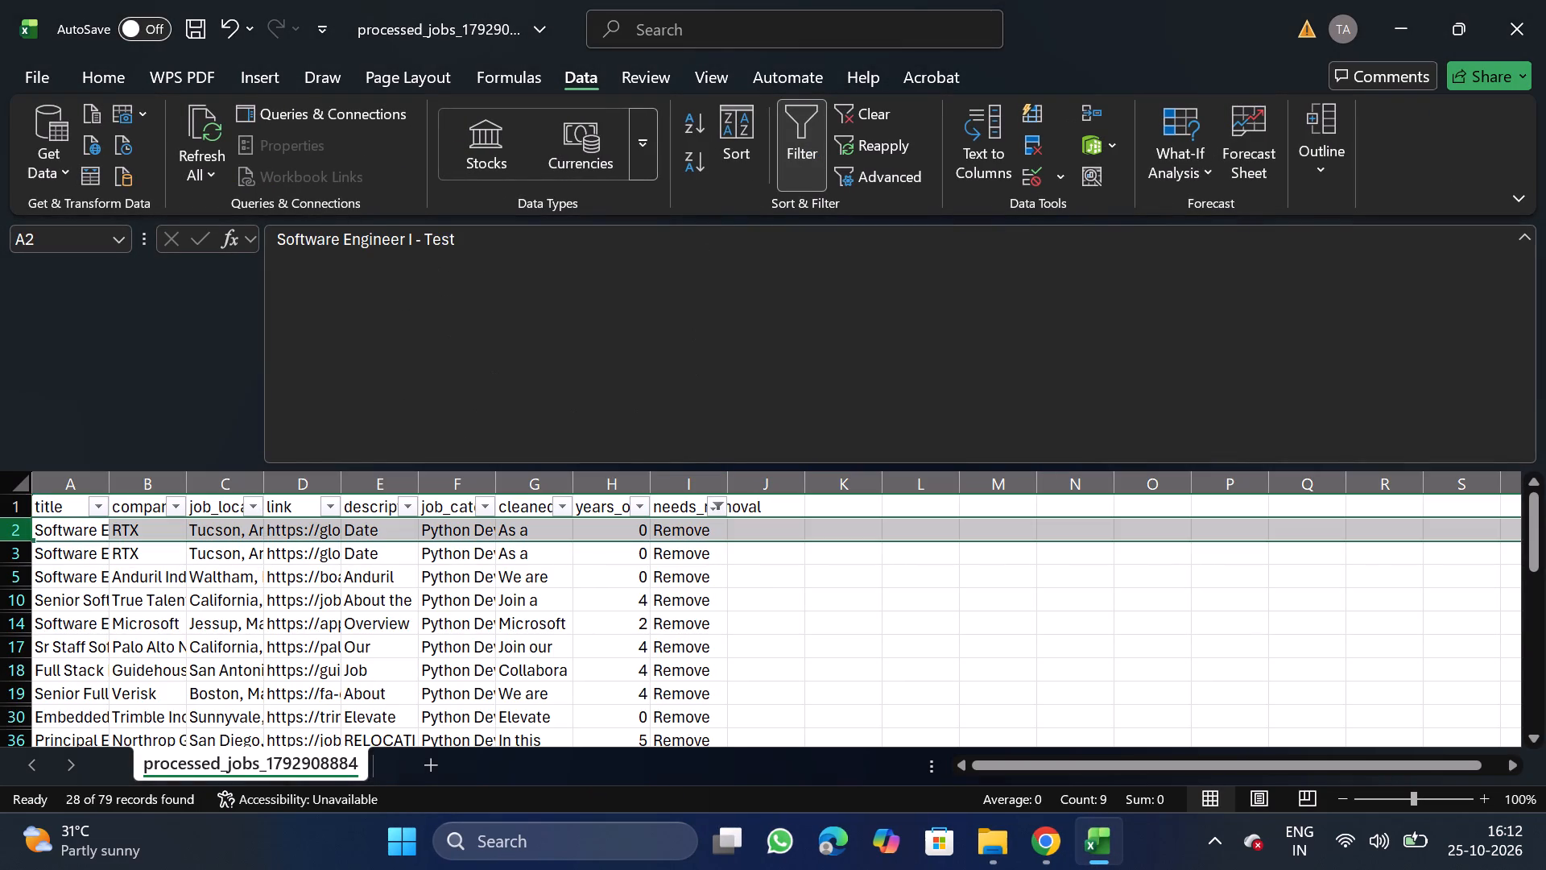
key(ctrl+shift+Down)
right_click(195, 678)
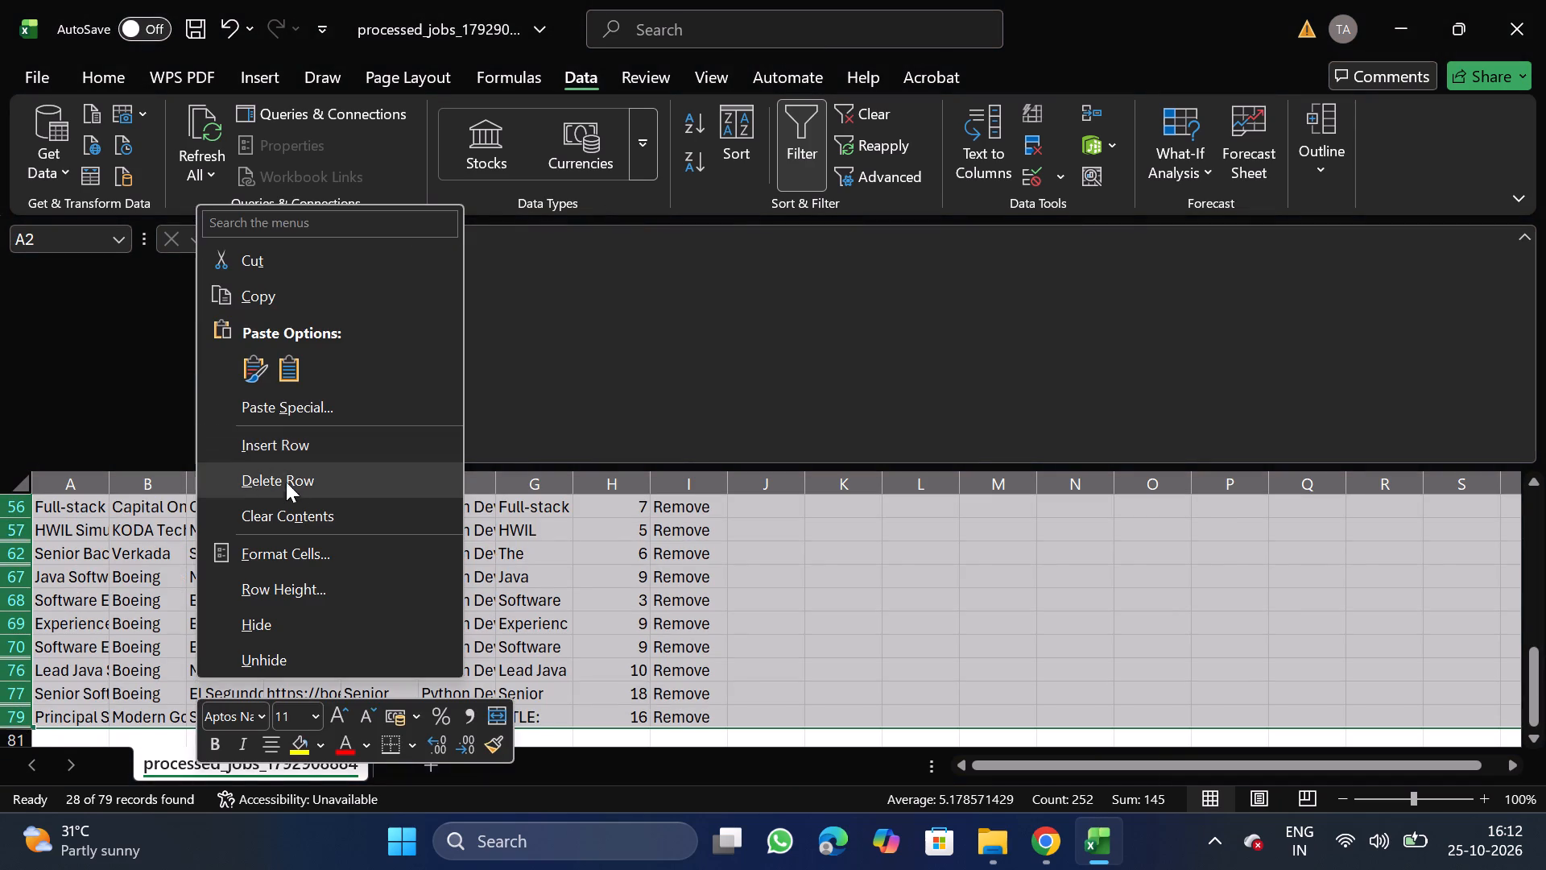
click(291, 488)
click(792, 141)
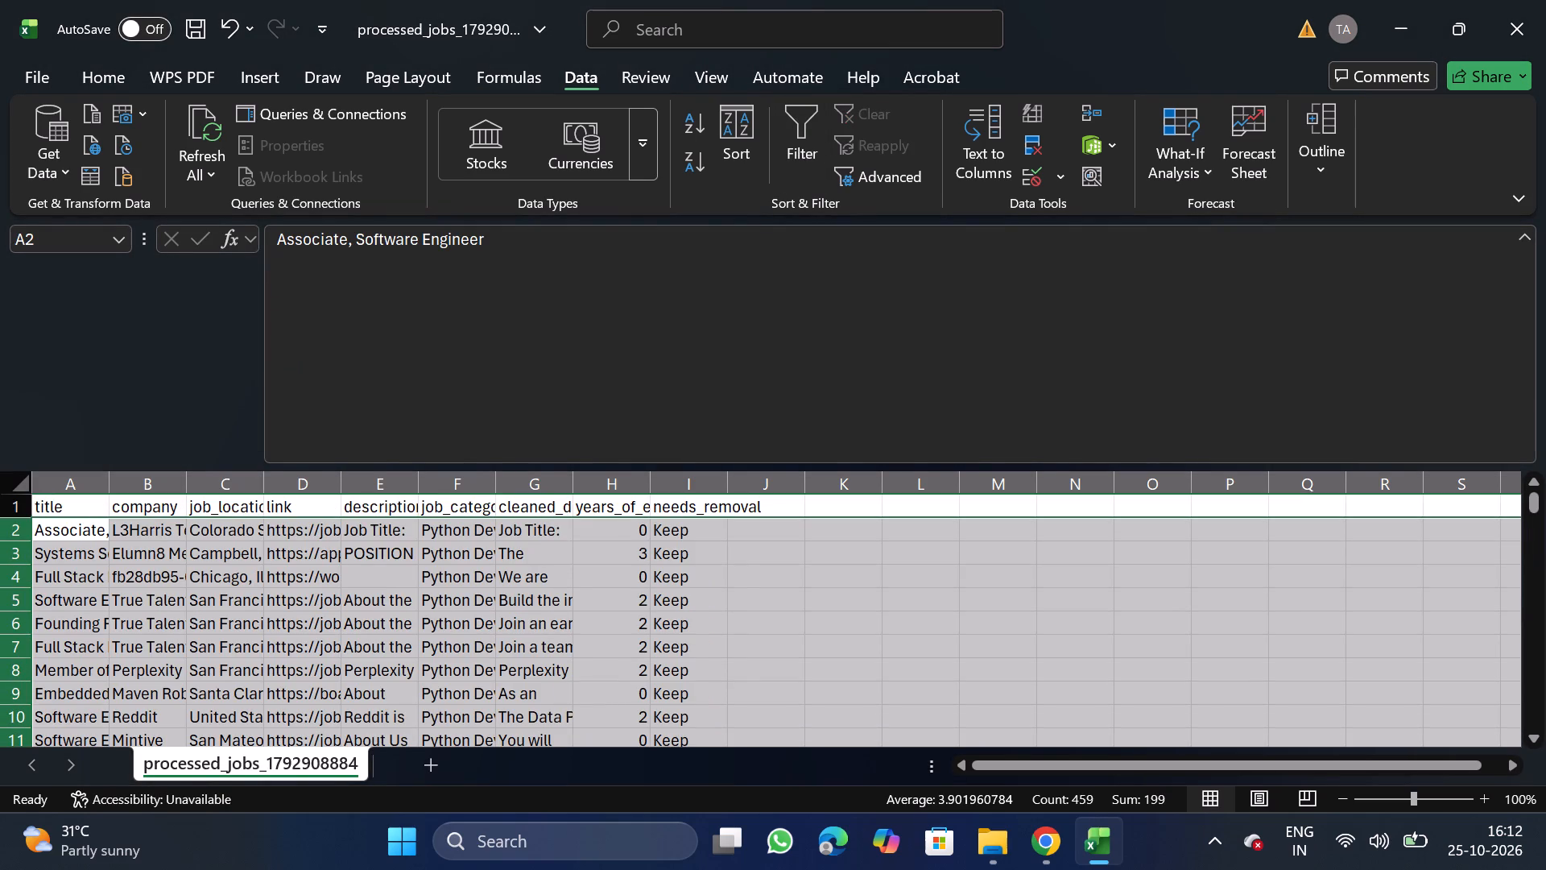
Filter the years_of_experience column to 8 and 10, delete all the matching rows, and turn the filter off.
click(615, 497)
click(800, 168)
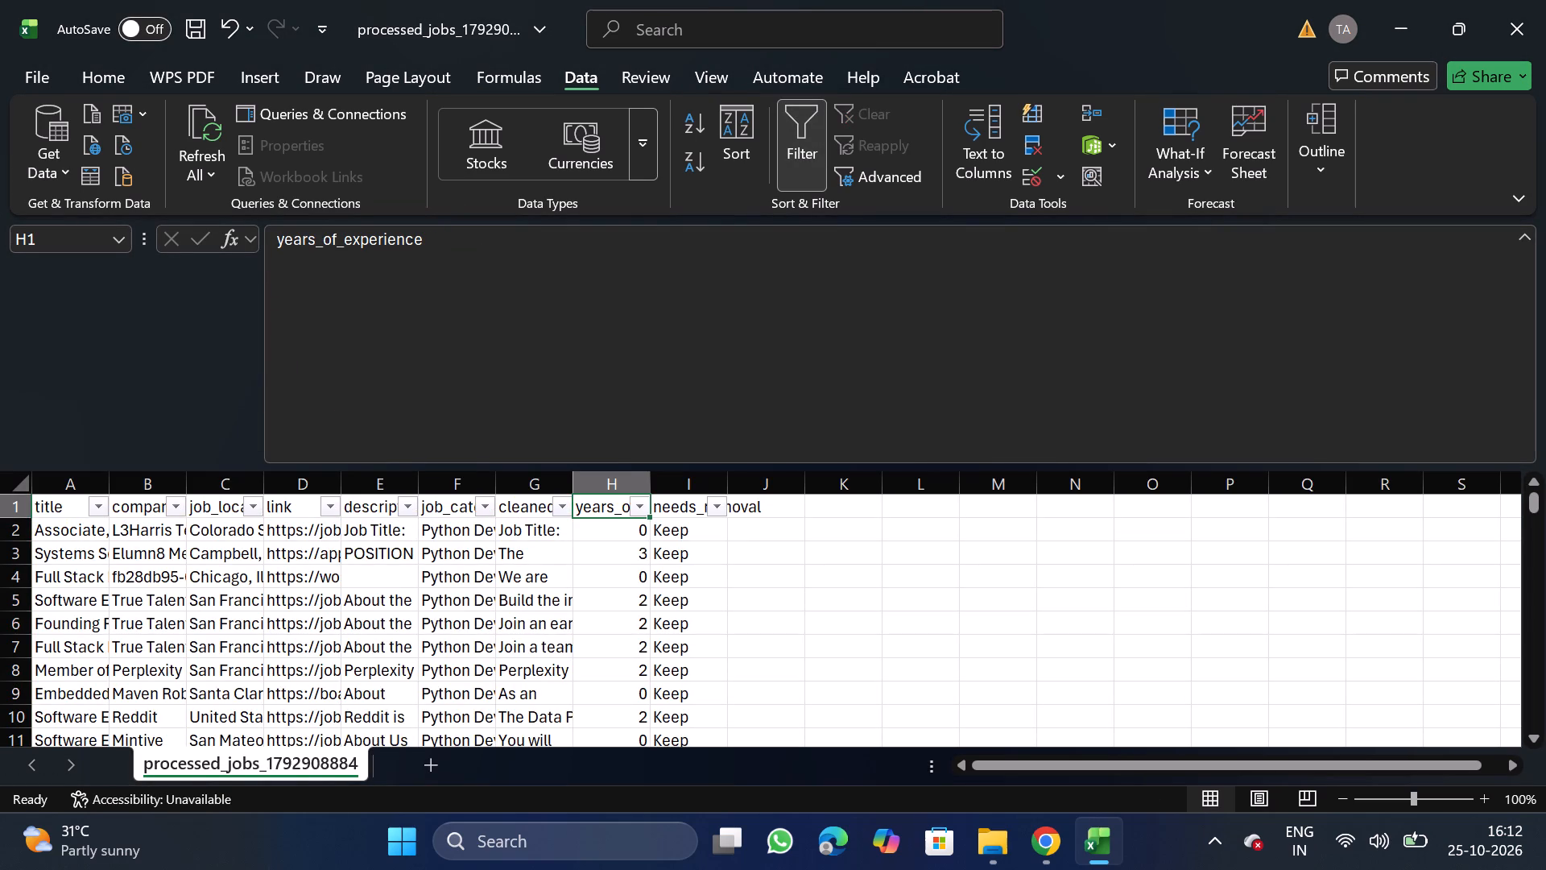
click(639, 511)
click(423, 557)
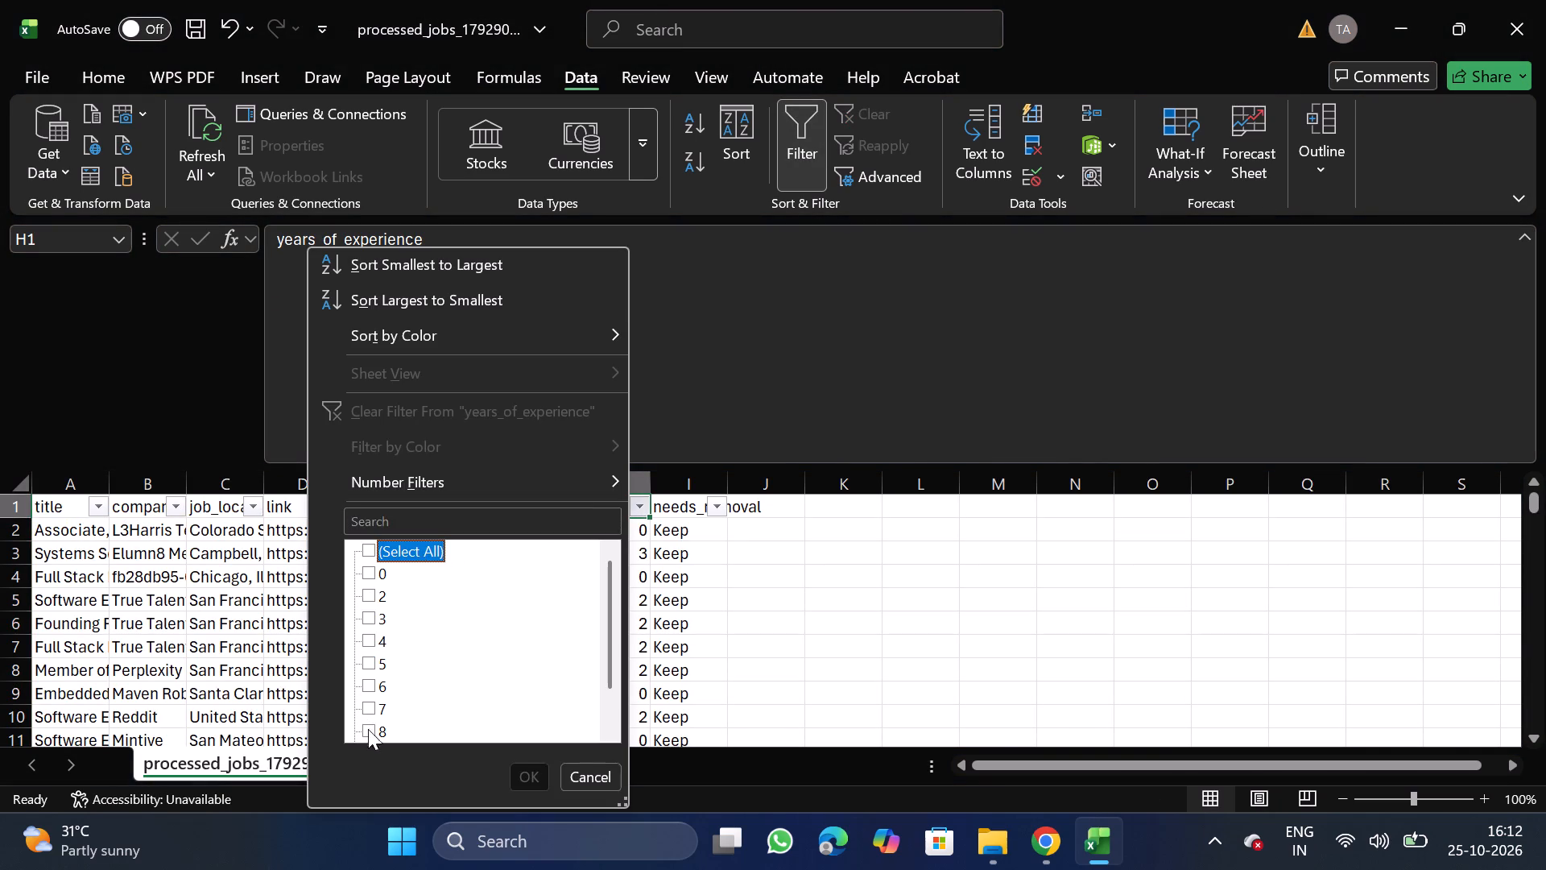
click(368, 733)
scroll(368, 733, down, 1)
click(373, 704)
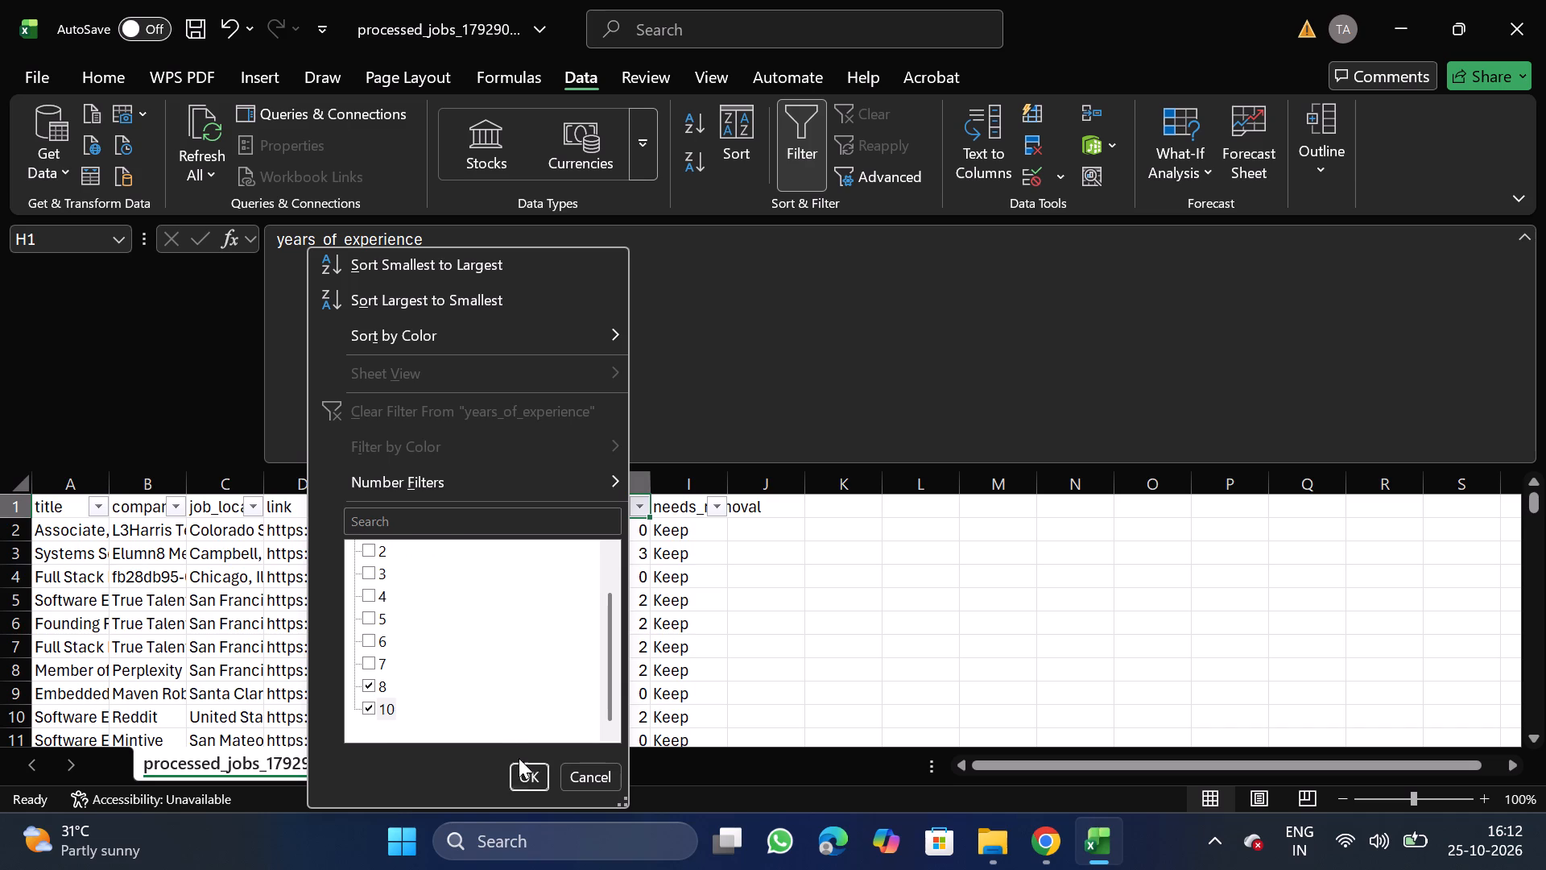
click(528, 776)
click(8, 534)
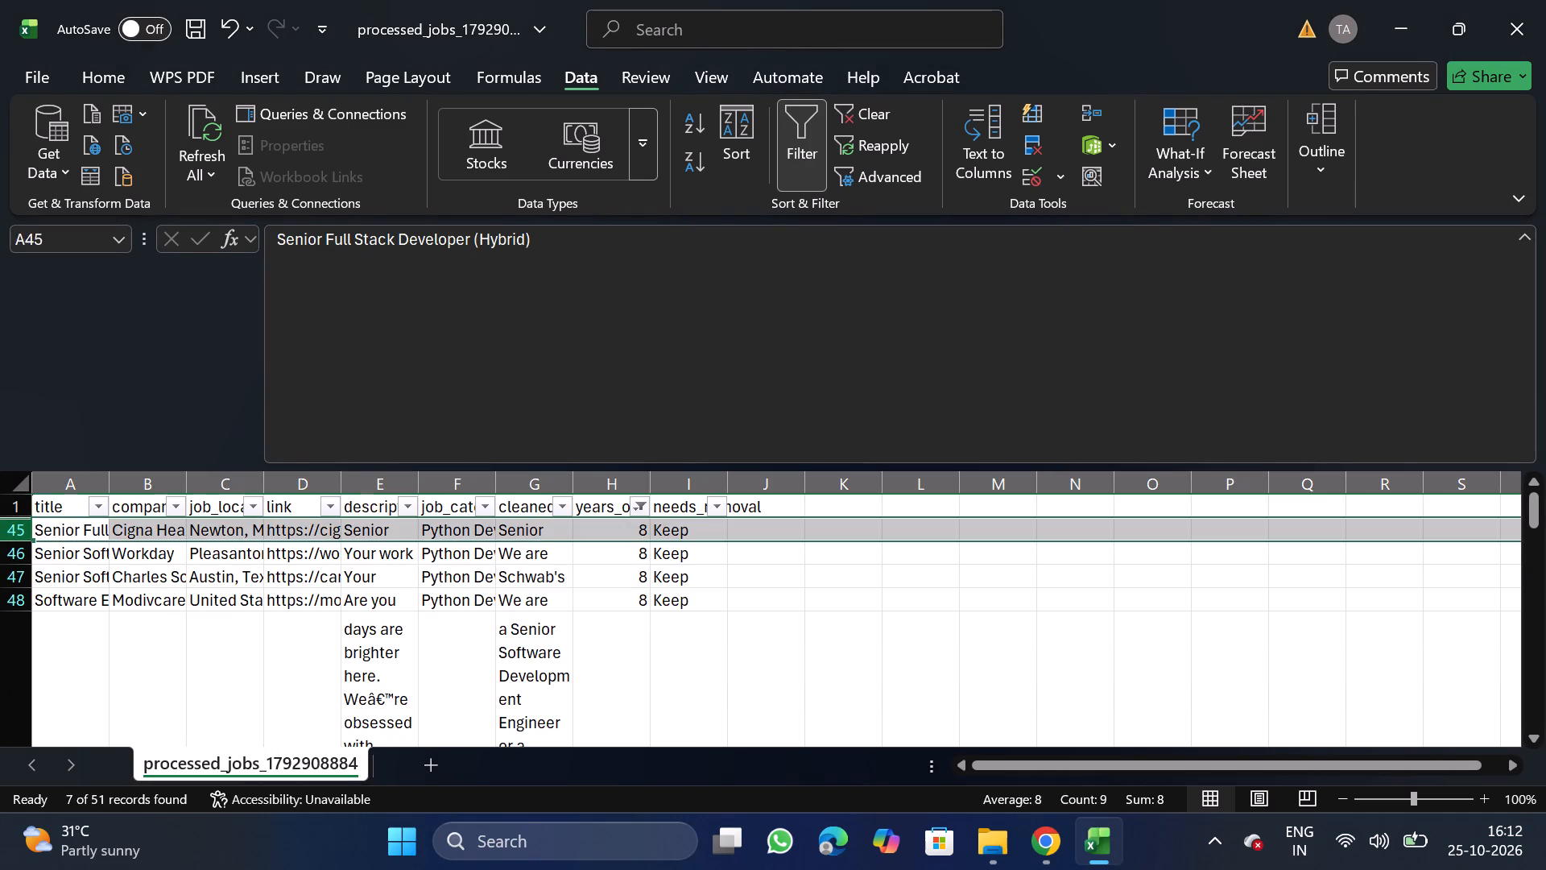
key(ctrl+shift+Down)
right_click(138, 527)
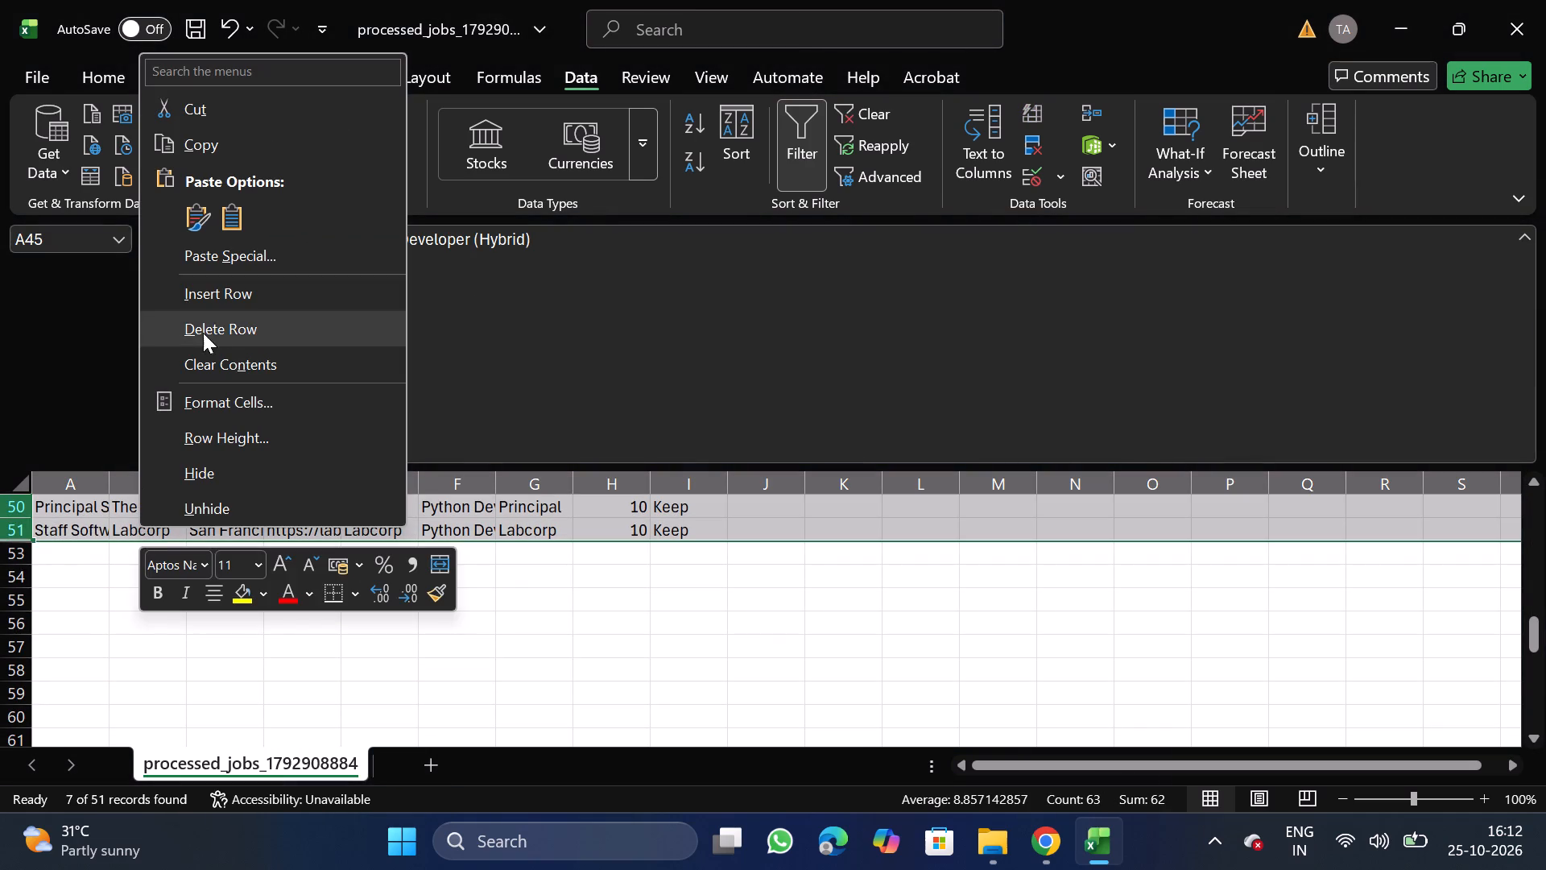
click(236, 321)
click(808, 121)
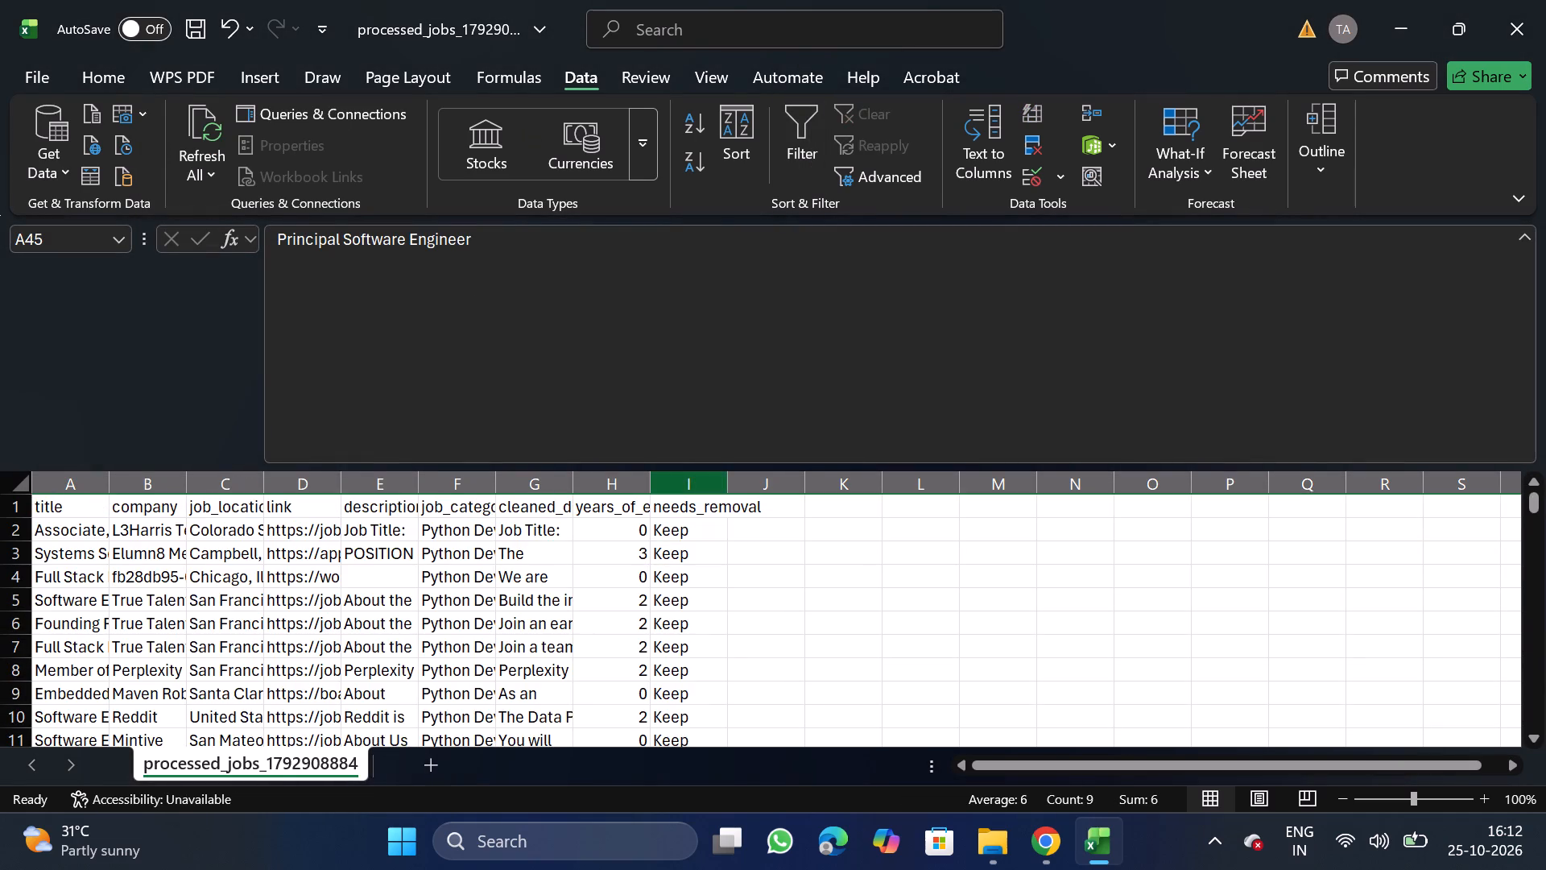
Delete the needs_removal column.
click(693, 478)
right_click(688, 573)
click(764, 376)
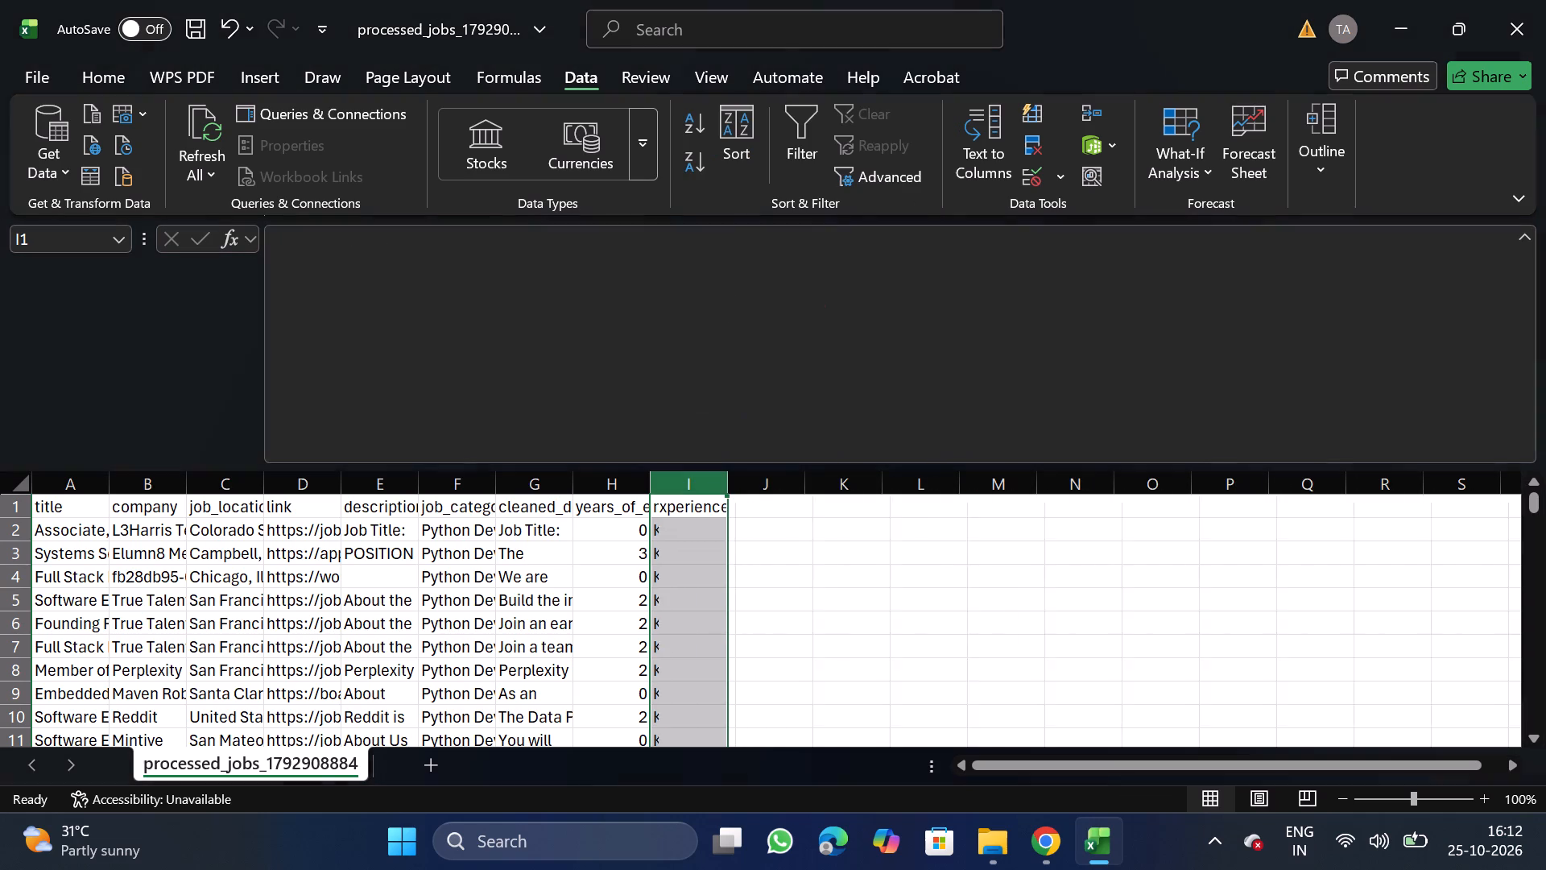
Move the job_category column to the front of the sheet, before the title column.
click(455, 484)
key(ctrl+x)
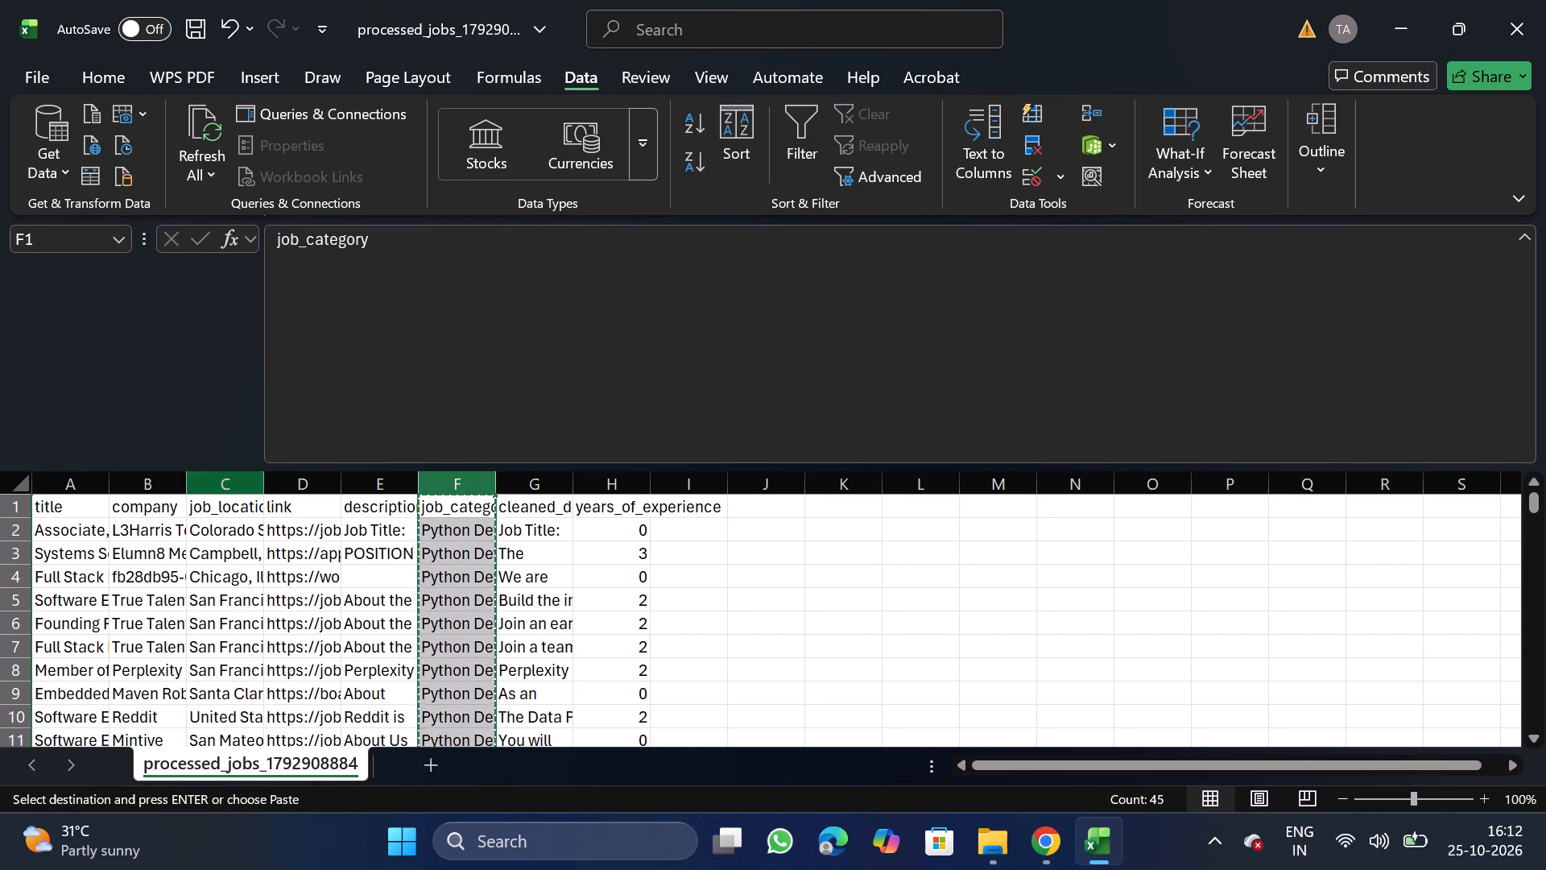
click(70, 469)
drag(64, 479, 63, 538)
right_click(63, 538)
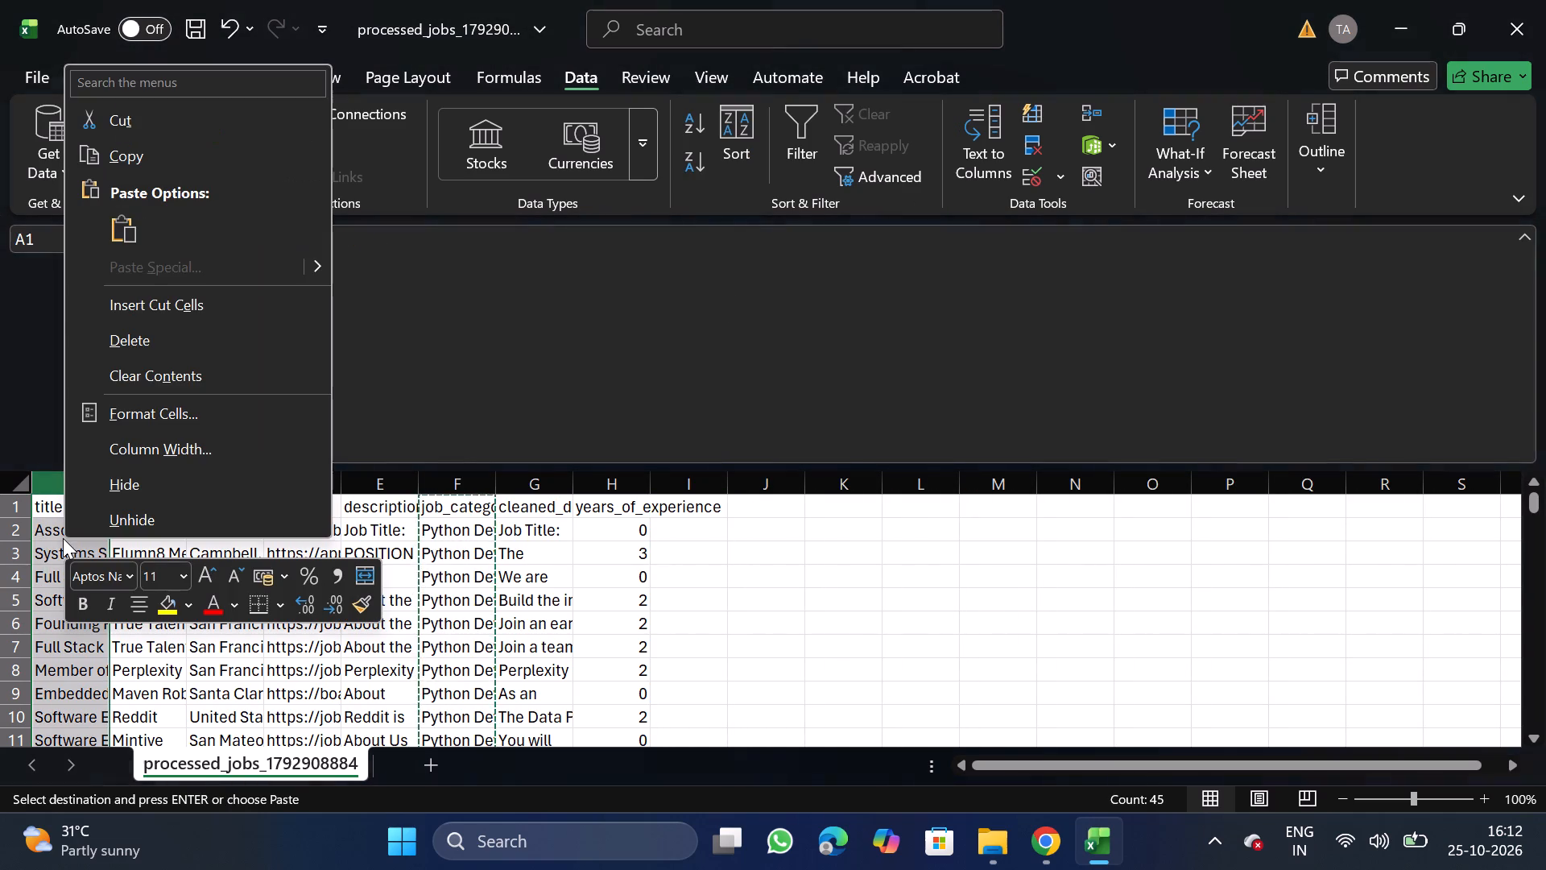
click(196, 321)
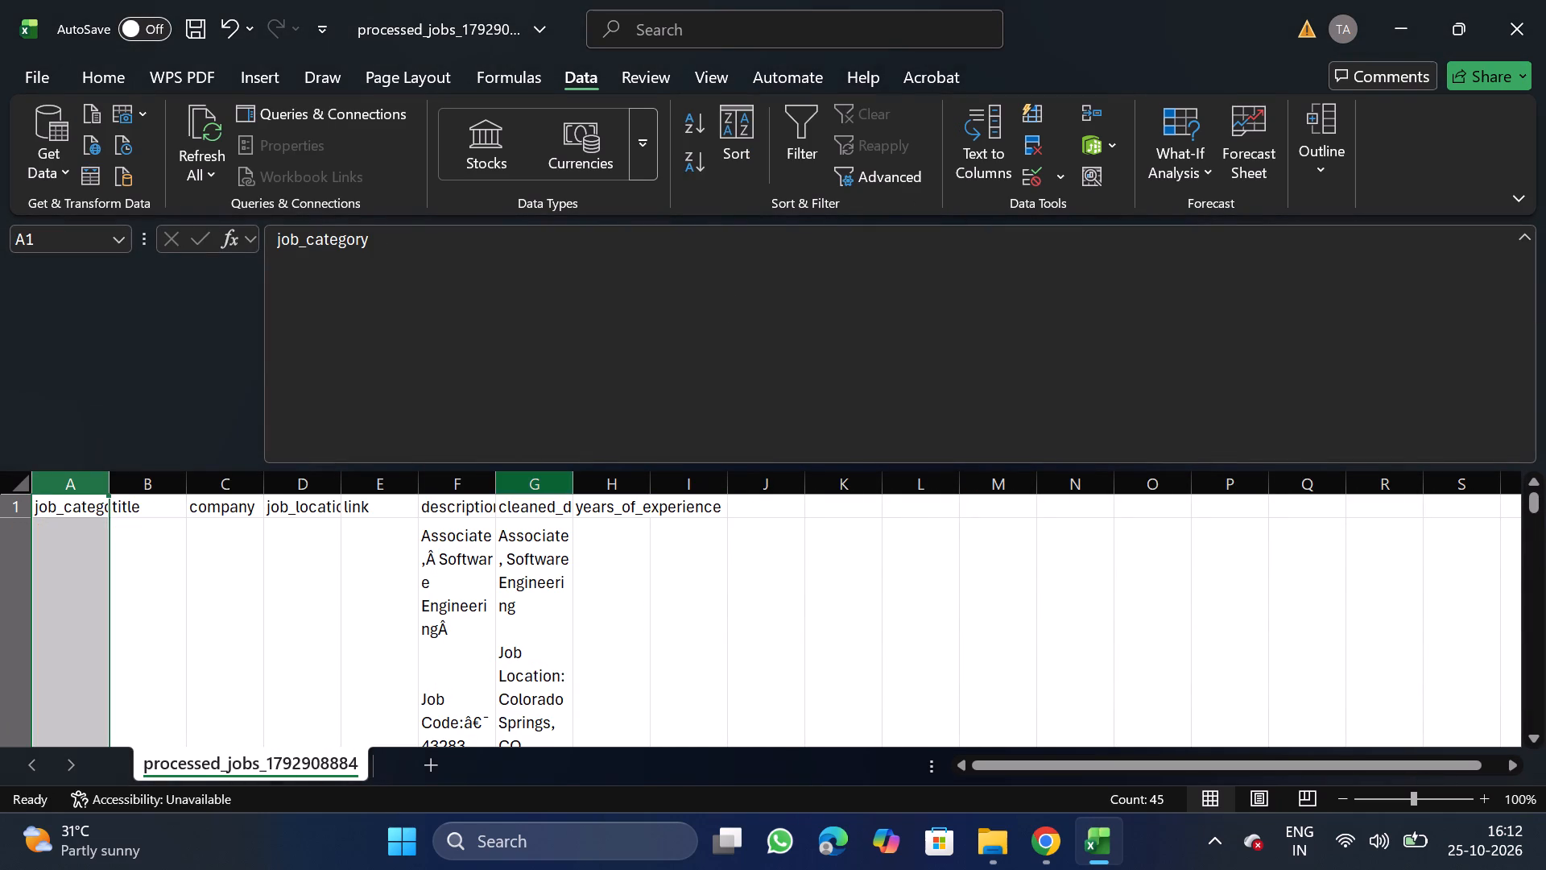
Turn off text wrapping for the description and cleaned_description columns.
click(477, 487)
key(shift+Right)
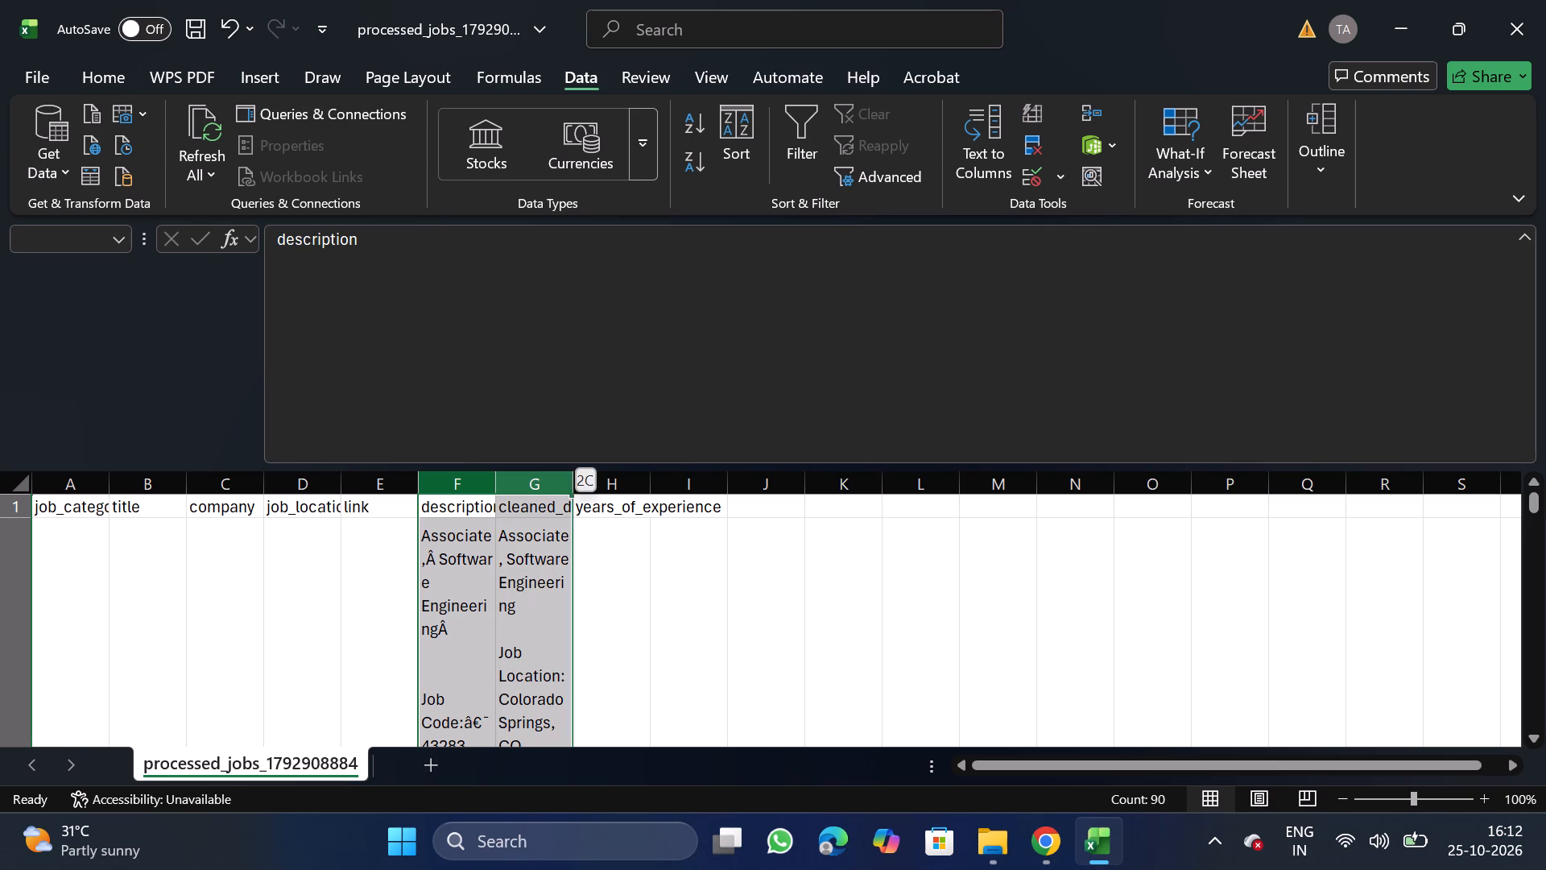
click(113, 79)
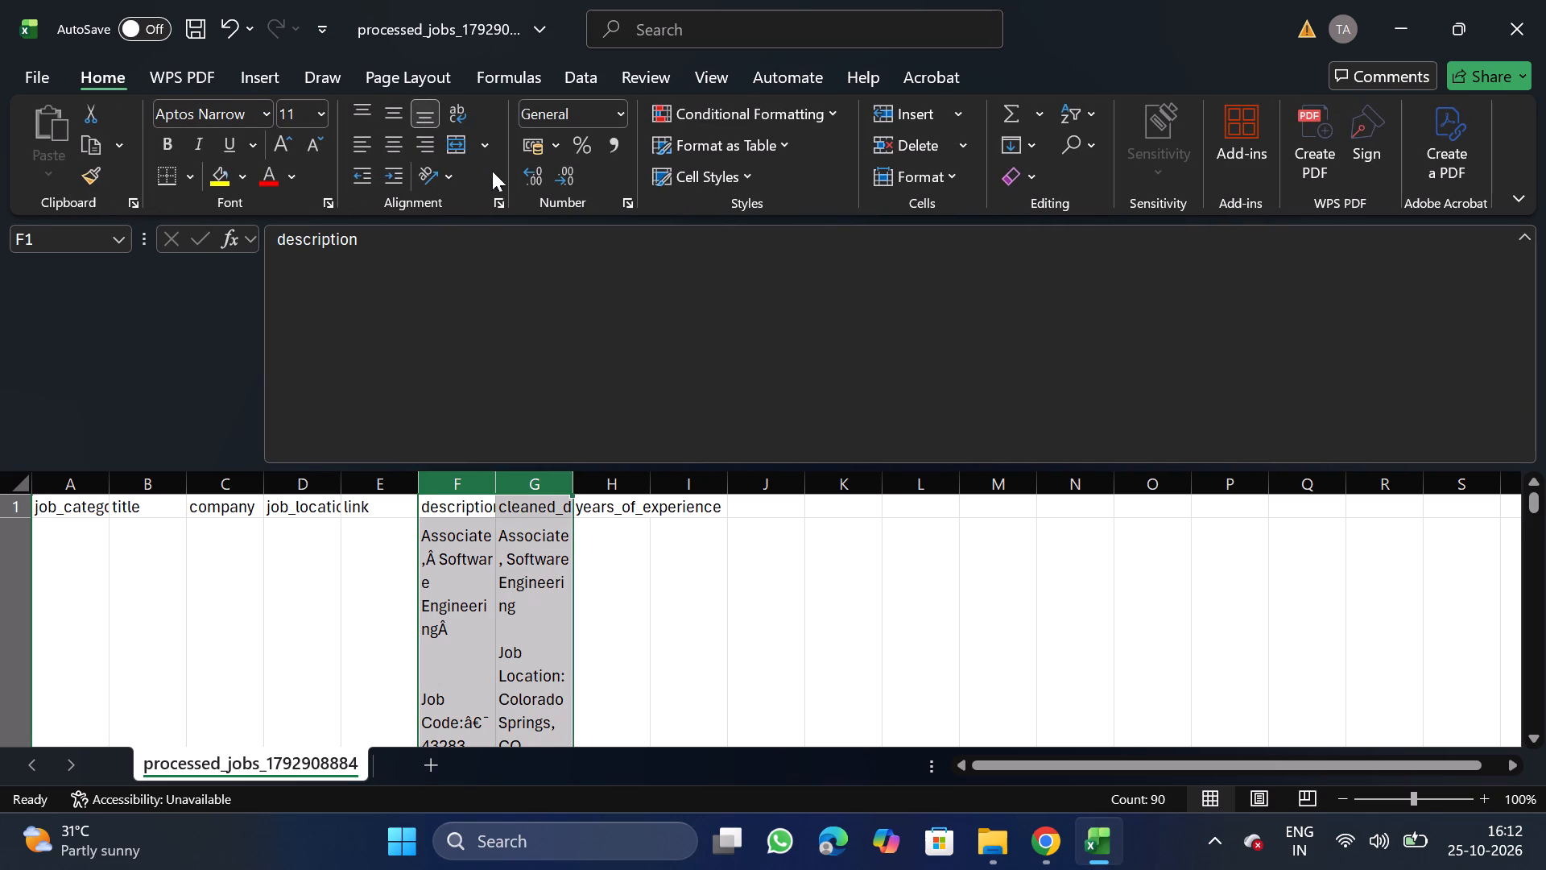
click(502, 205)
double_click(132, 388)
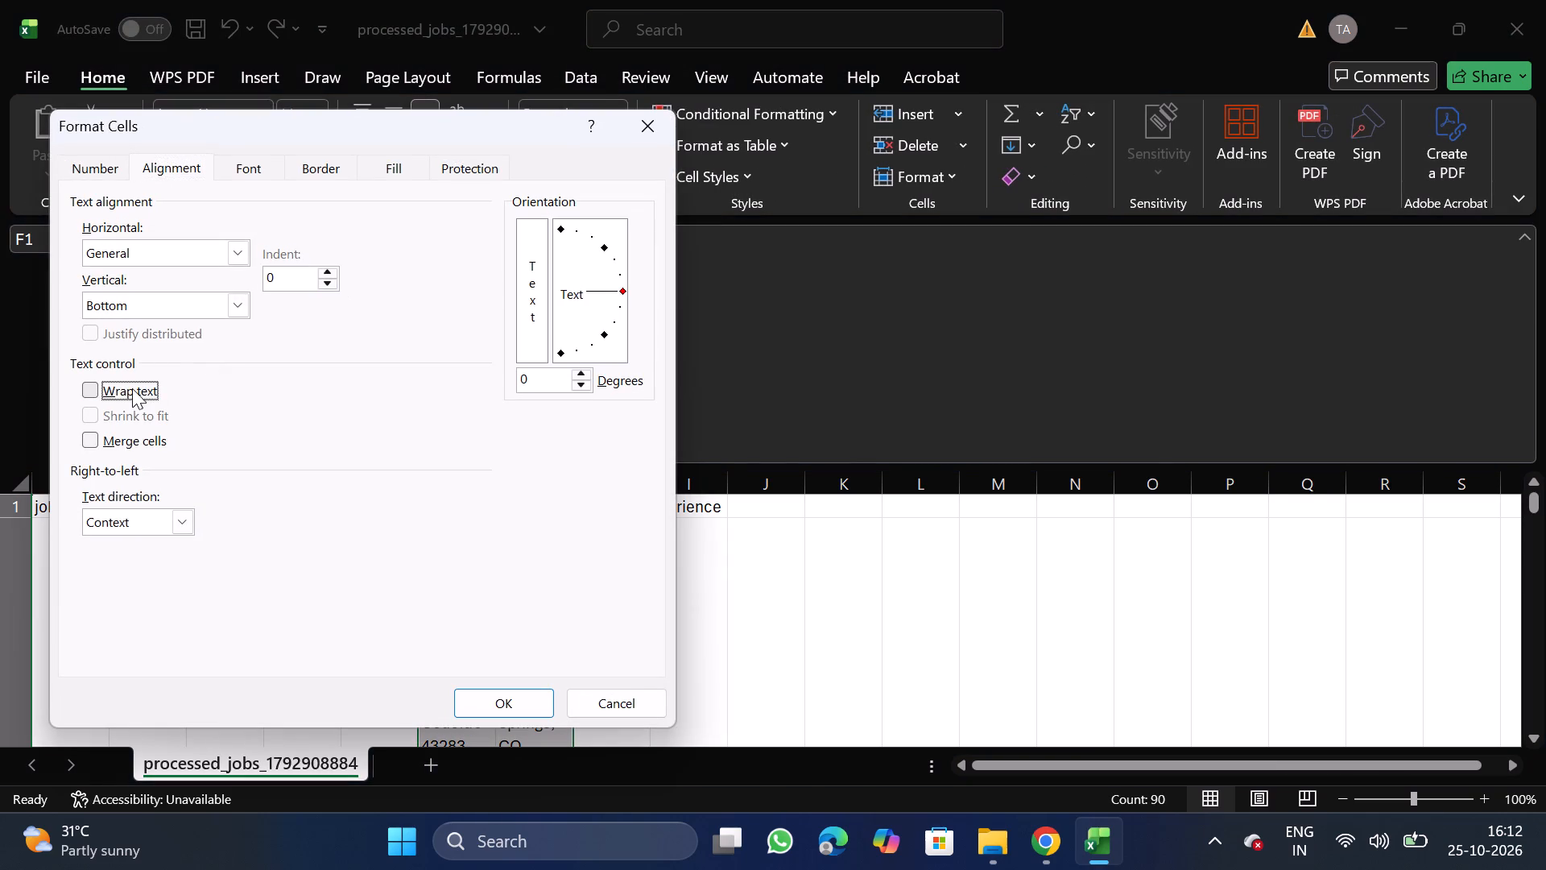
click(490, 690)
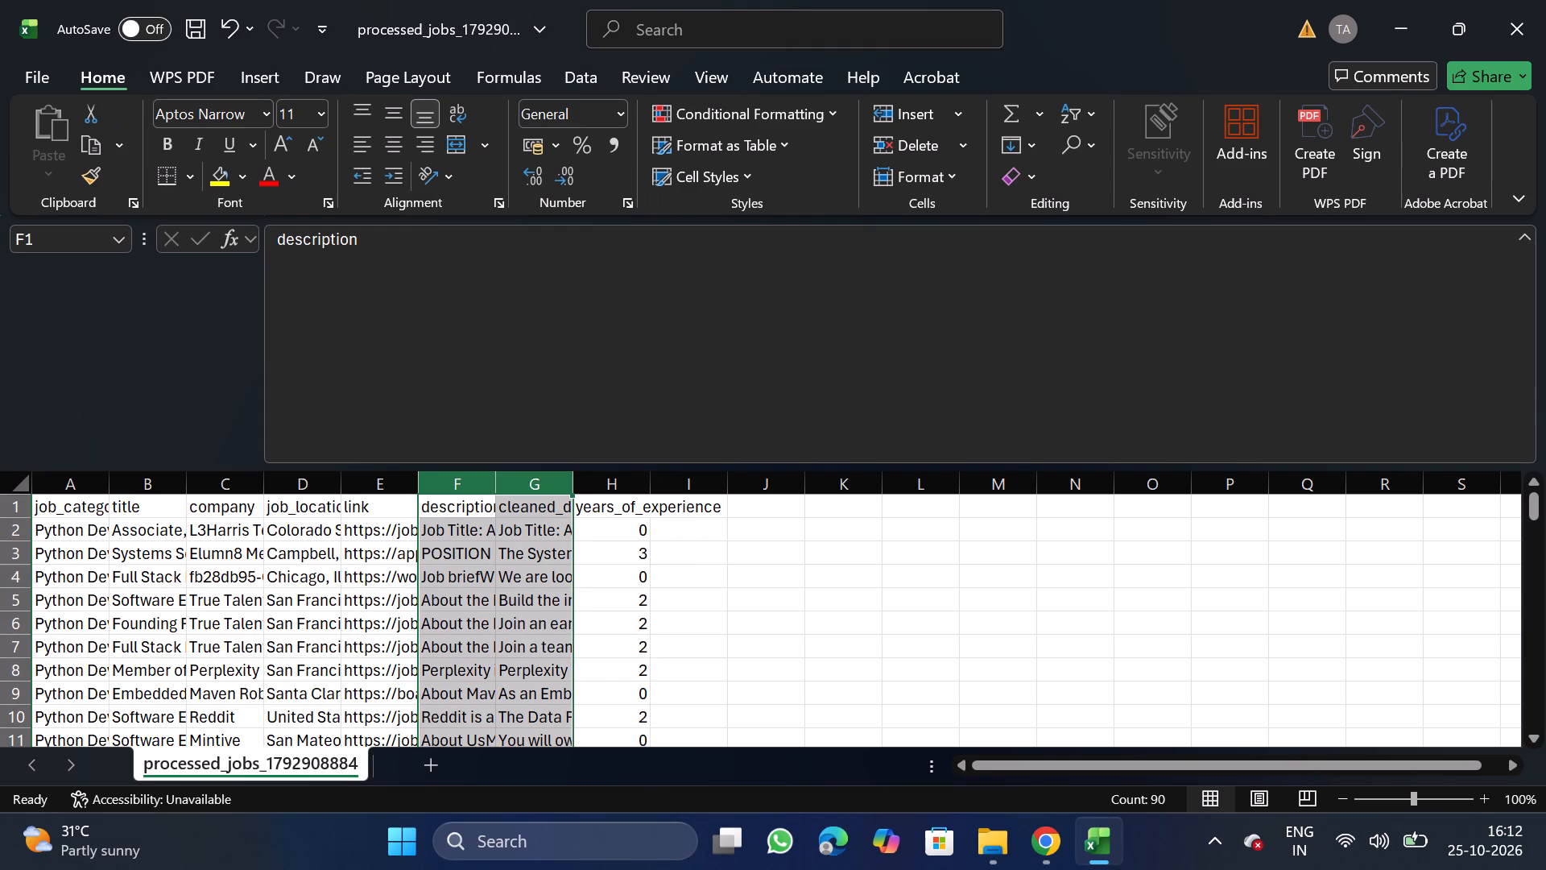
Move the link column to the end of the data, after years_of_experience.
click(363, 487)
key(ctrl+x)
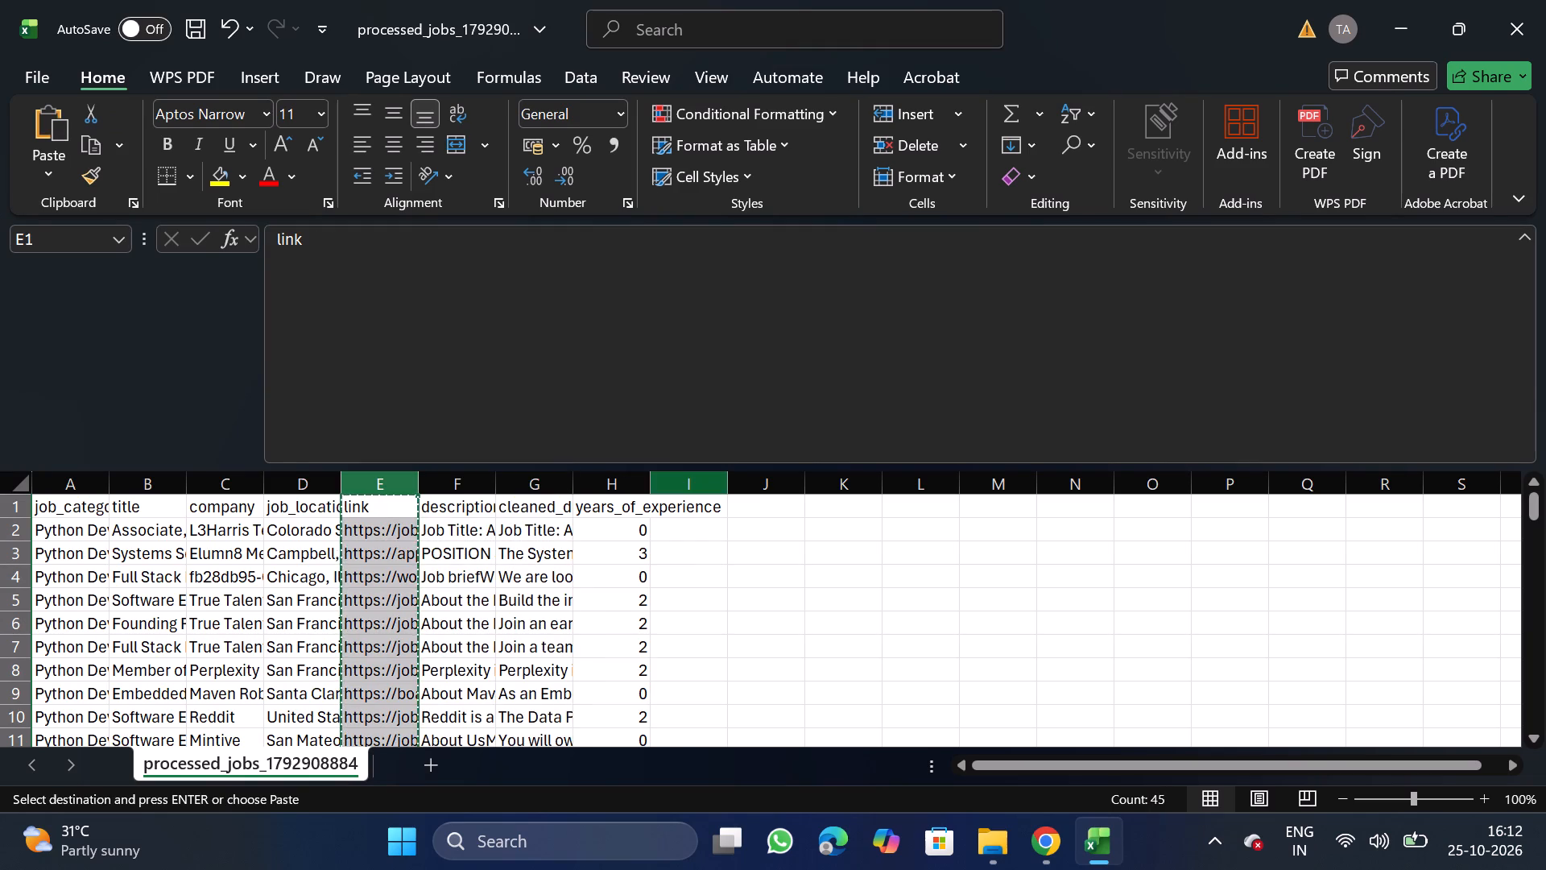
drag(696, 484, 691, 590)
right_click(691, 590)
click(819, 354)
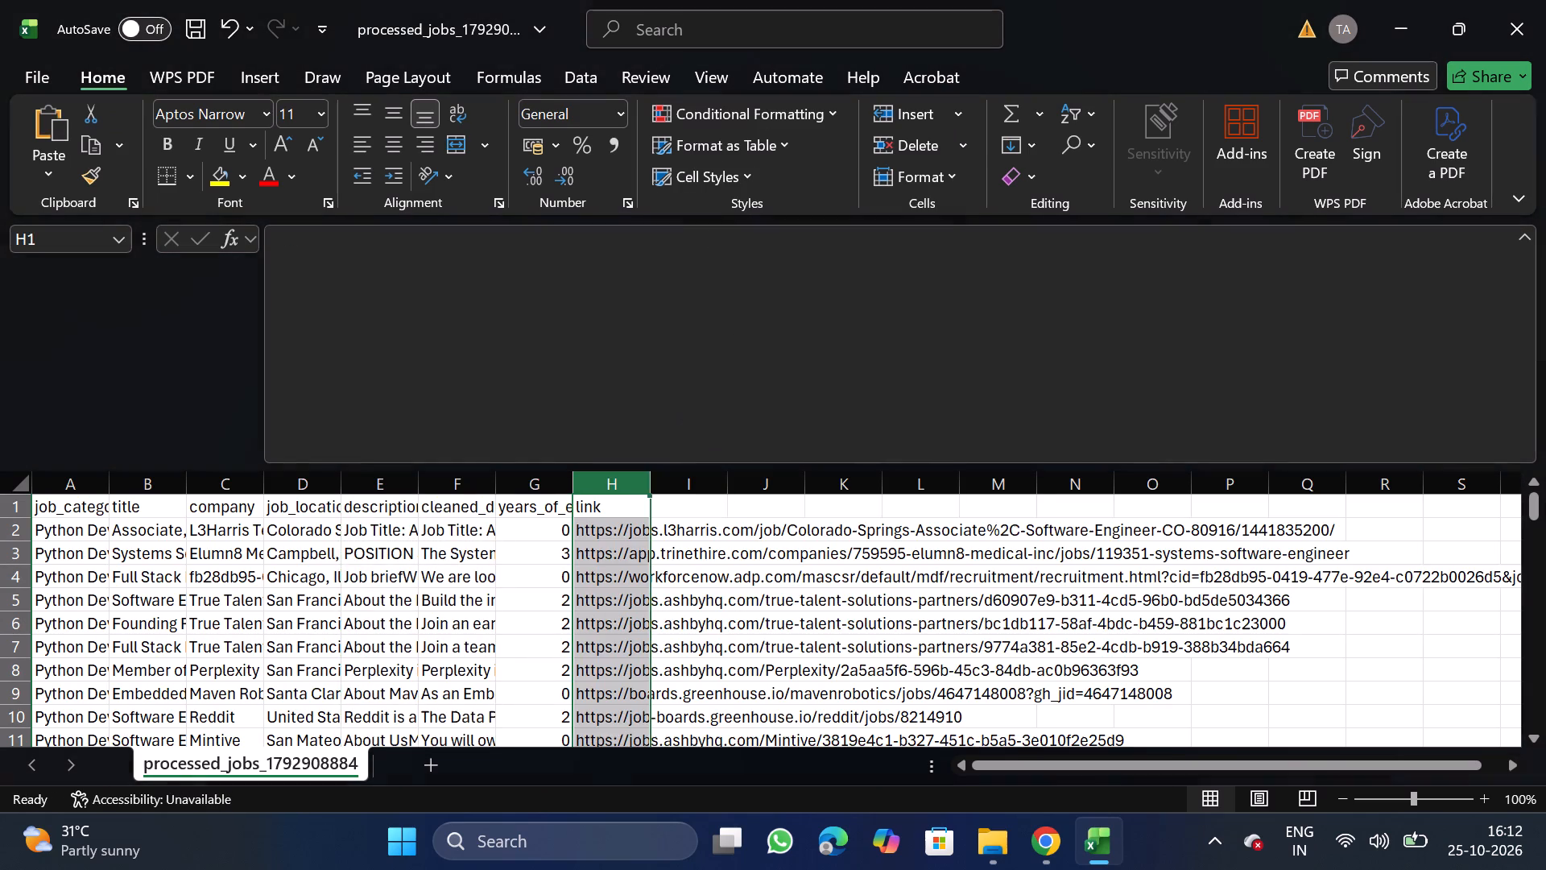
Move the years_of_experience column between job_location and description.
click(530, 480)
key(ctrl+x)
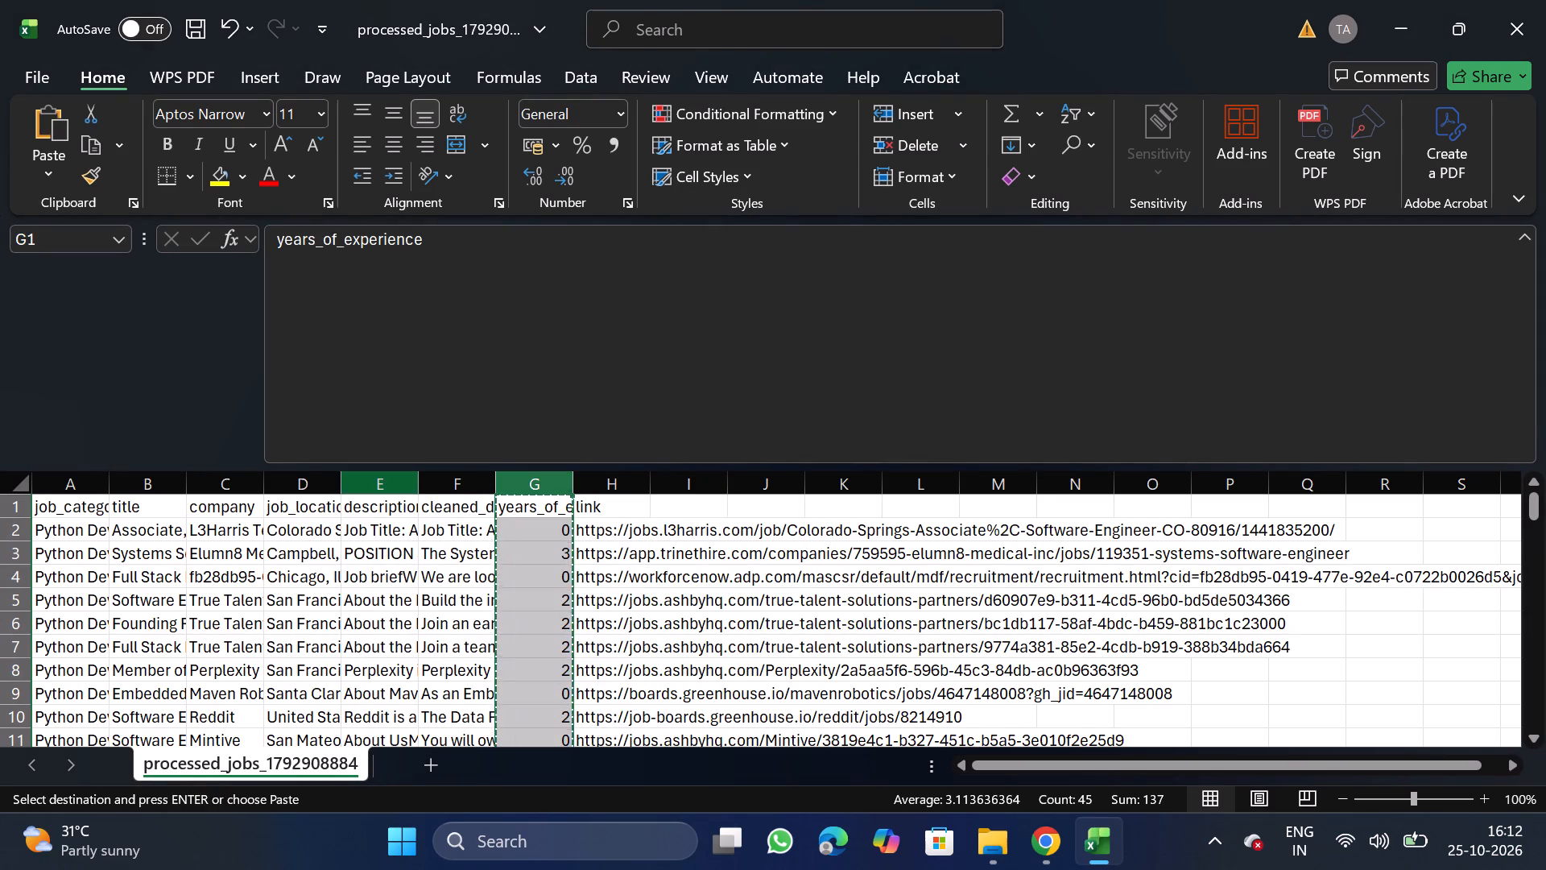
drag(361, 487, 362, 596)
right_click(362, 596)
click(496, 358)
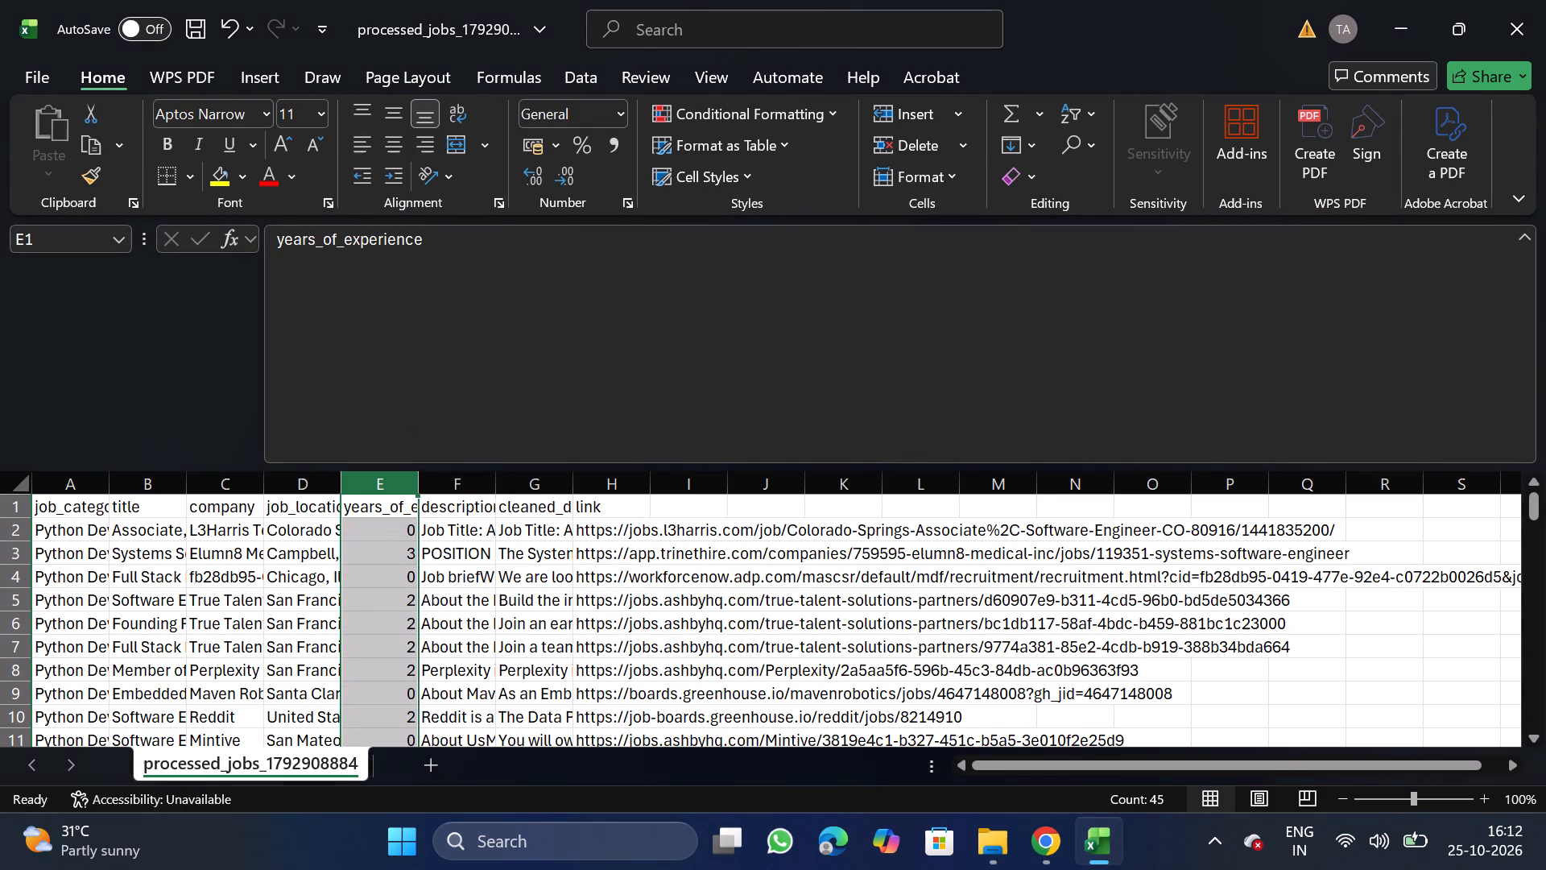
Rename the cleaned_description header in G1 as description, reusing the header text from F1.
click(445, 498)
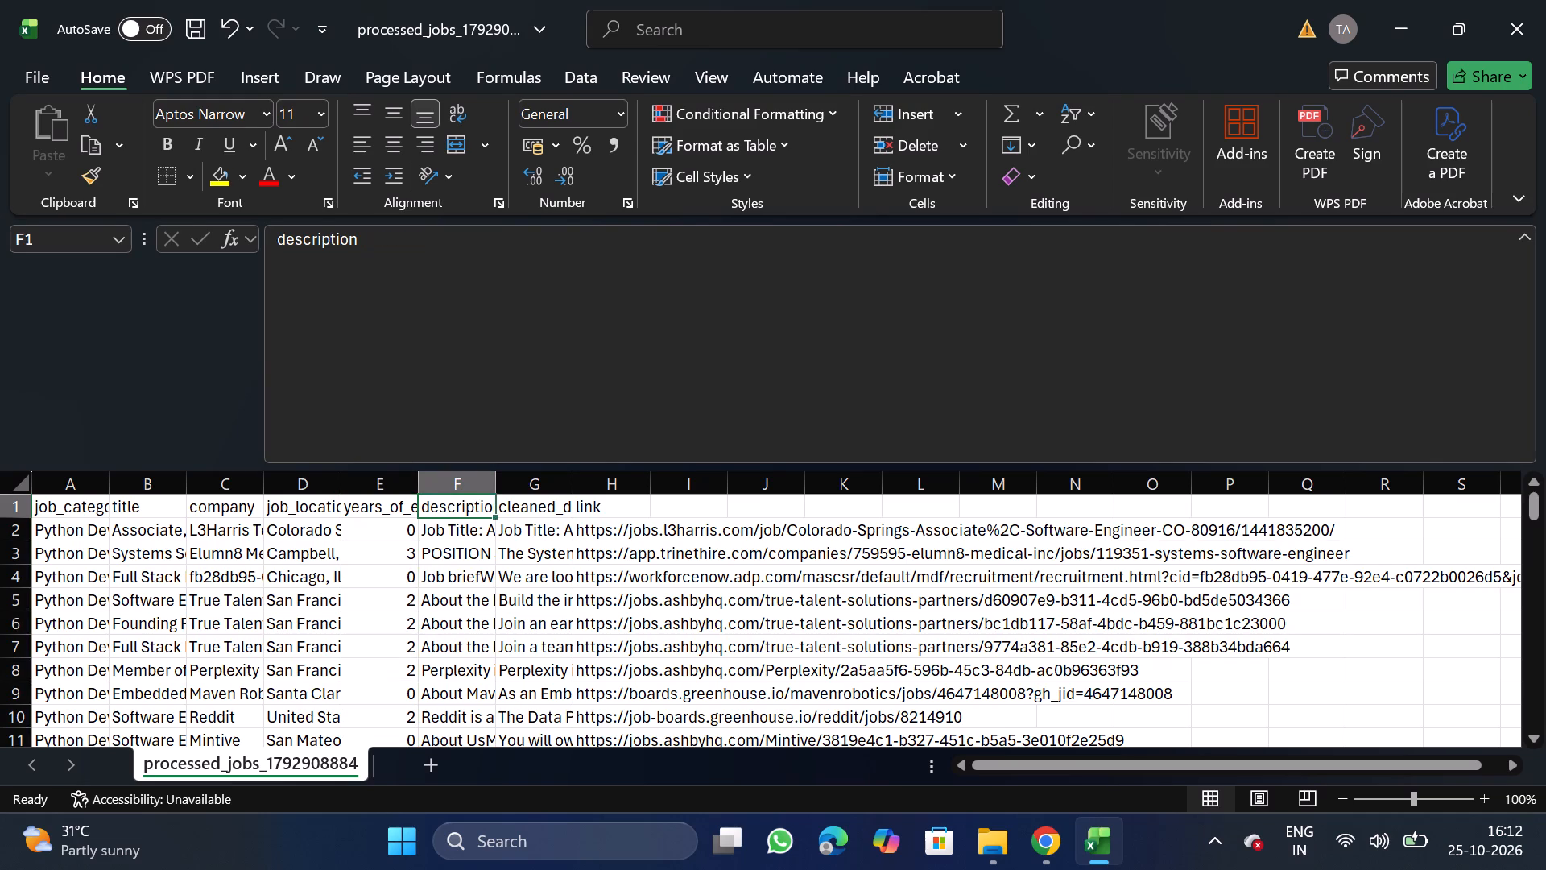
drag(276, 239, 383, 252)
key(ctrl+c)
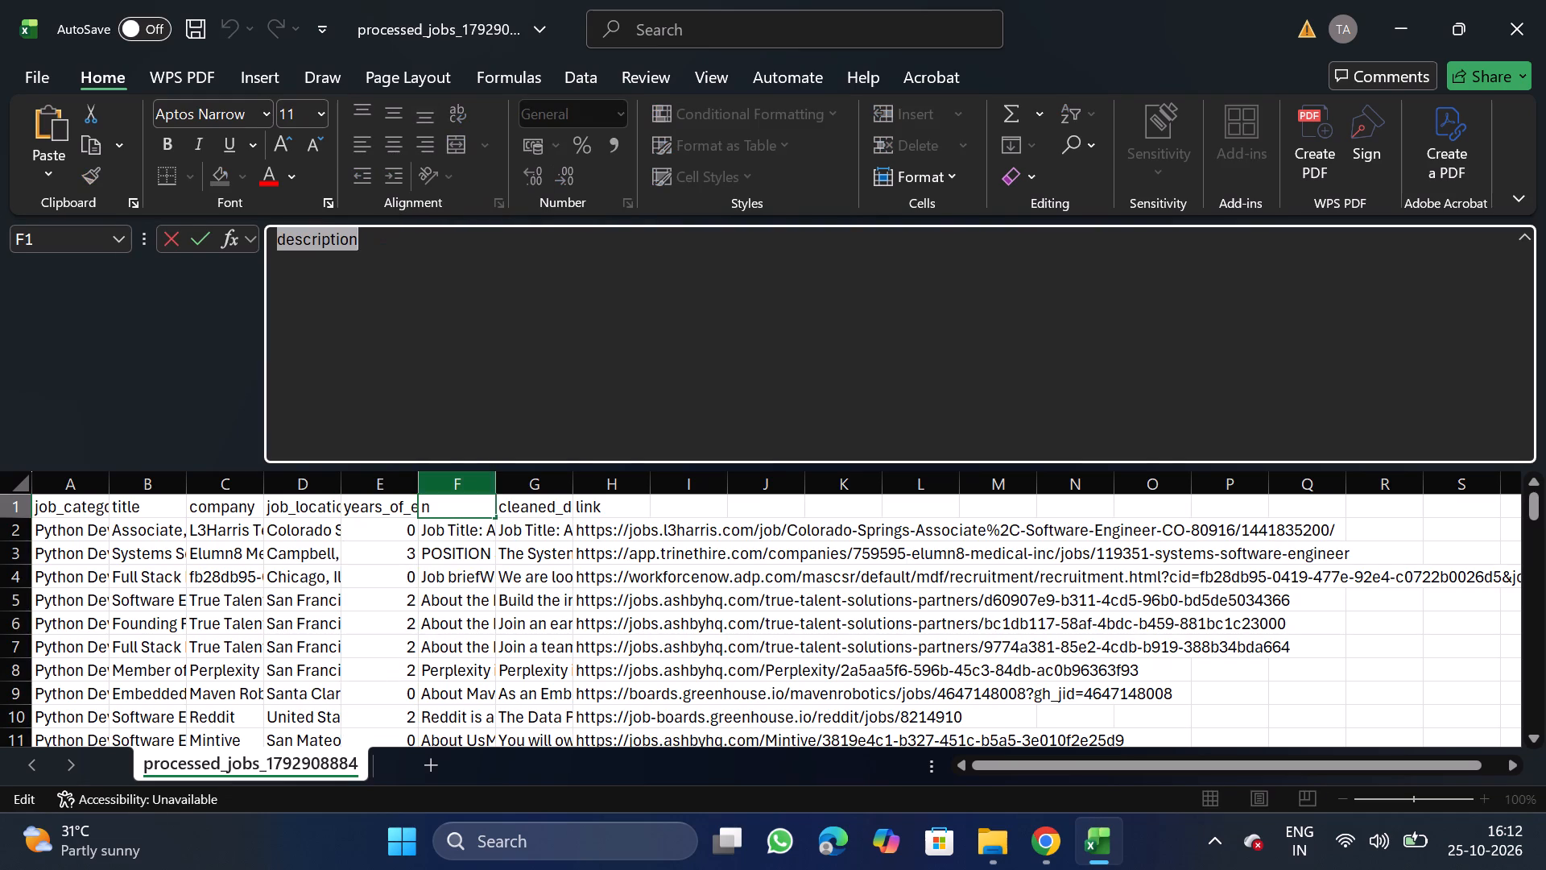
click(550, 522)
click(568, 507)
click(744, 372)
key(BackSpace)
key(BackSpace)
key(BackSpace)
key(BackSpace)
key(BackSpace)
key(BackSpace)
key(BackSpace)
key(BackSpace)
key(BackSpace)
key(BackSpace)
key(BackSpace)
key(BackSpace)
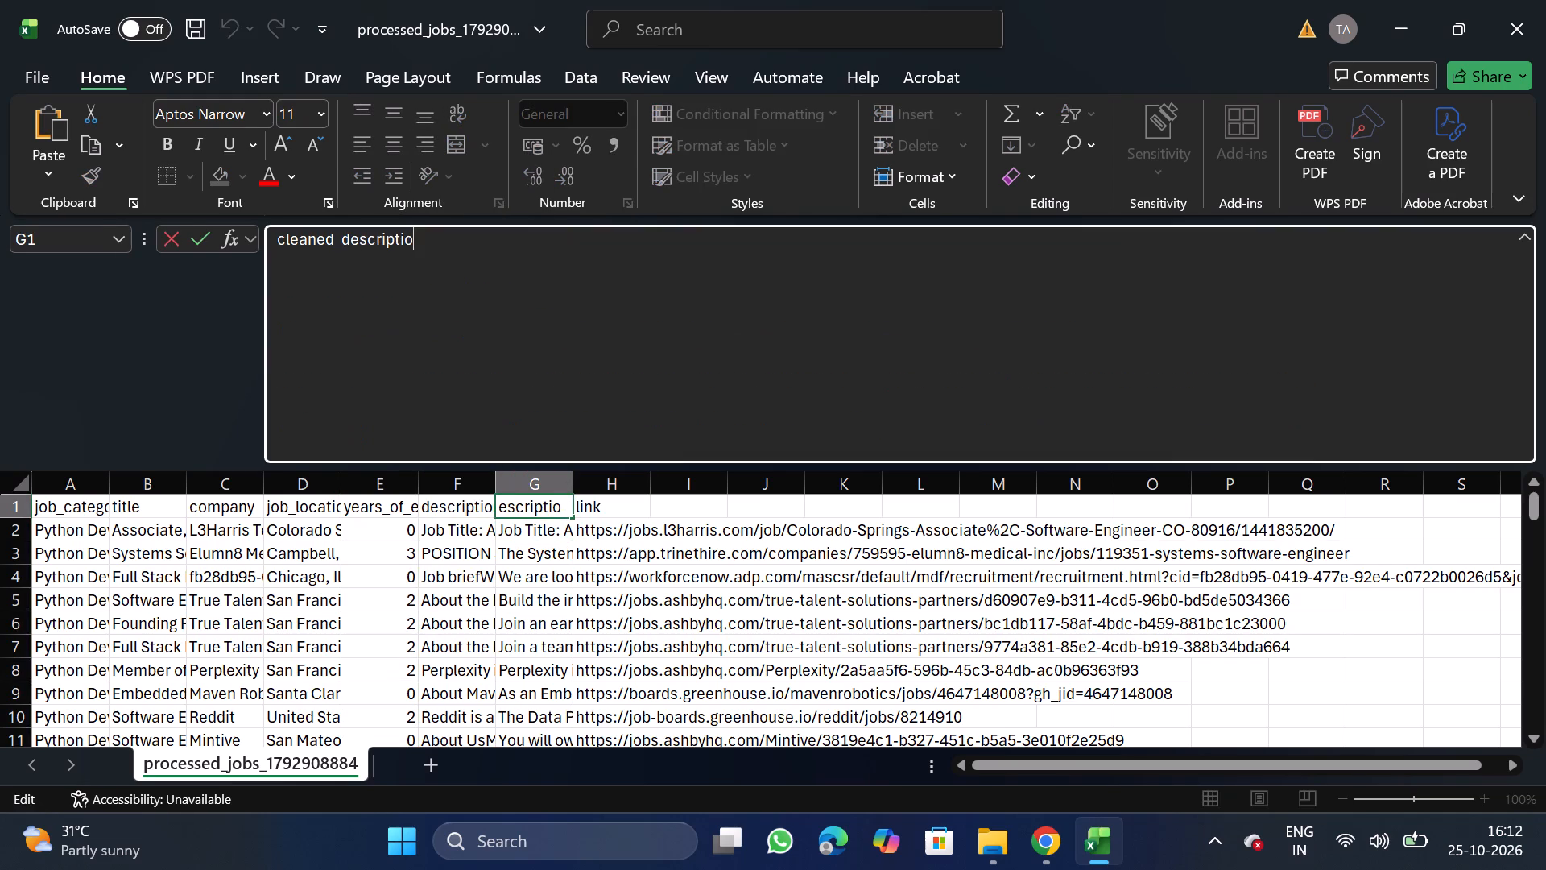
key(BackSpace)
key(BackSpace)
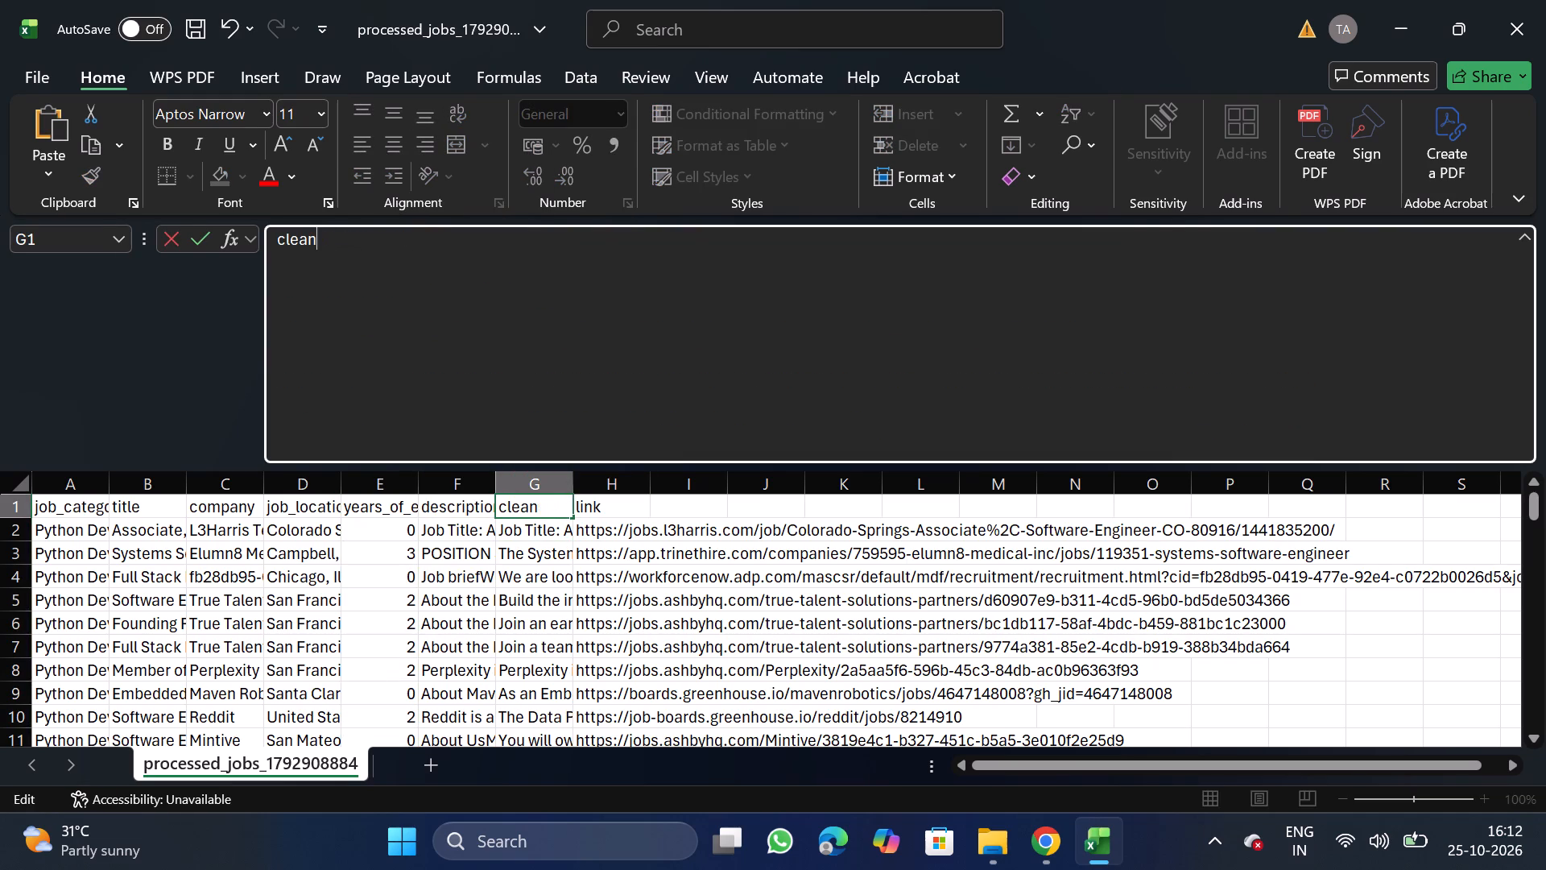
key(BackSpace)
key(BackSpace)
key(BackSpace)
key(BackSpace)
key(BackSpace)
key(BackSpace)
key(BackSpace)
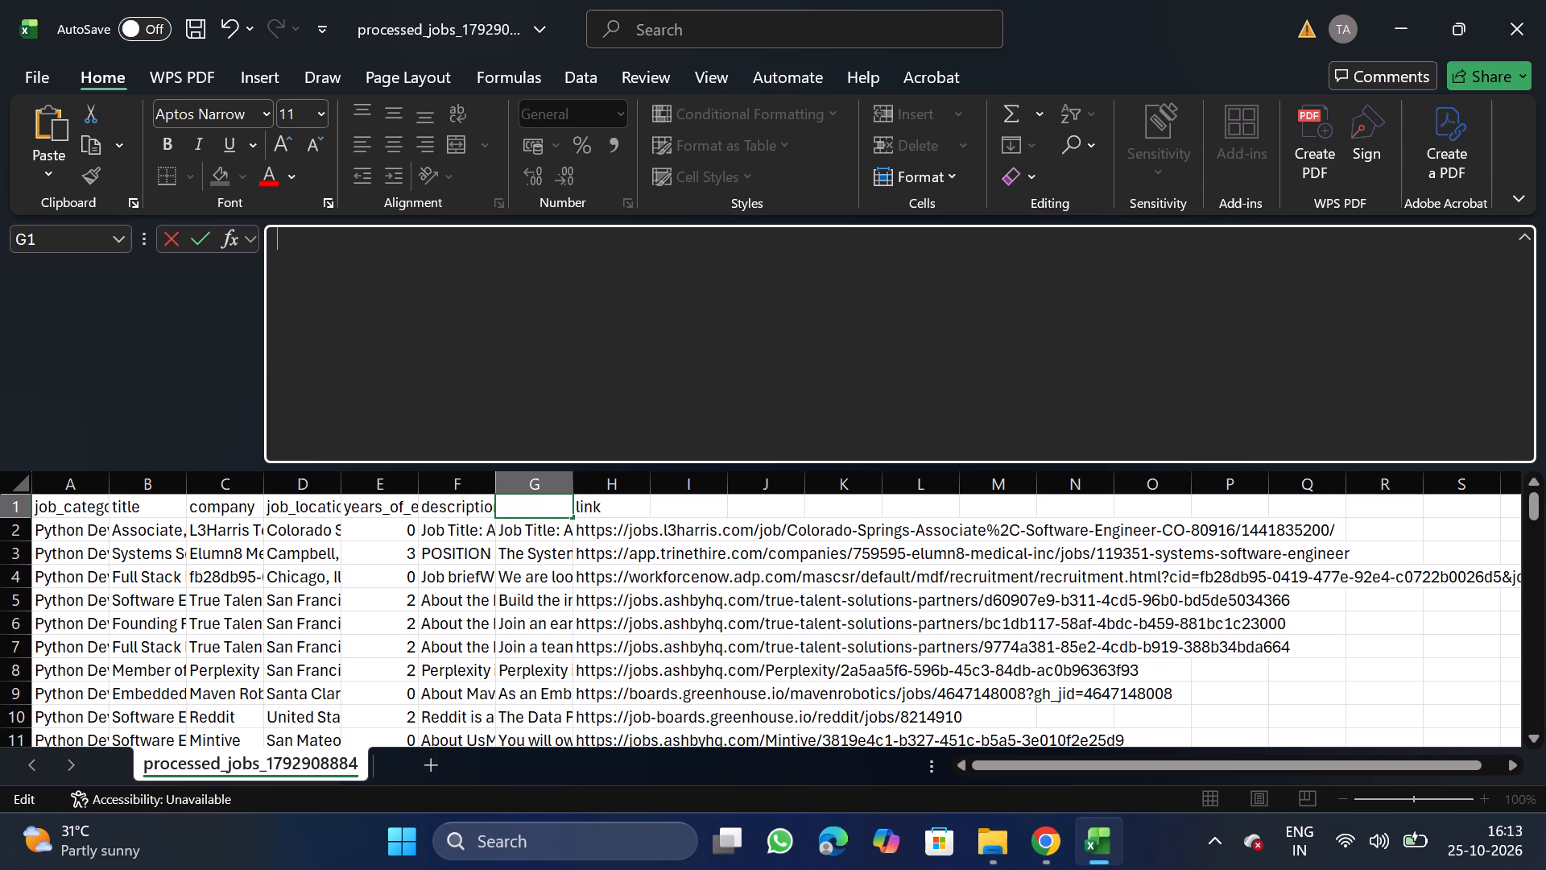
key(ctrl+v)
Rename the F1 header as original_description, copying the column name from NextGenApply's bulk upload CSV format requirements.
click(451, 507)
click(588, 441)
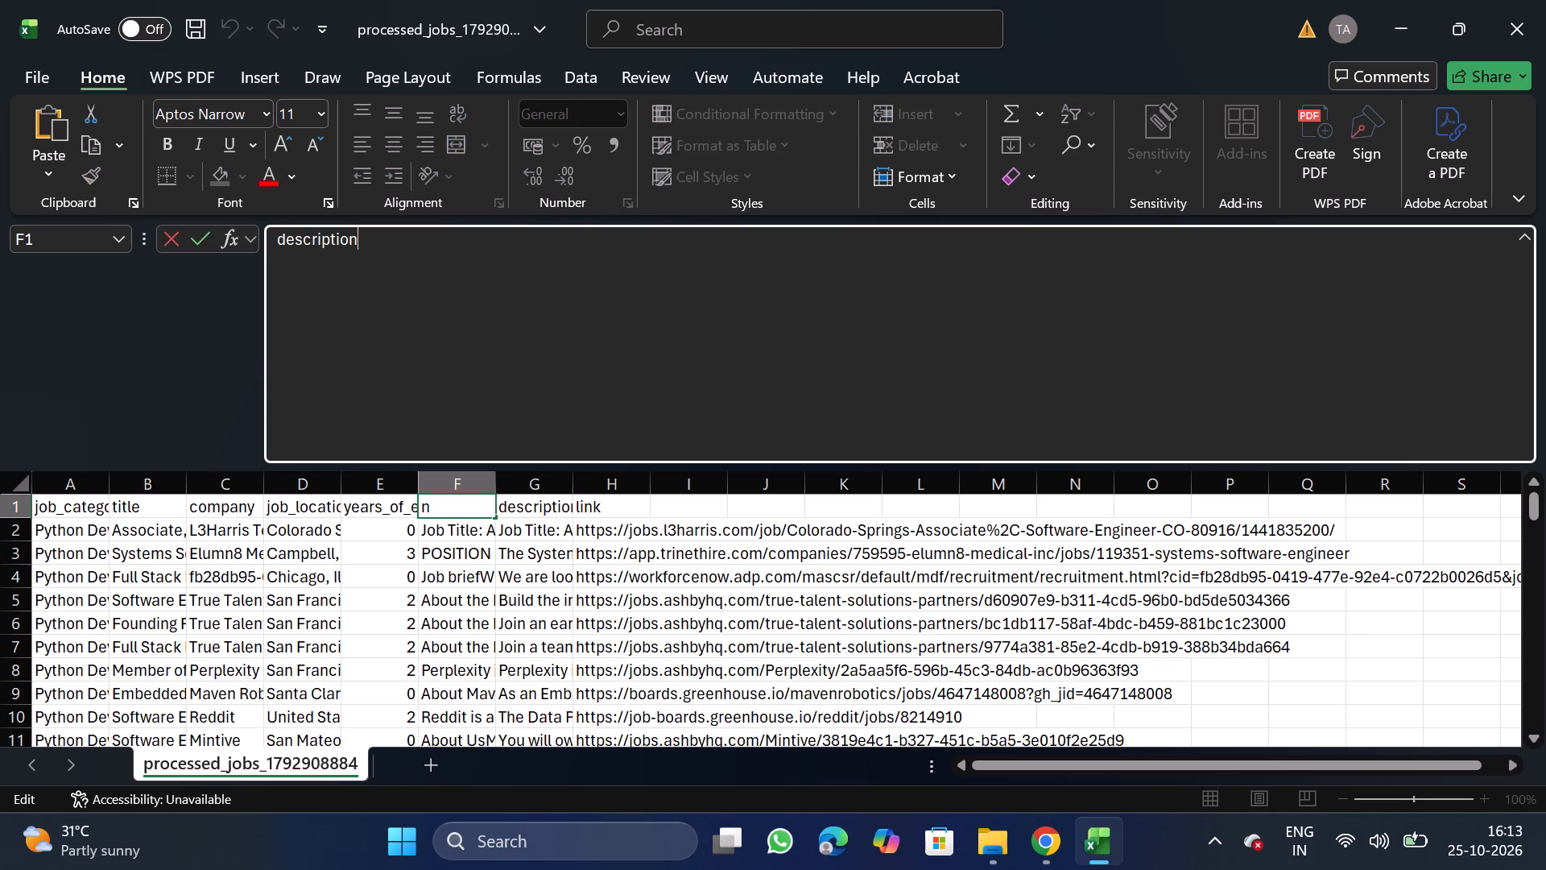
key(BackSpace)
key(BackSpace)
key(BackSpace)
key(BackSpace)
key(BackSpace)
key(BackSpace)
key(BackSpace)
key(BackSpace)
key(BackSpace)
key(BackSpace)
key(BackSpace)
key(BackSpace)
key(BackSpace)
key(BackSpace)
key(BackSpace)
key(BackSpace)
key(BackSpace)
key(BackSpace)
key(BackSpace)
key(BackSpace)
key(BackSpace)
click(1040, 858)
click(171, 229)
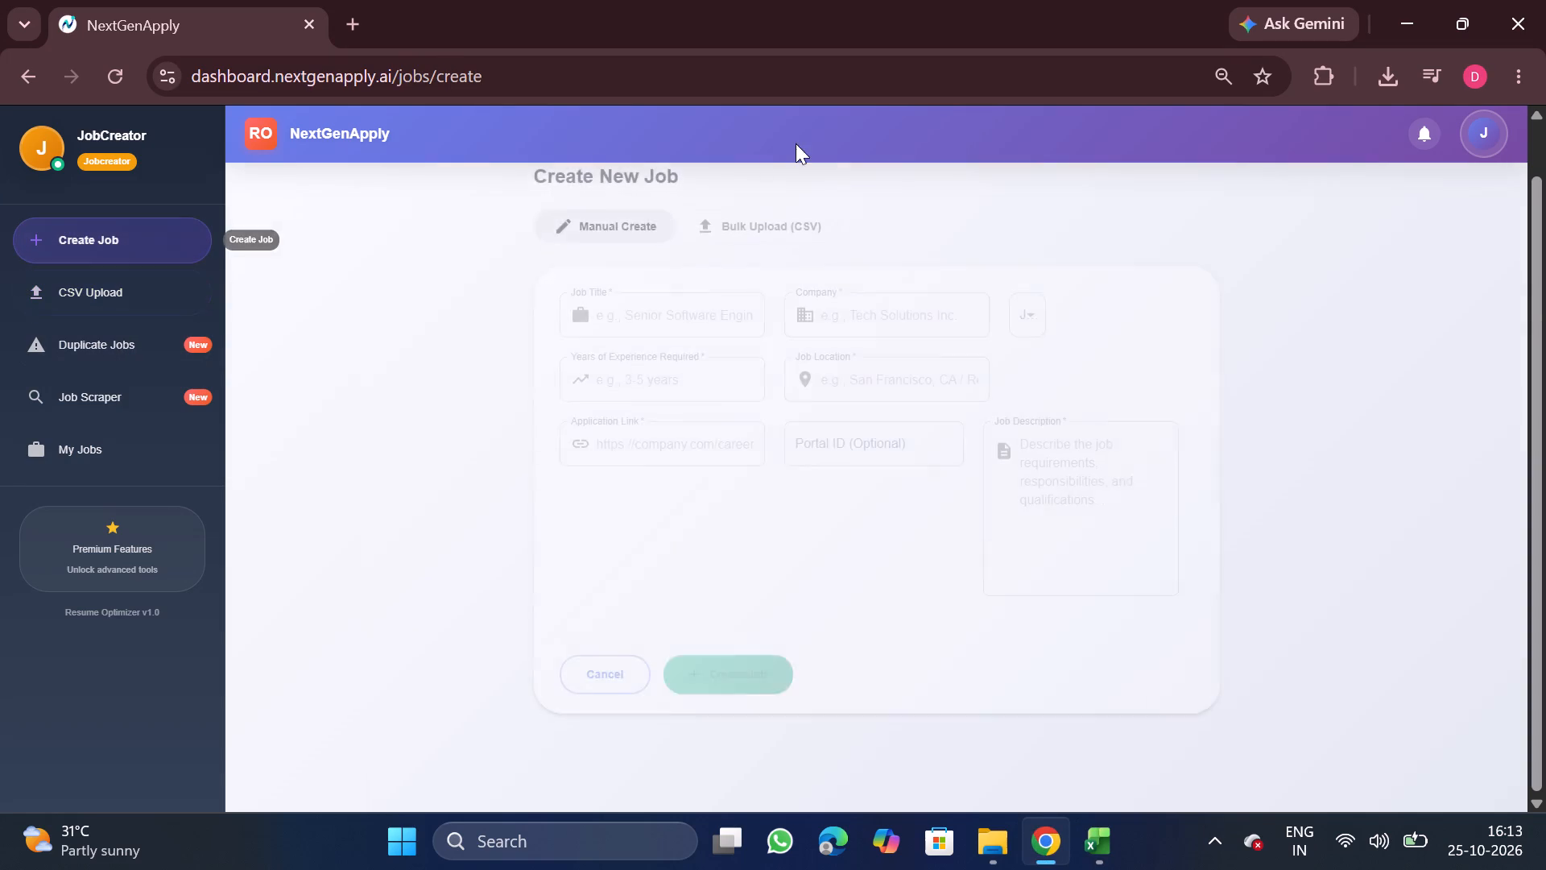
click(792, 223)
double_click(860, 405)
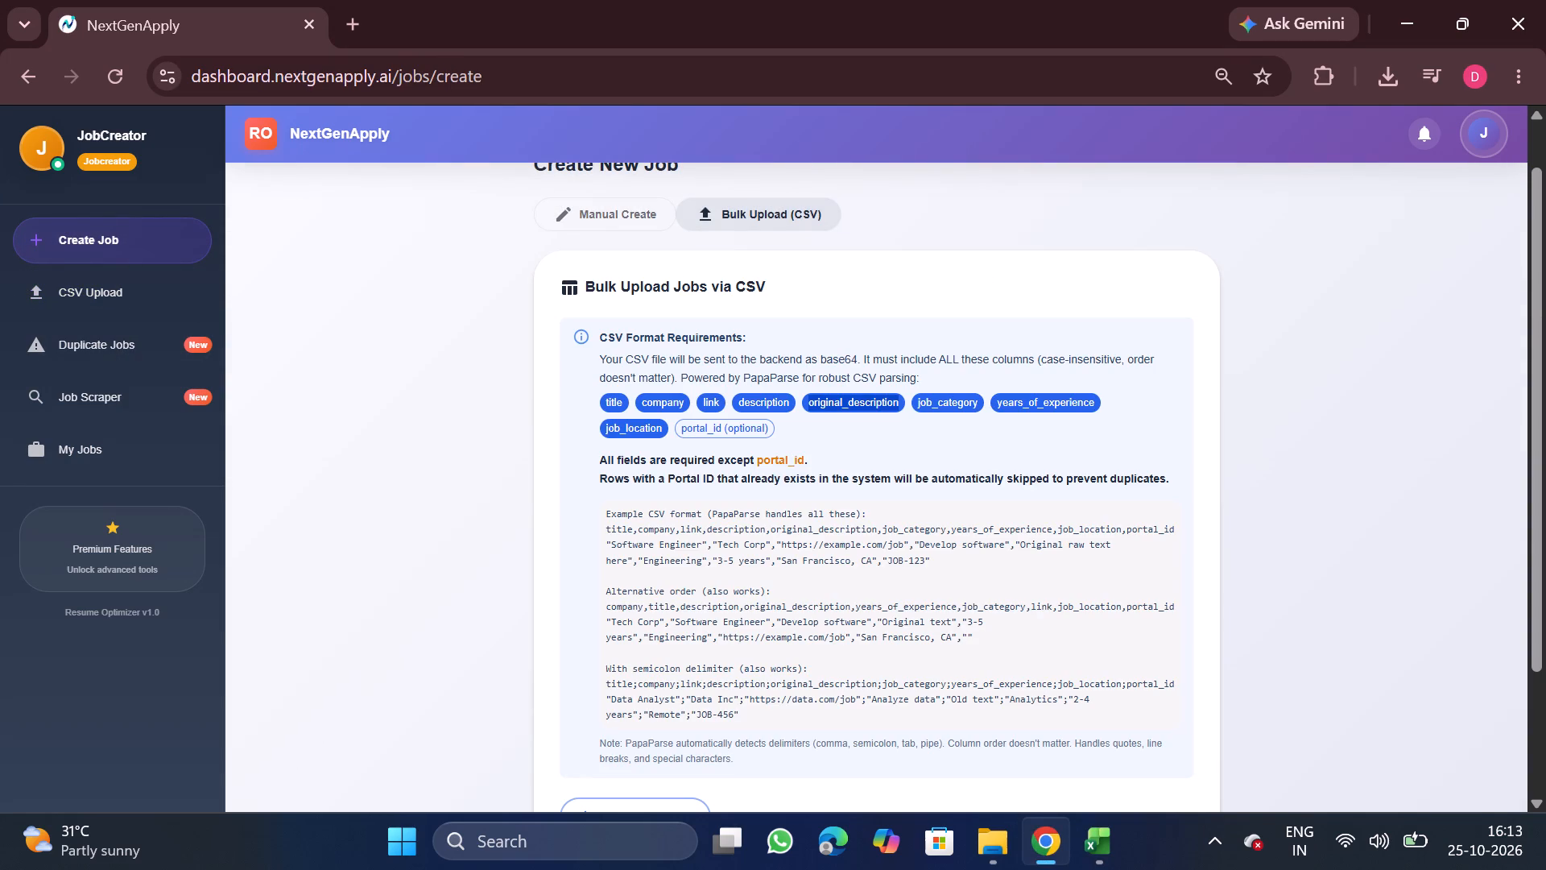
key(ctrl+c)
click(1105, 855)
key(ctrl+v)
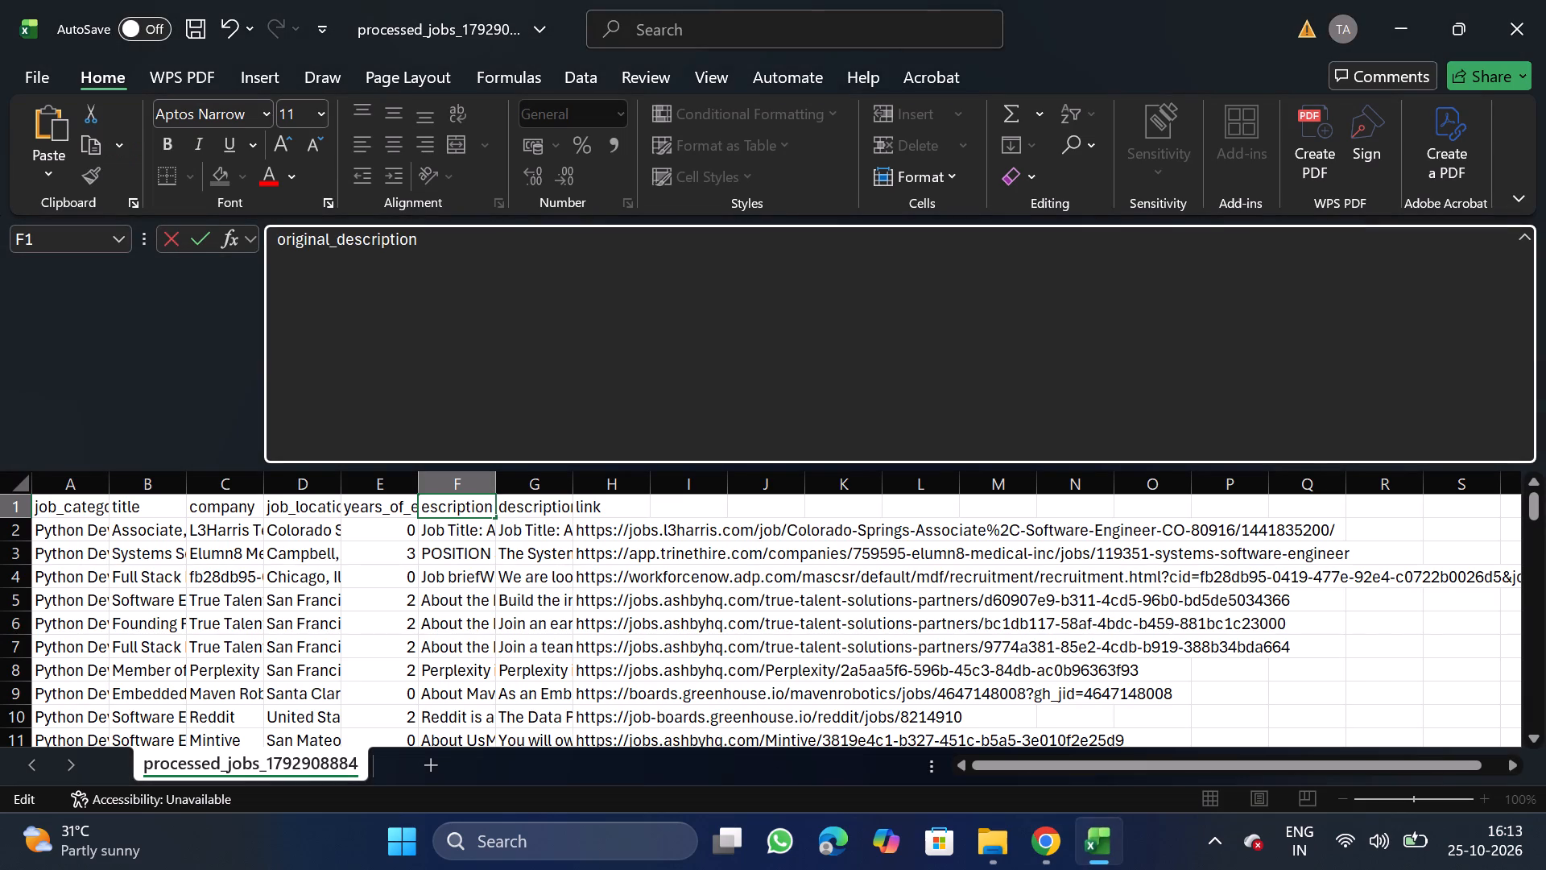
Filter the title column to only Embedded Software Engineer, Real-Time Embedded; Embedded Software Engineer, Real-Time Linux; and blanks.
click(155, 488)
click(586, 87)
click(819, 131)
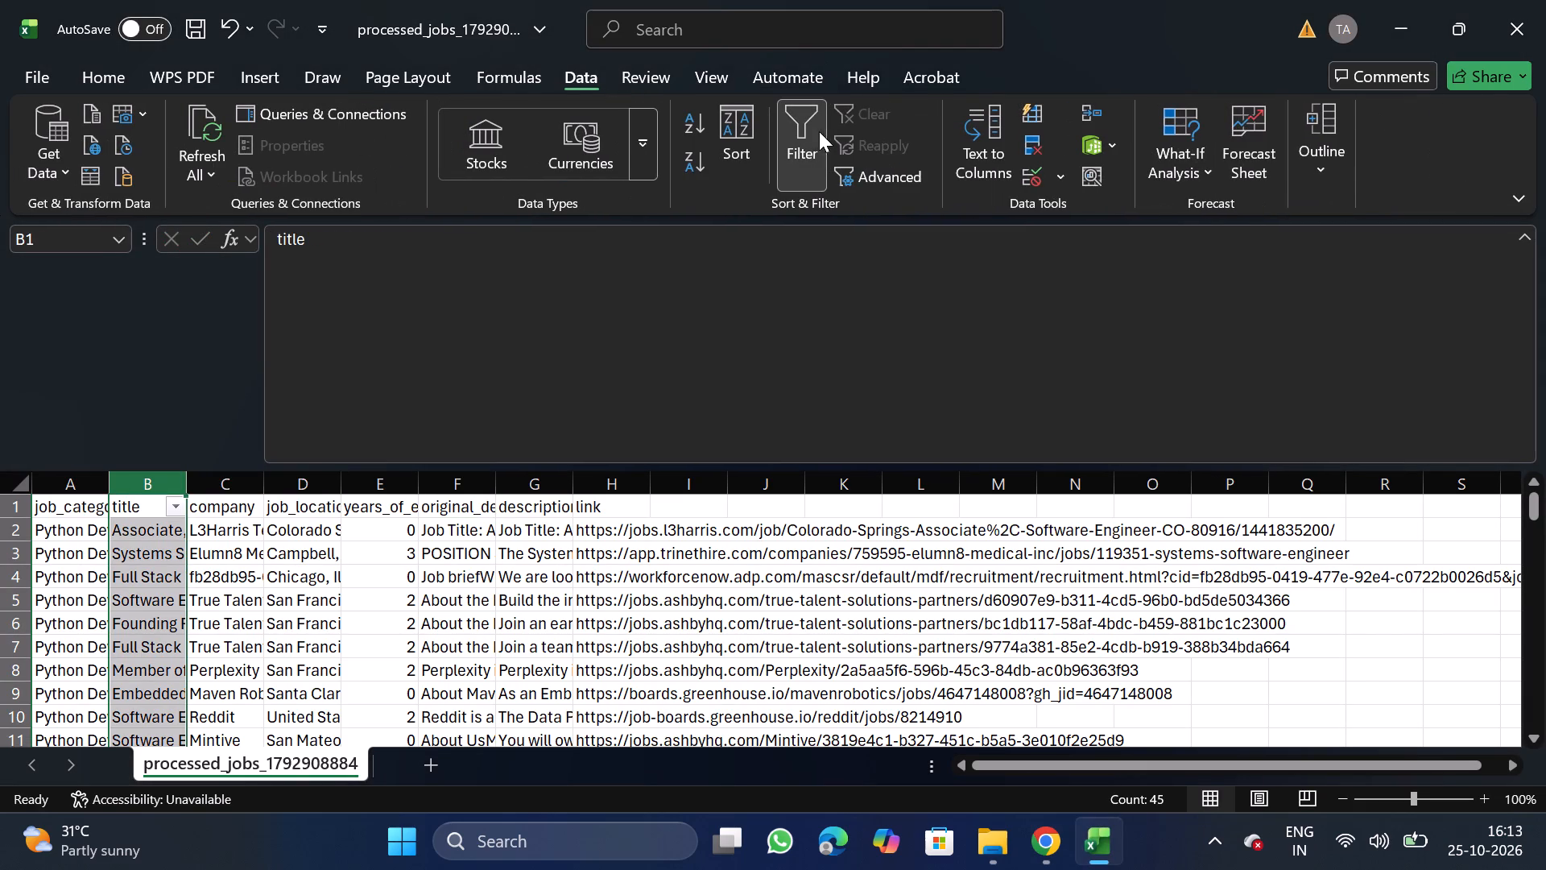
click(180, 511)
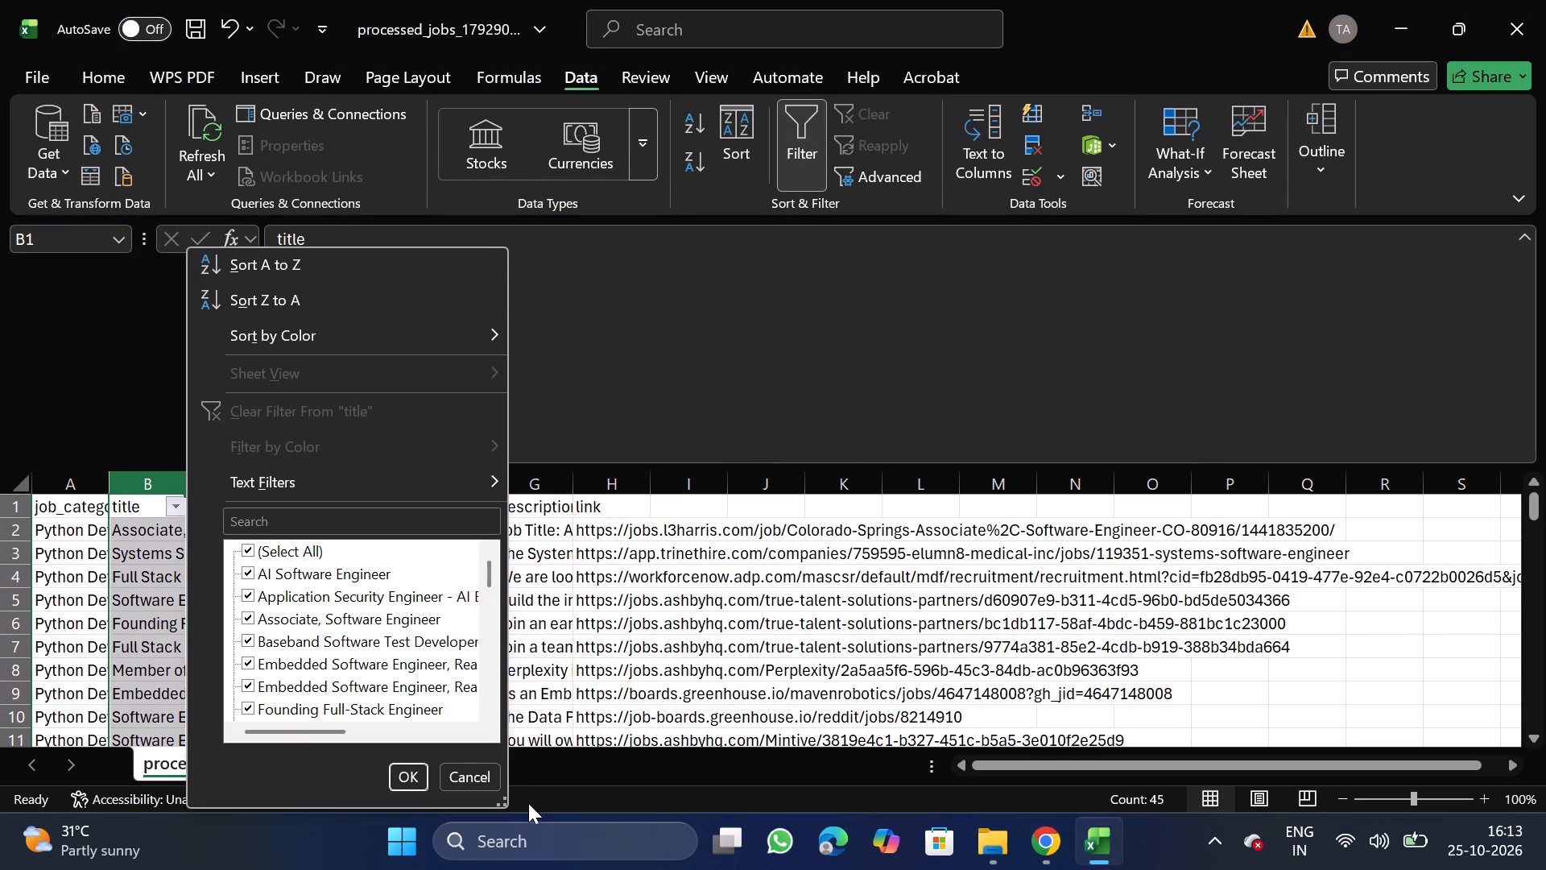
click(501, 806)
drag(501, 806, 1300, 868)
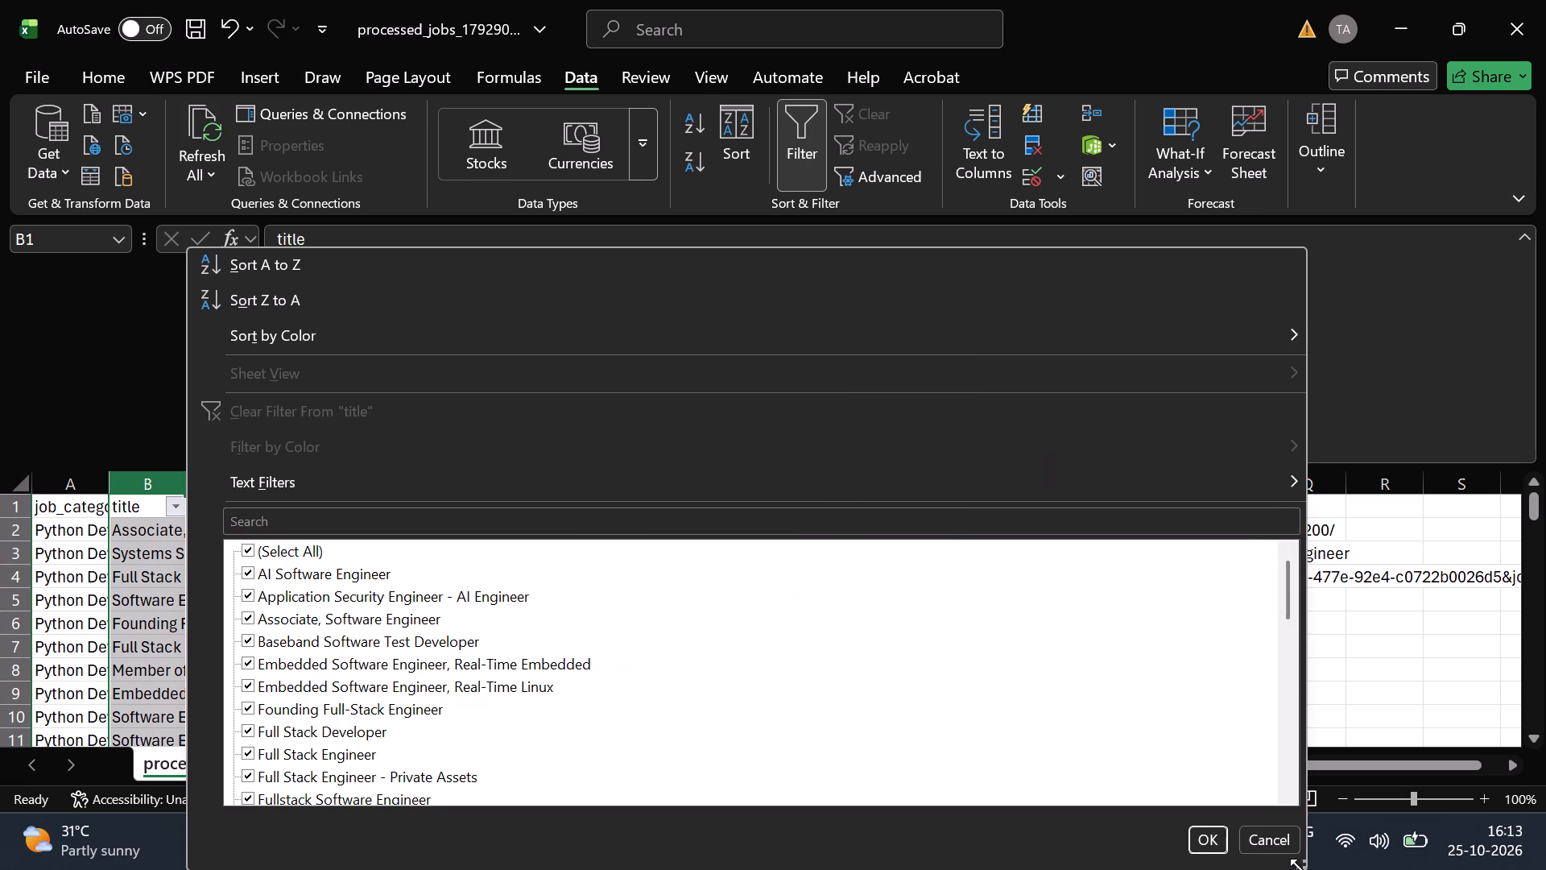
click(281, 553)
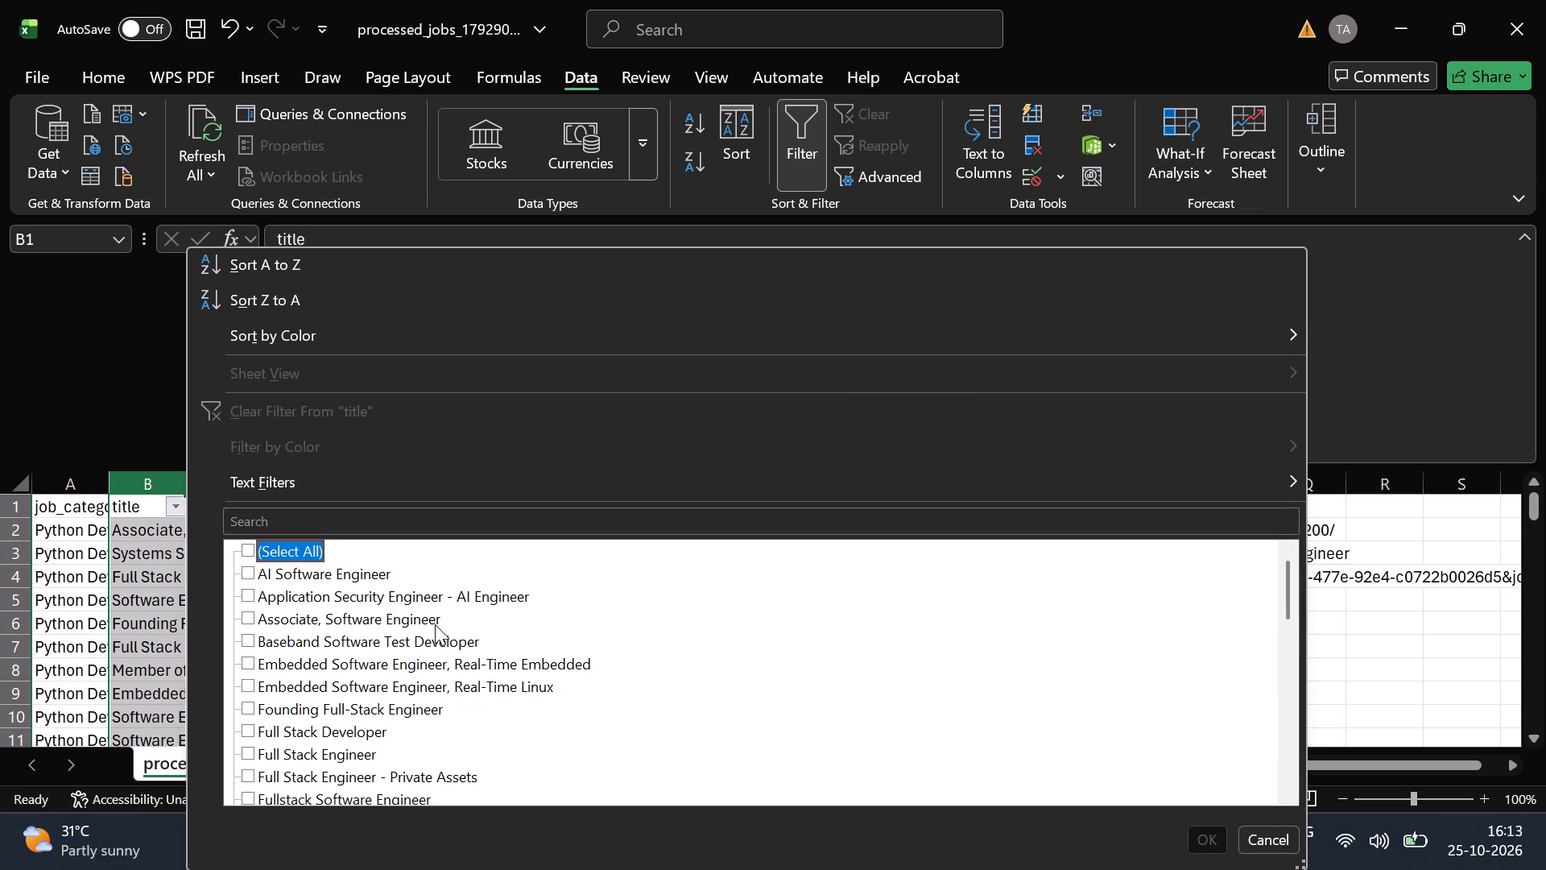
click(442, 665)
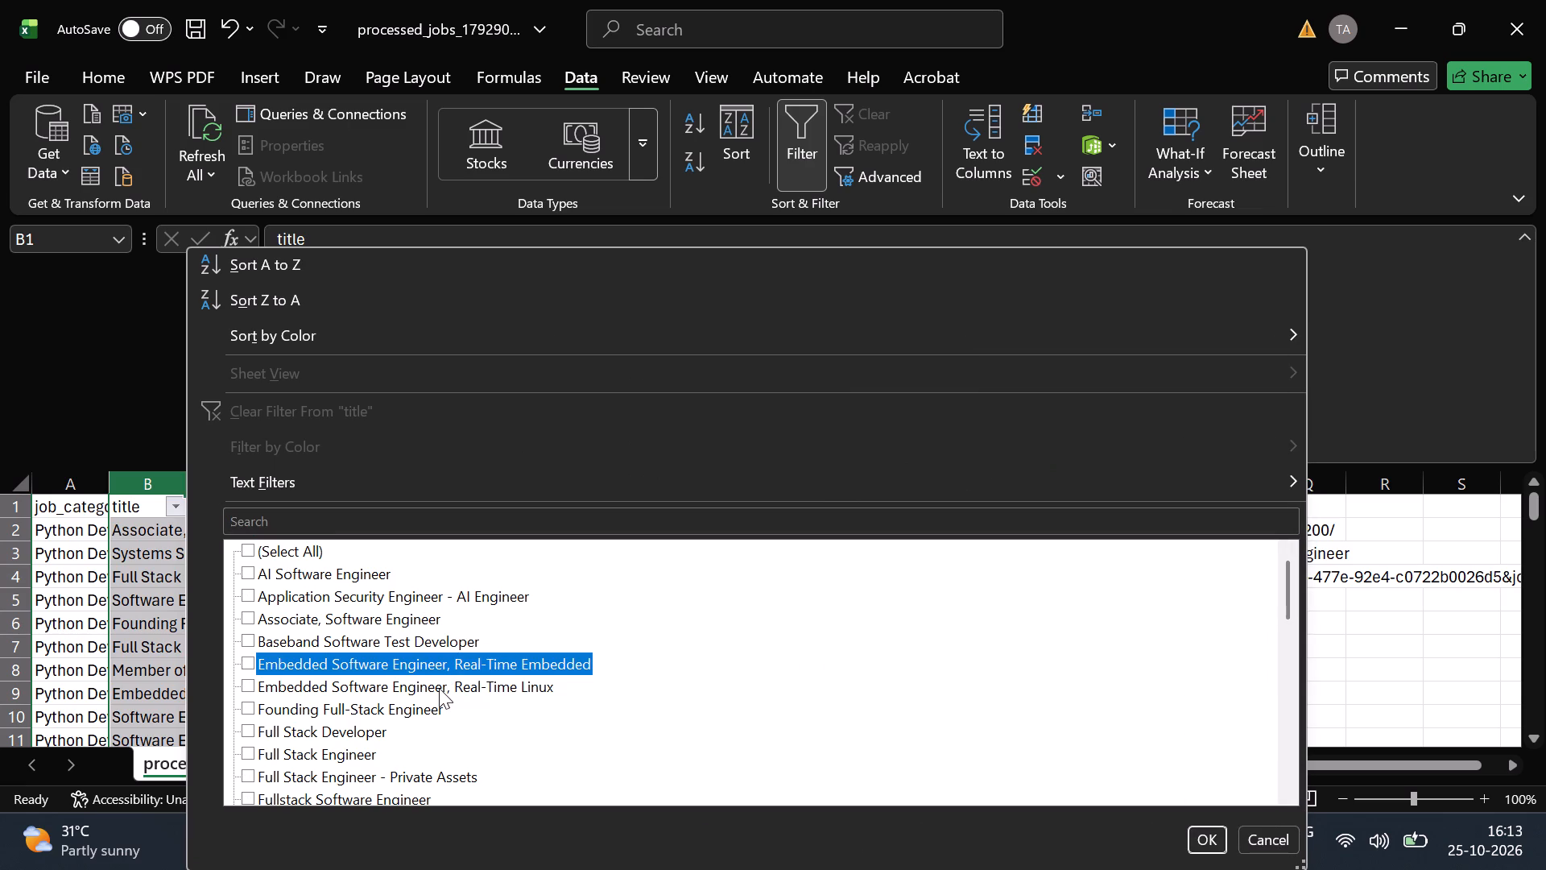
click(439, 688)
scroll(414, 738, down, 1)
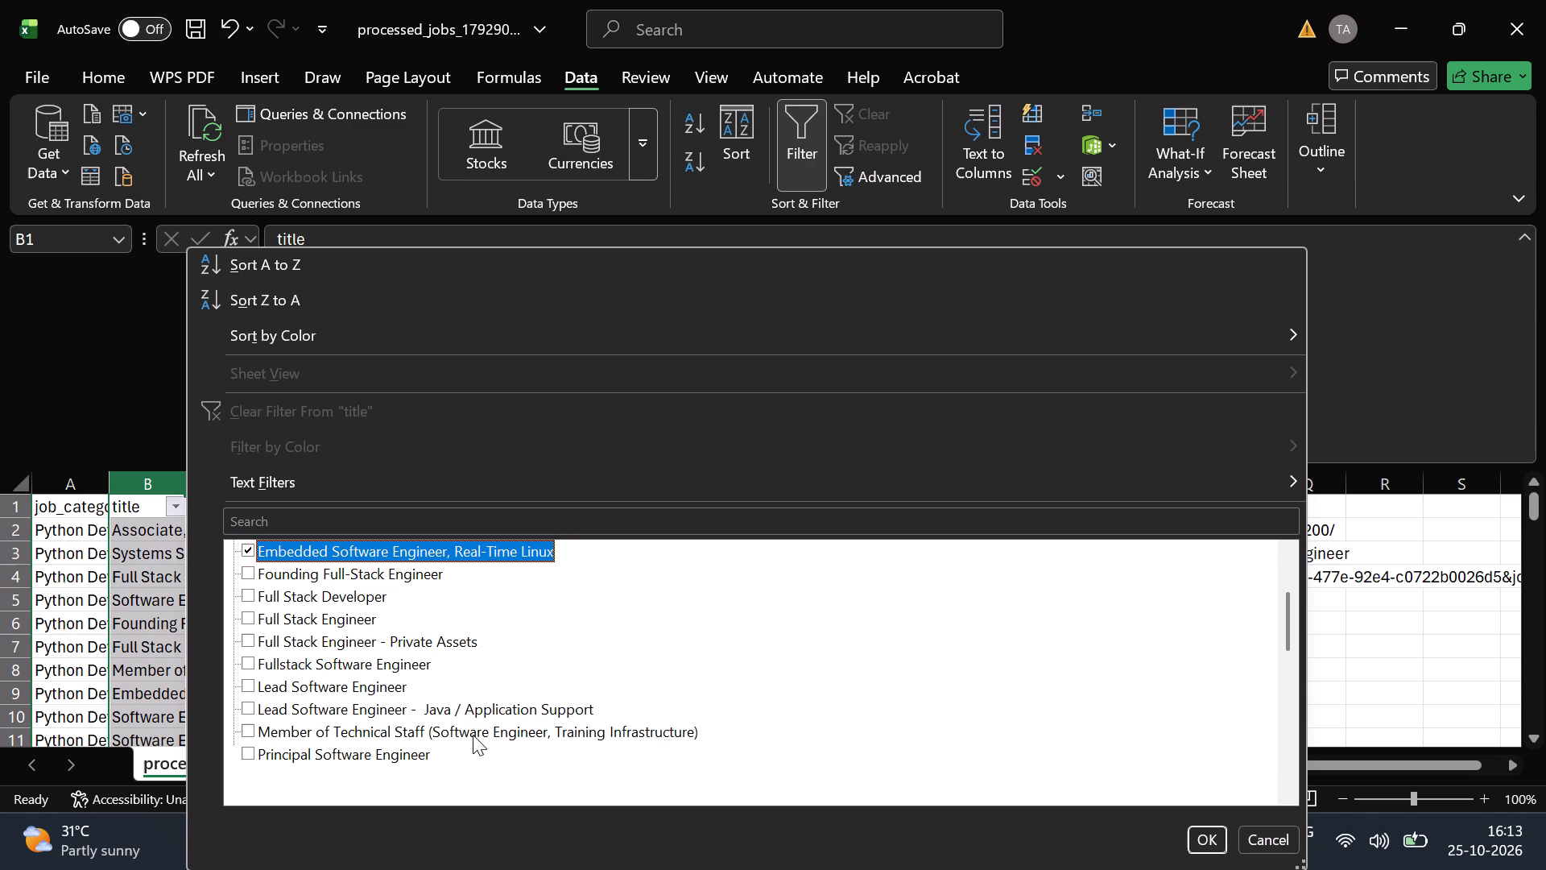
scroll(379, 788, down, 1)
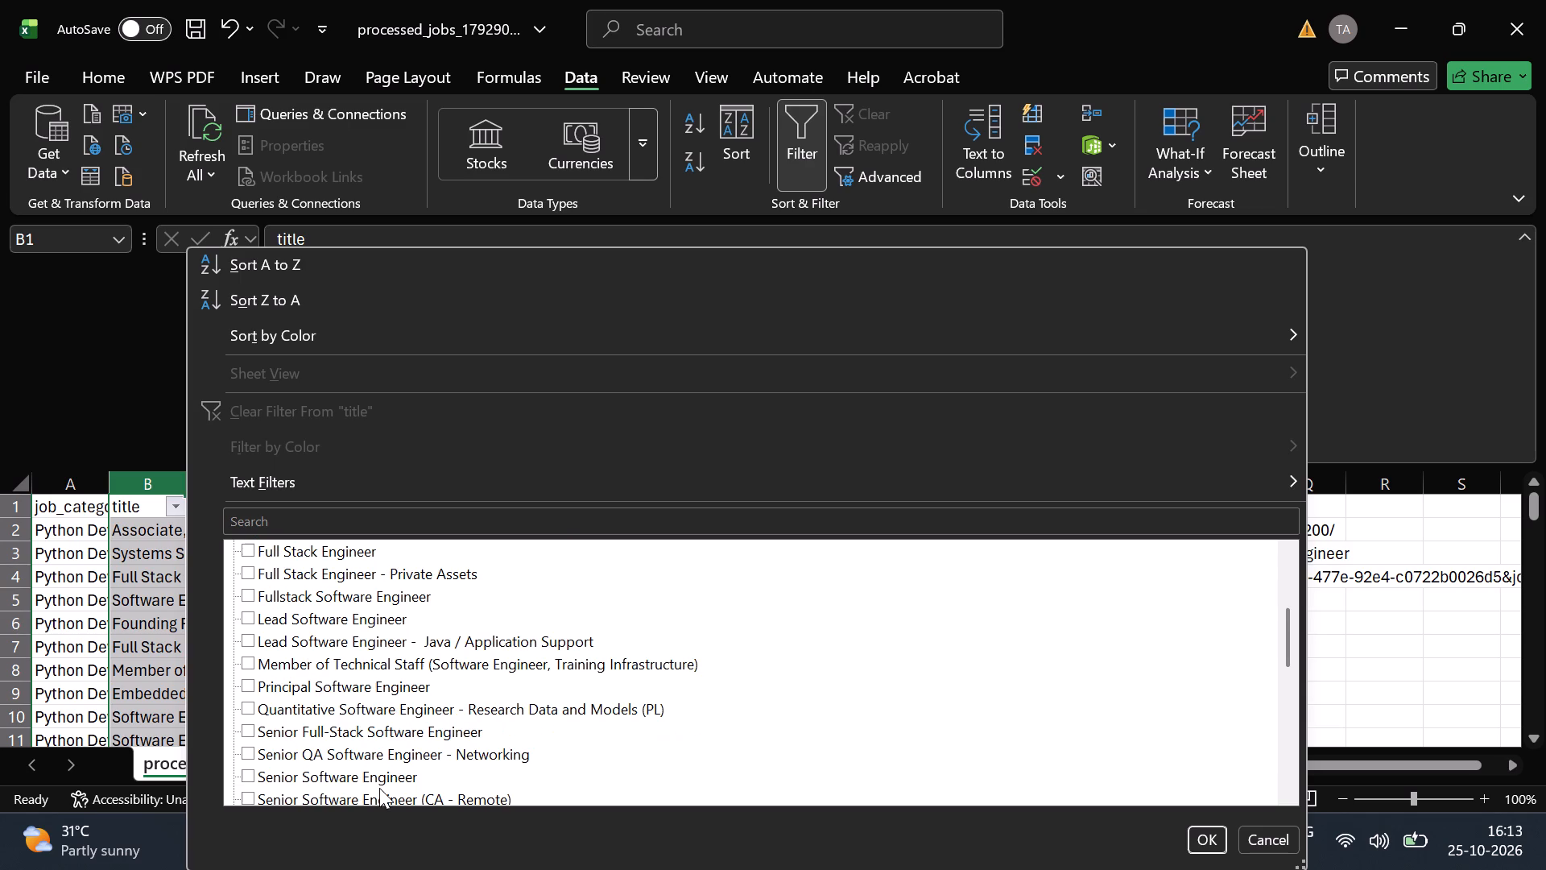
scroll(379, 788, down, 1)
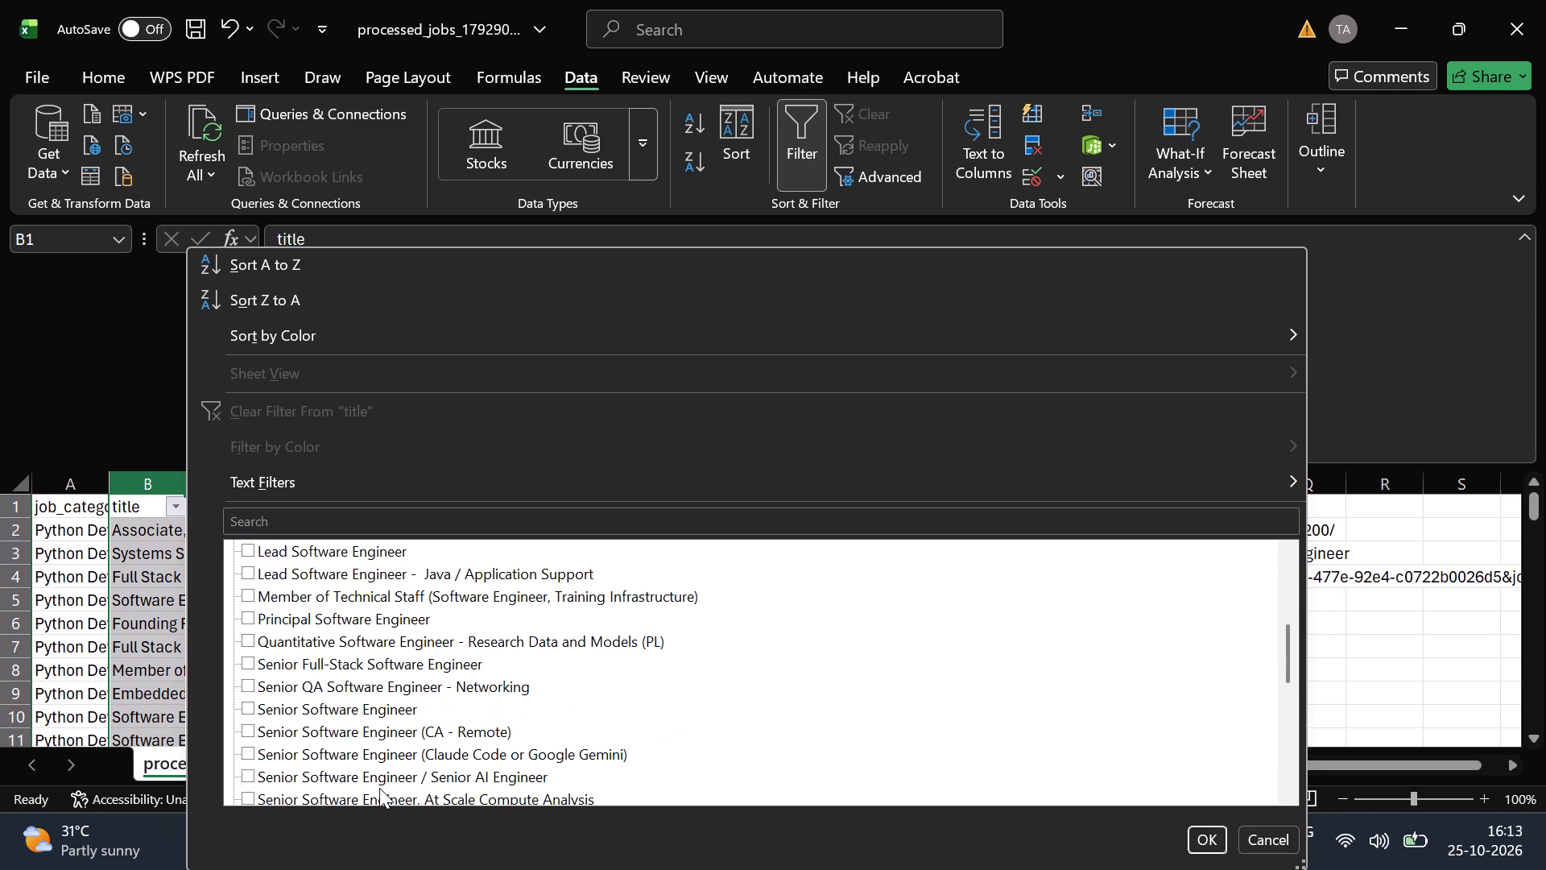
scroll(365, 789, down, 1)
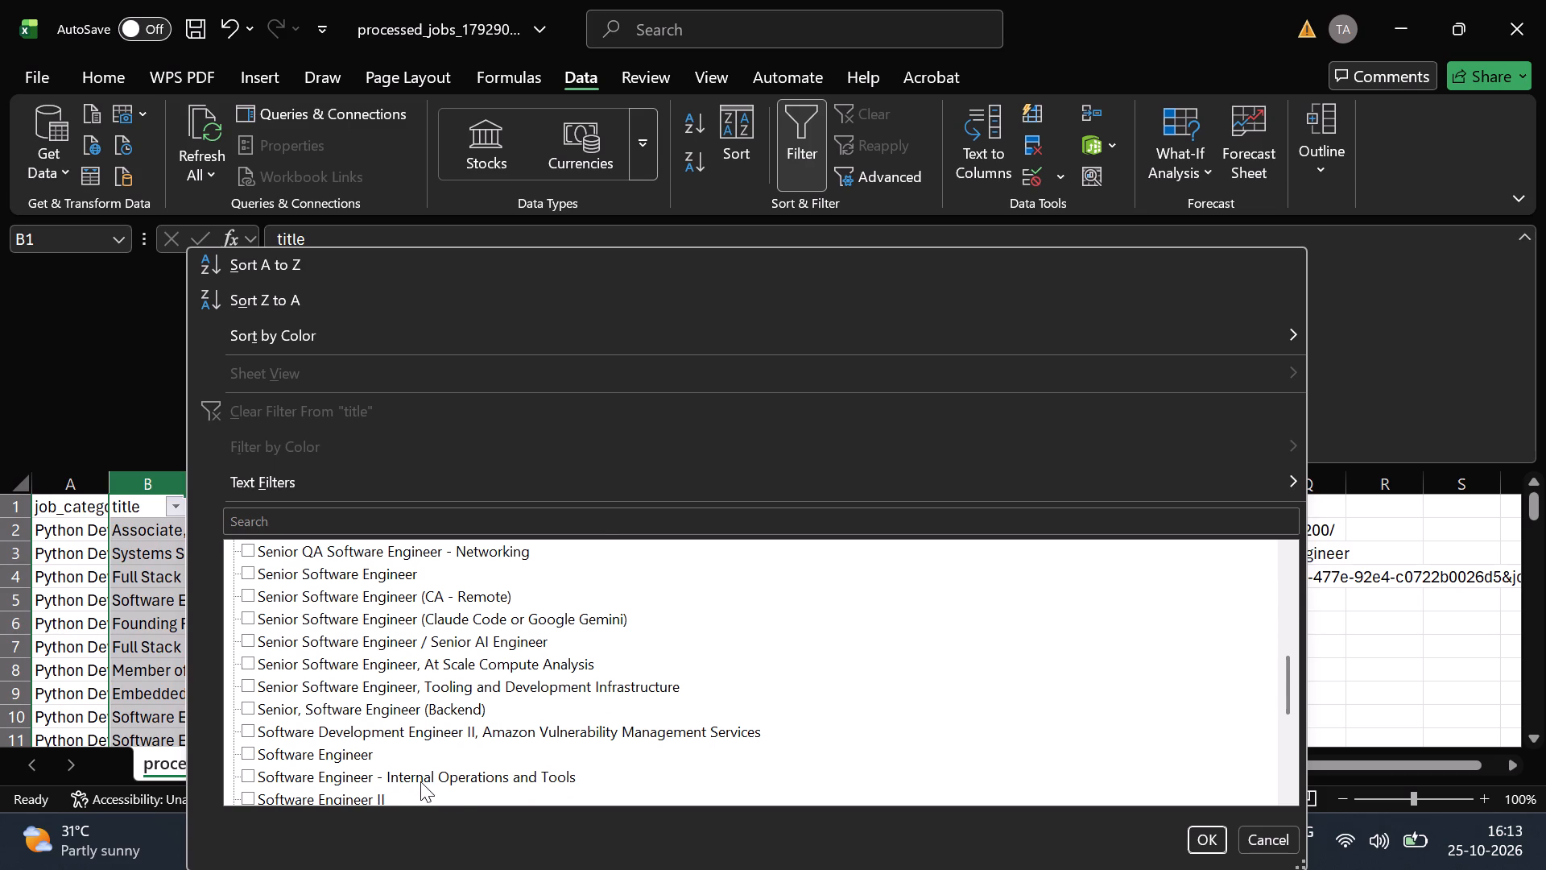
scroll(420, 781, down, 1)
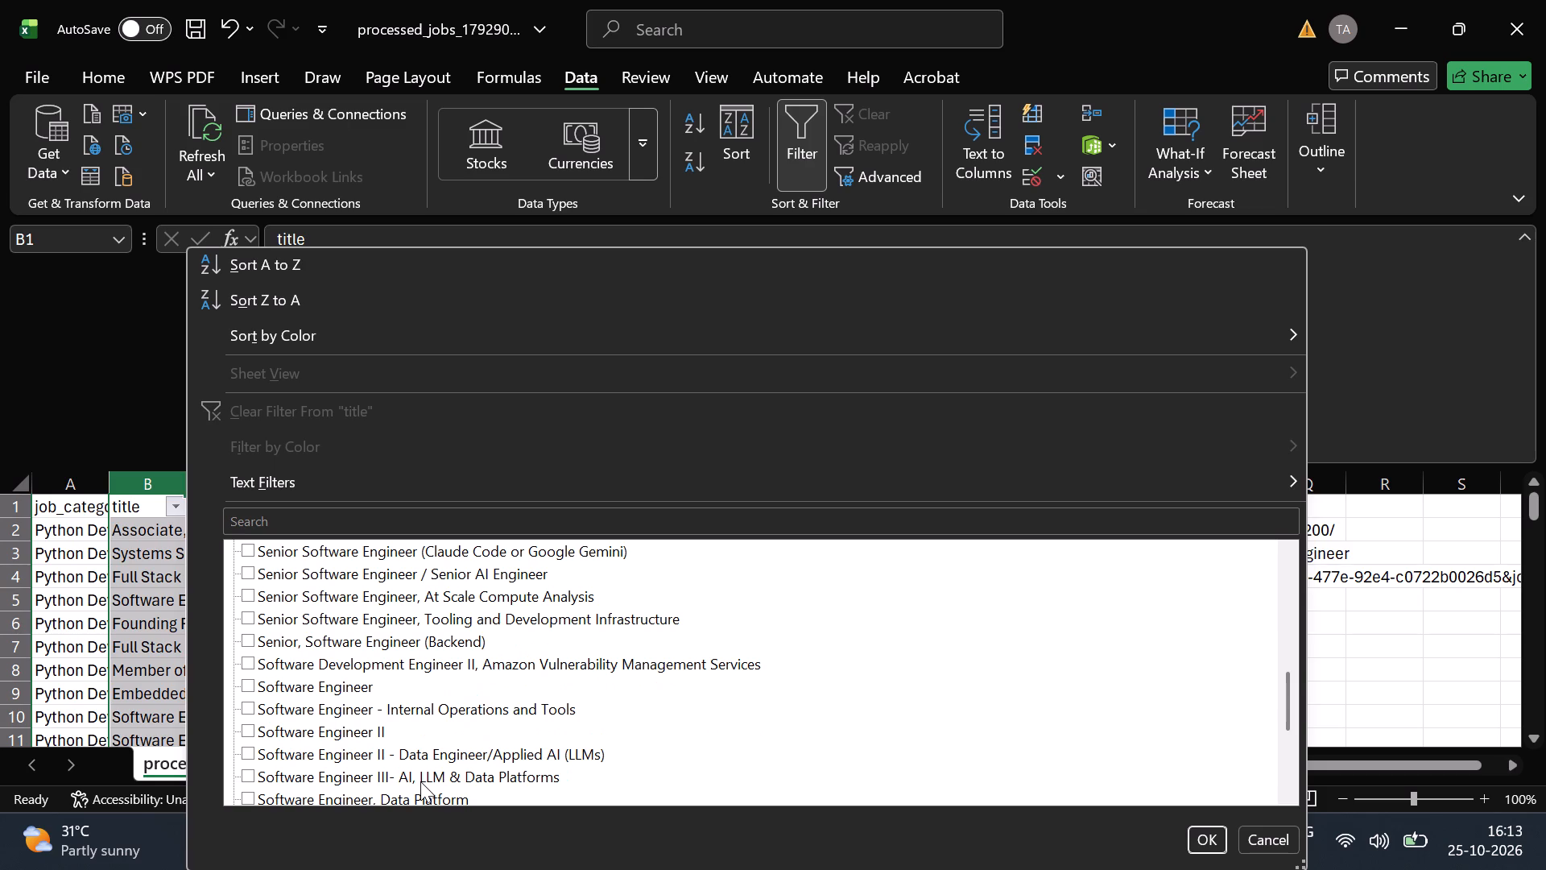
scroll(440, 784, down, 1)
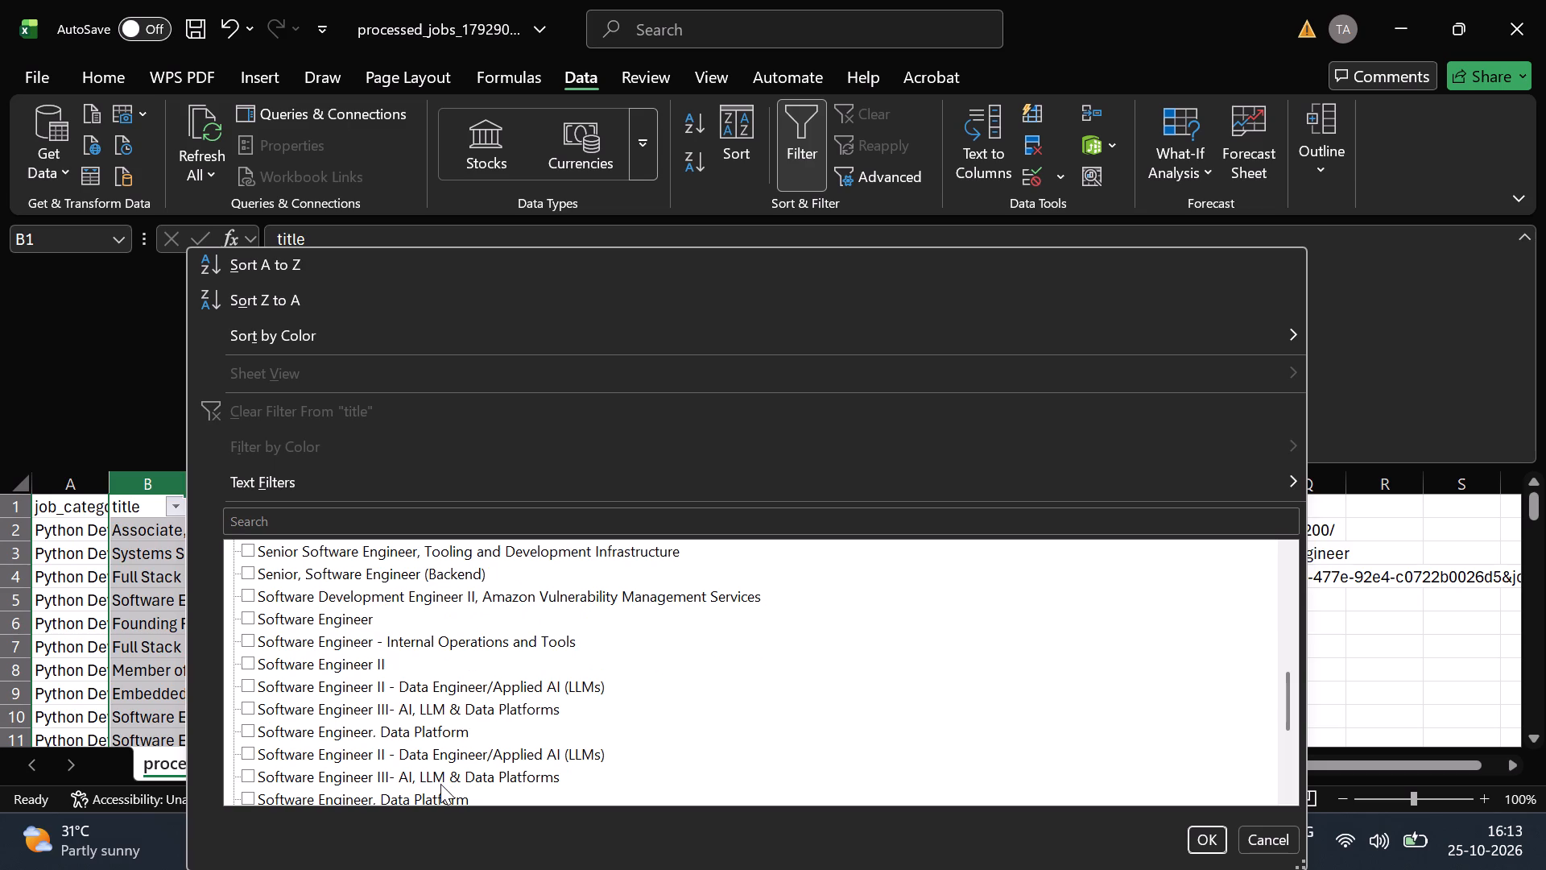
scroll(440, 784, down, 1)
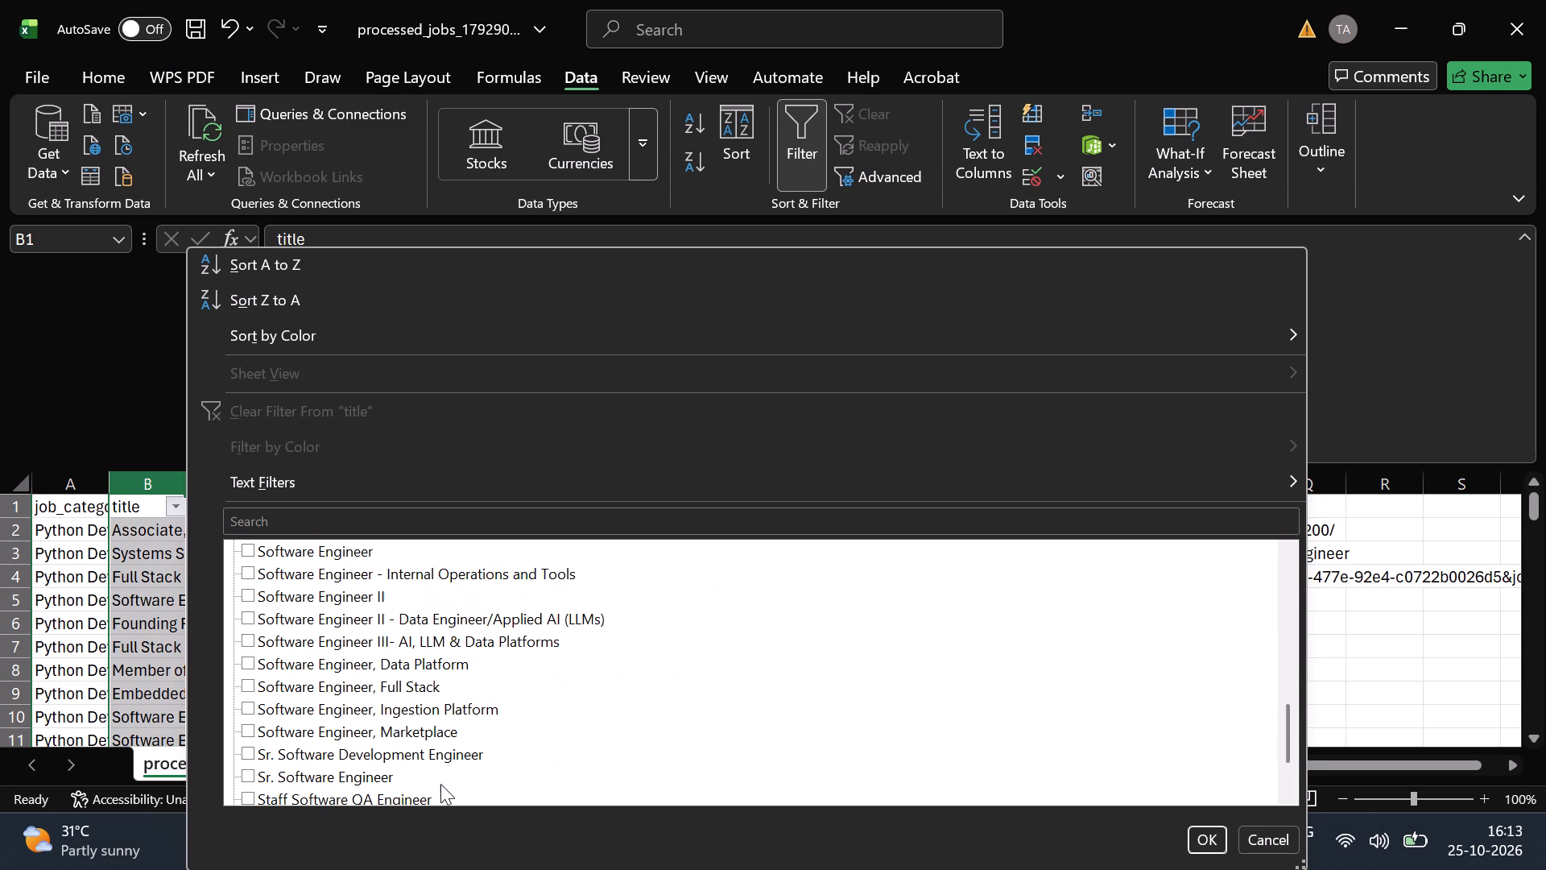
scroll(440, 784, down, 1)
scroll(338, 790, down, 1)
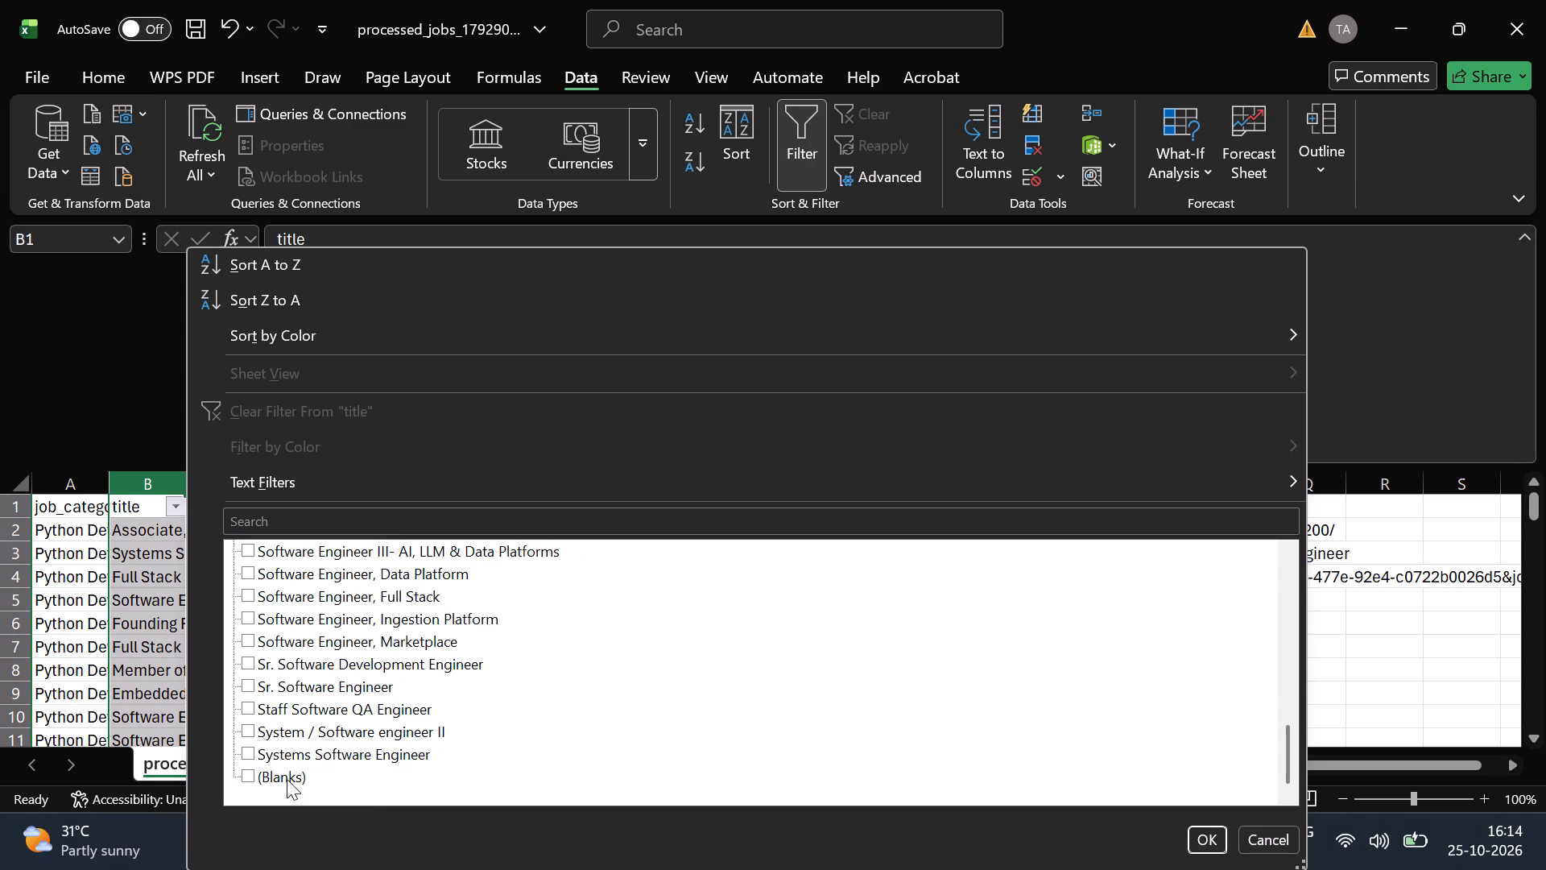
click(282, 778)
click(1208, 847)
Delete the filtered Embedded Software Engineer rows and remove the title filter.
click(6, 531)
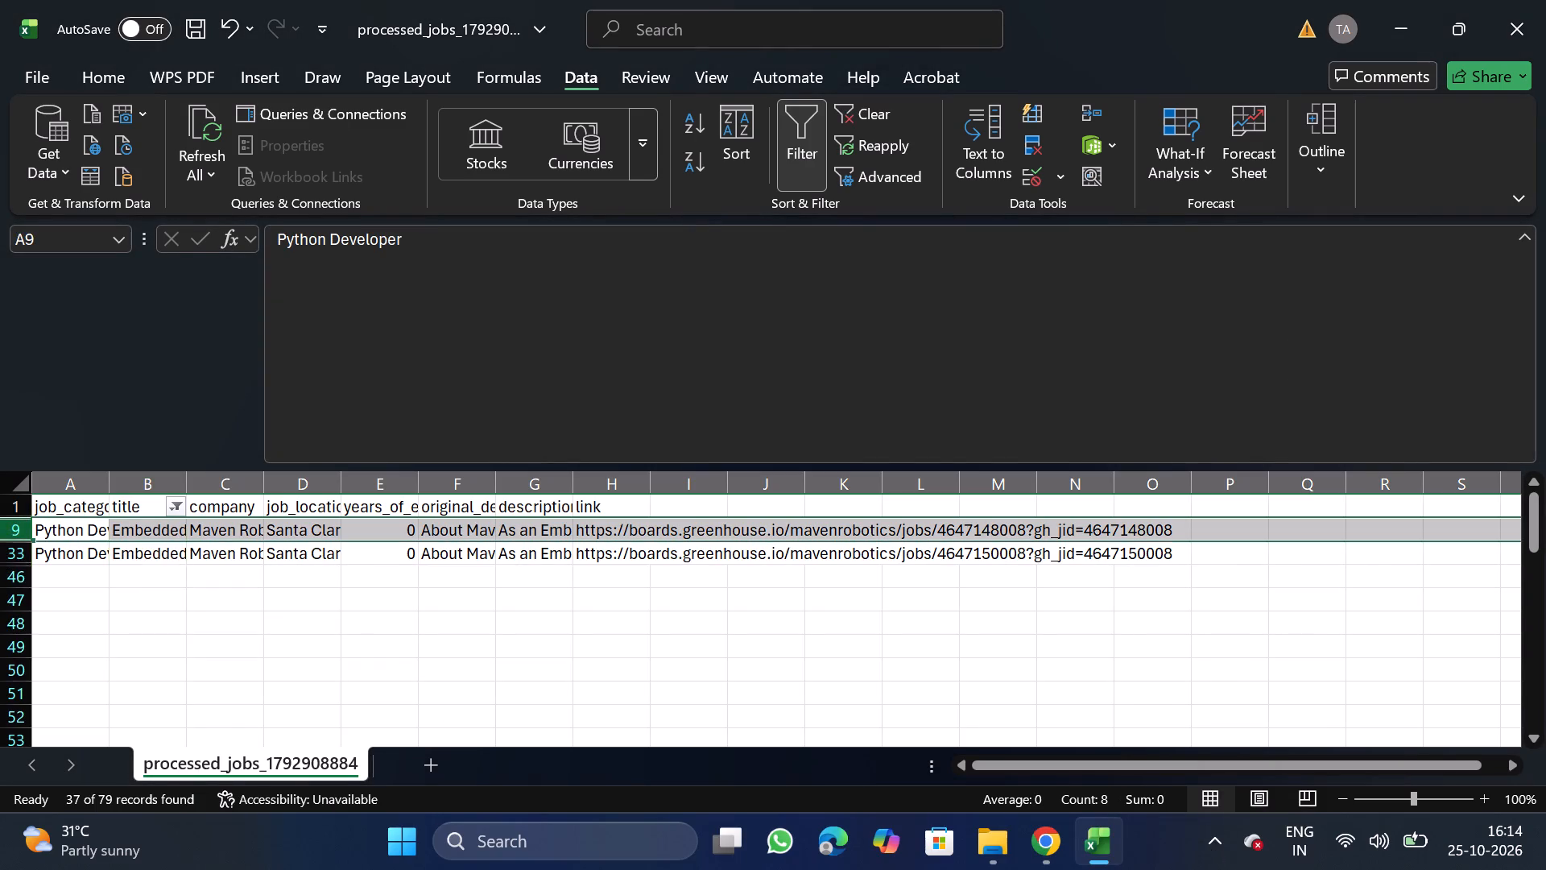
key(ctrl+shift+Down)
right_click(89, 536)
click(205, 337)
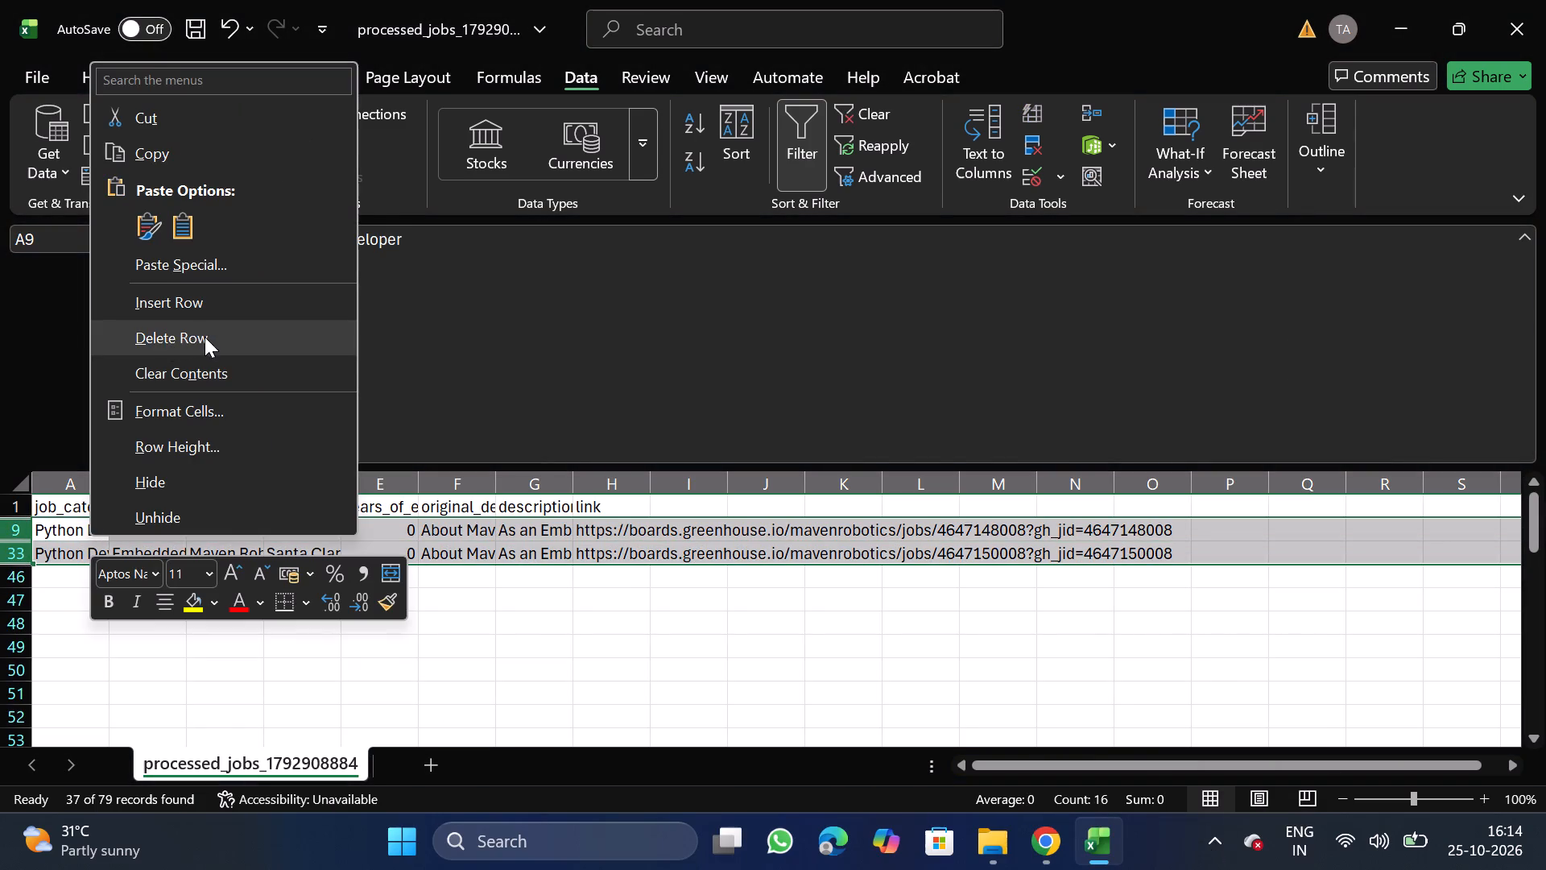
click(812, 152)
Filter the title column for lead, delete the JPMorgan Lead Software row in Plano, and remove the filter.
click(158, 480)
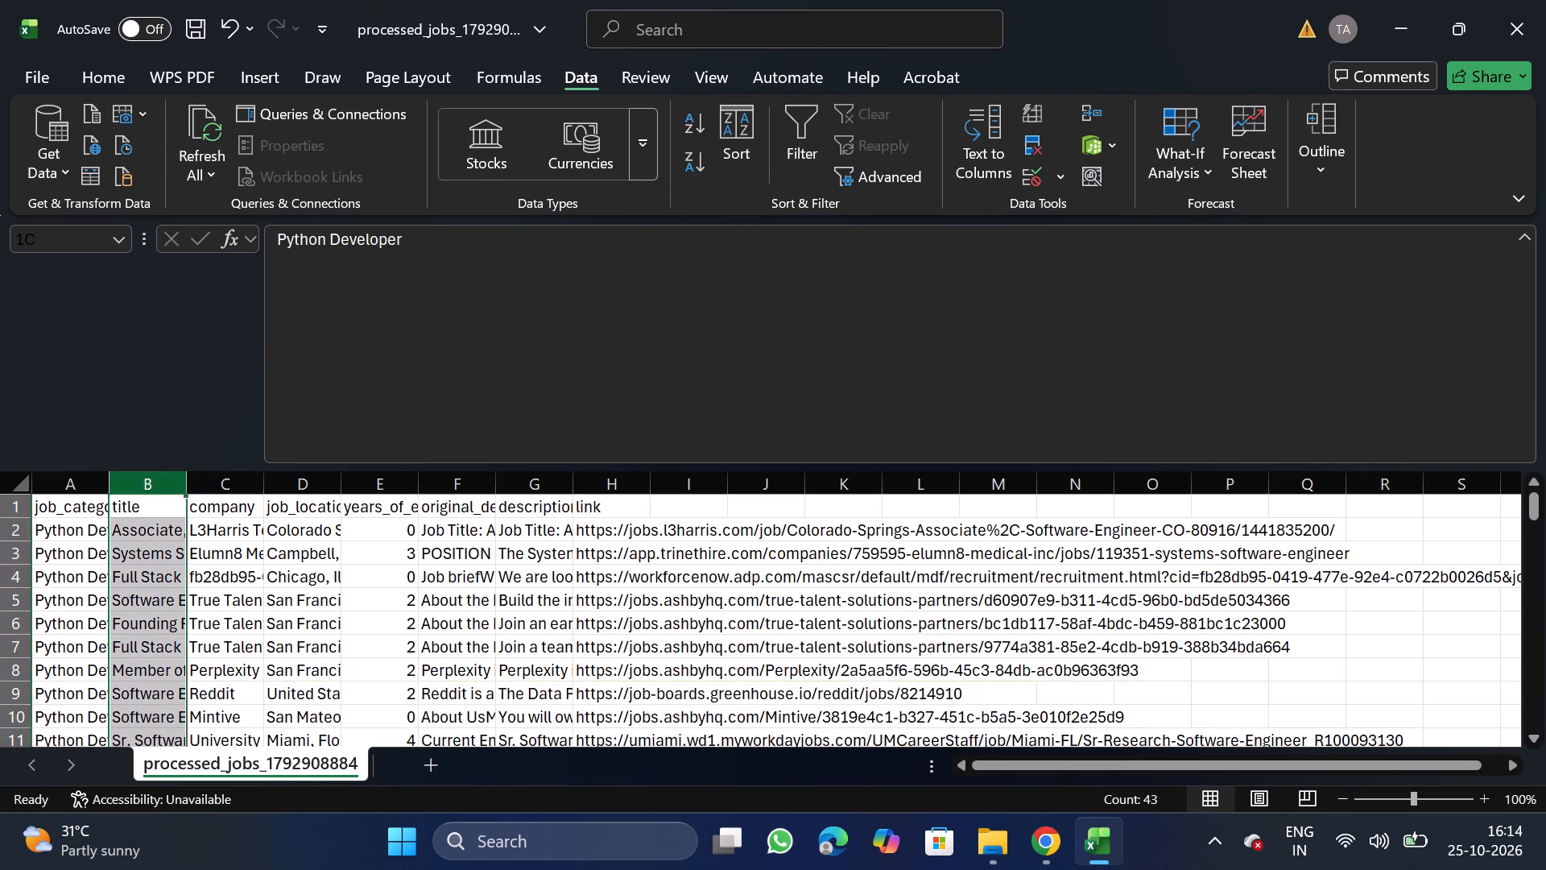
click(812, 131)
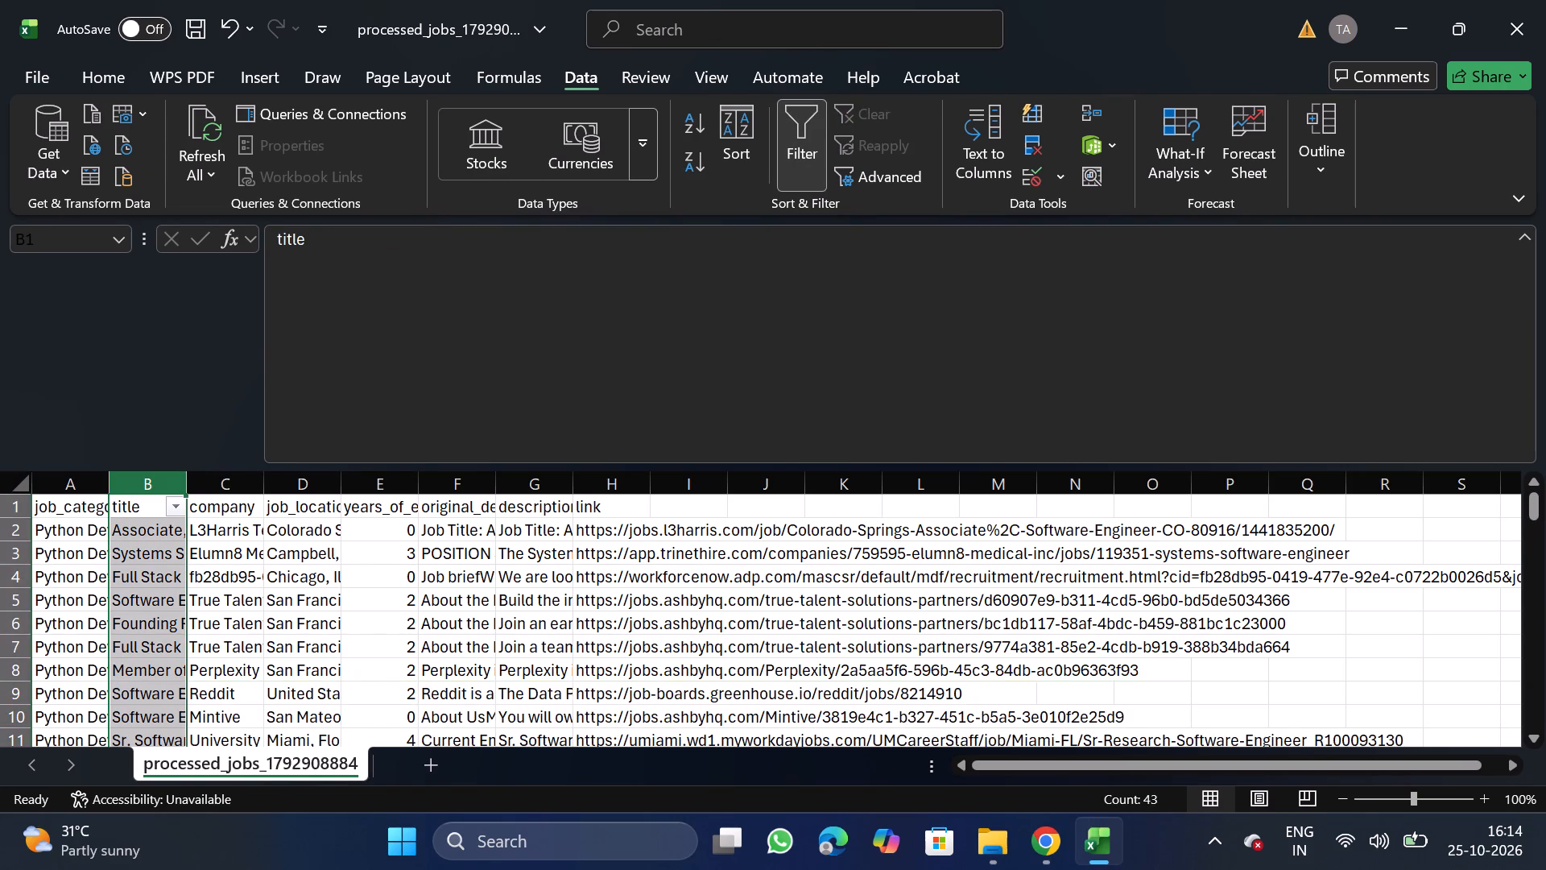
click(174, 503)
click(328, 524)
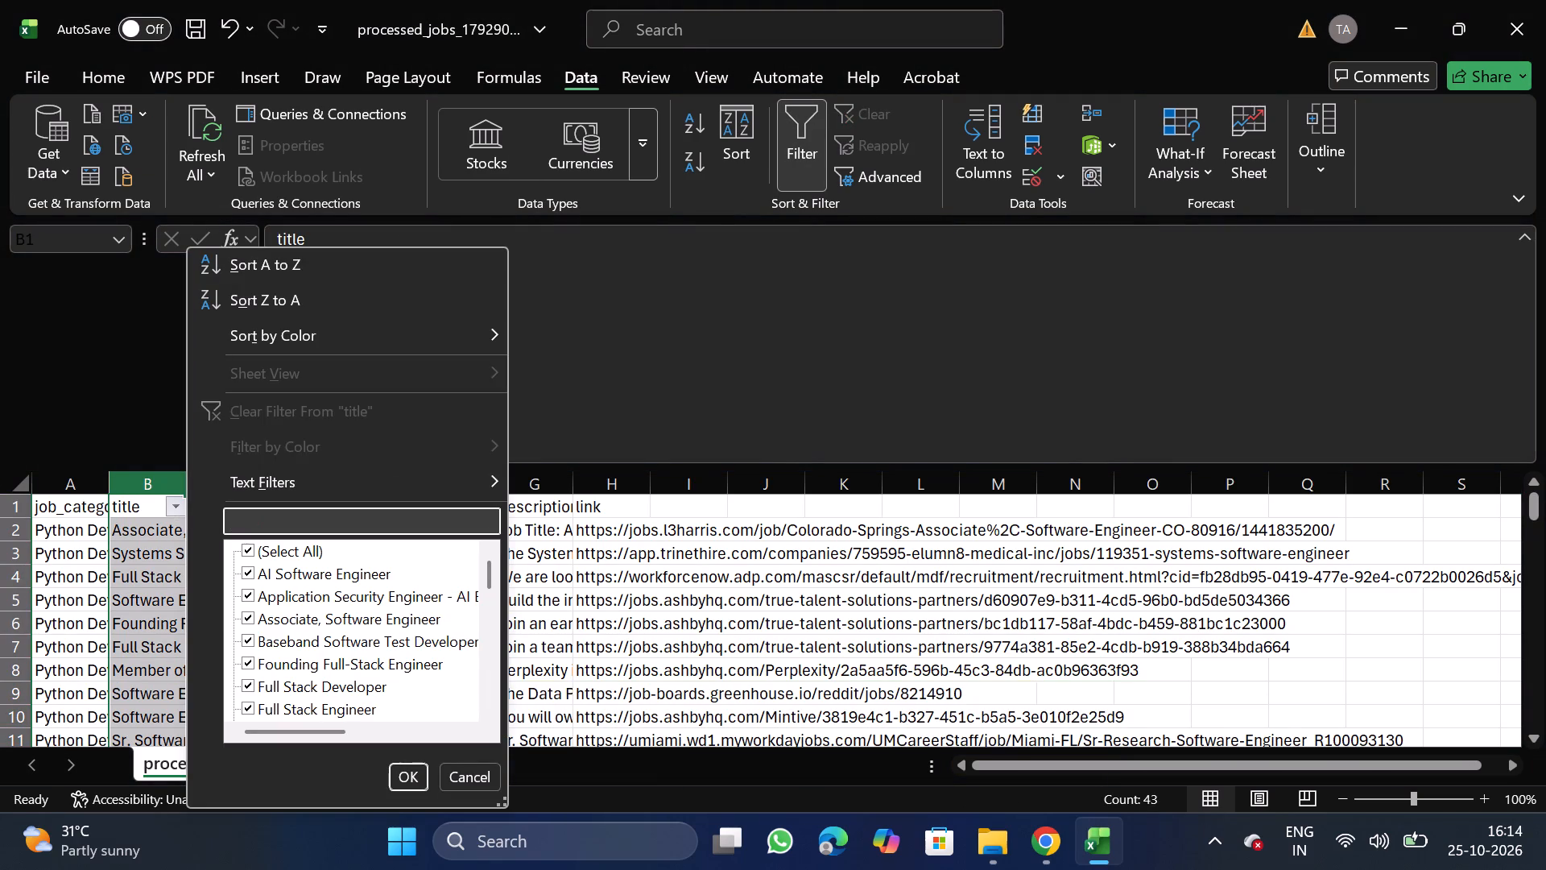
text(lead)
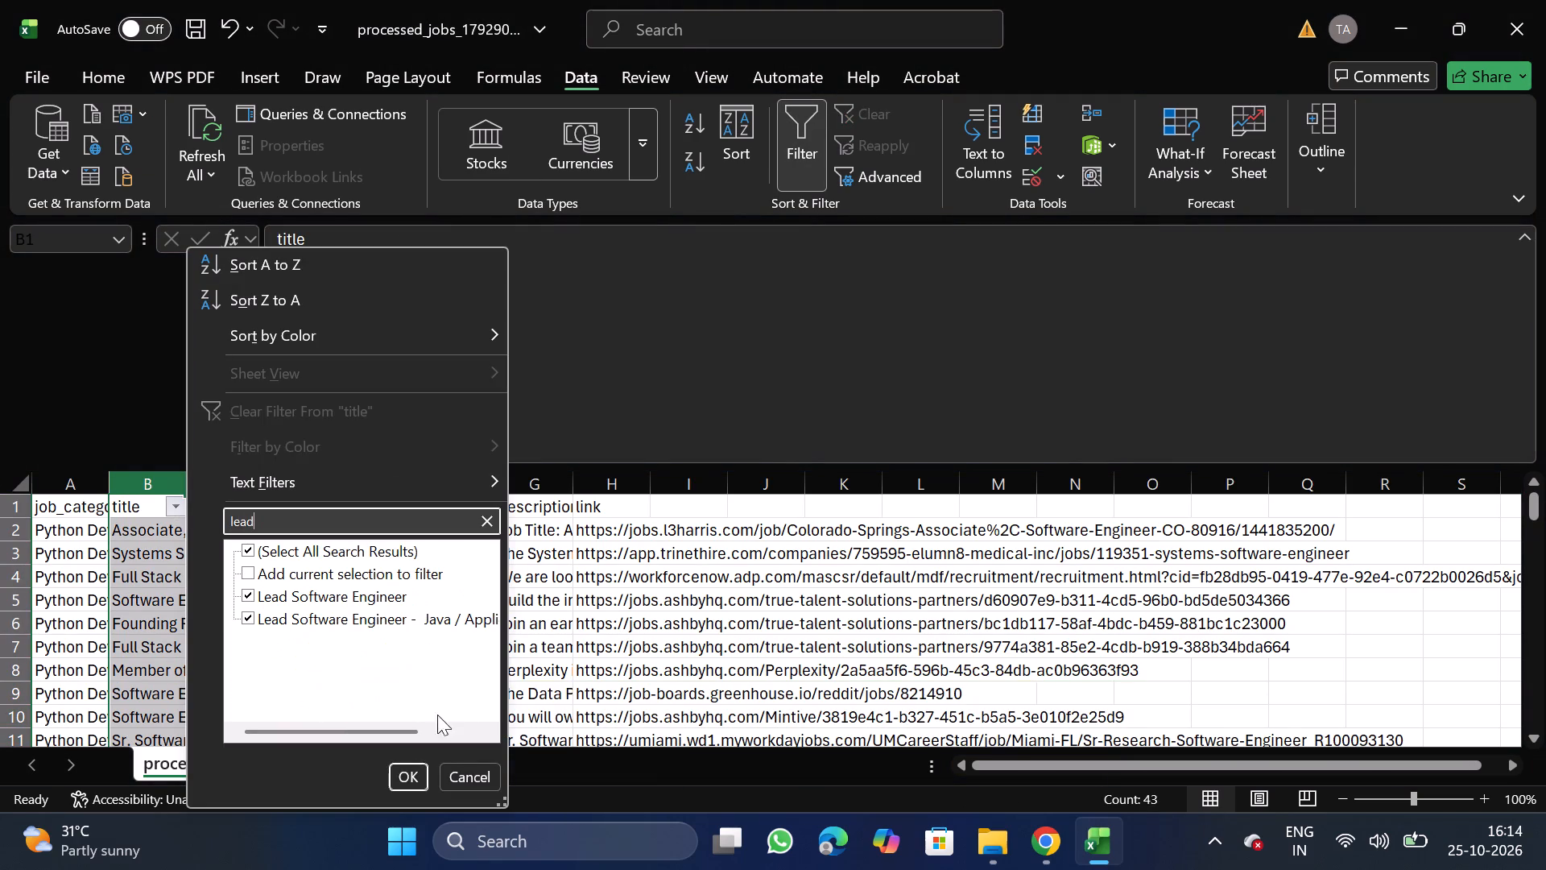
click(400, 775)
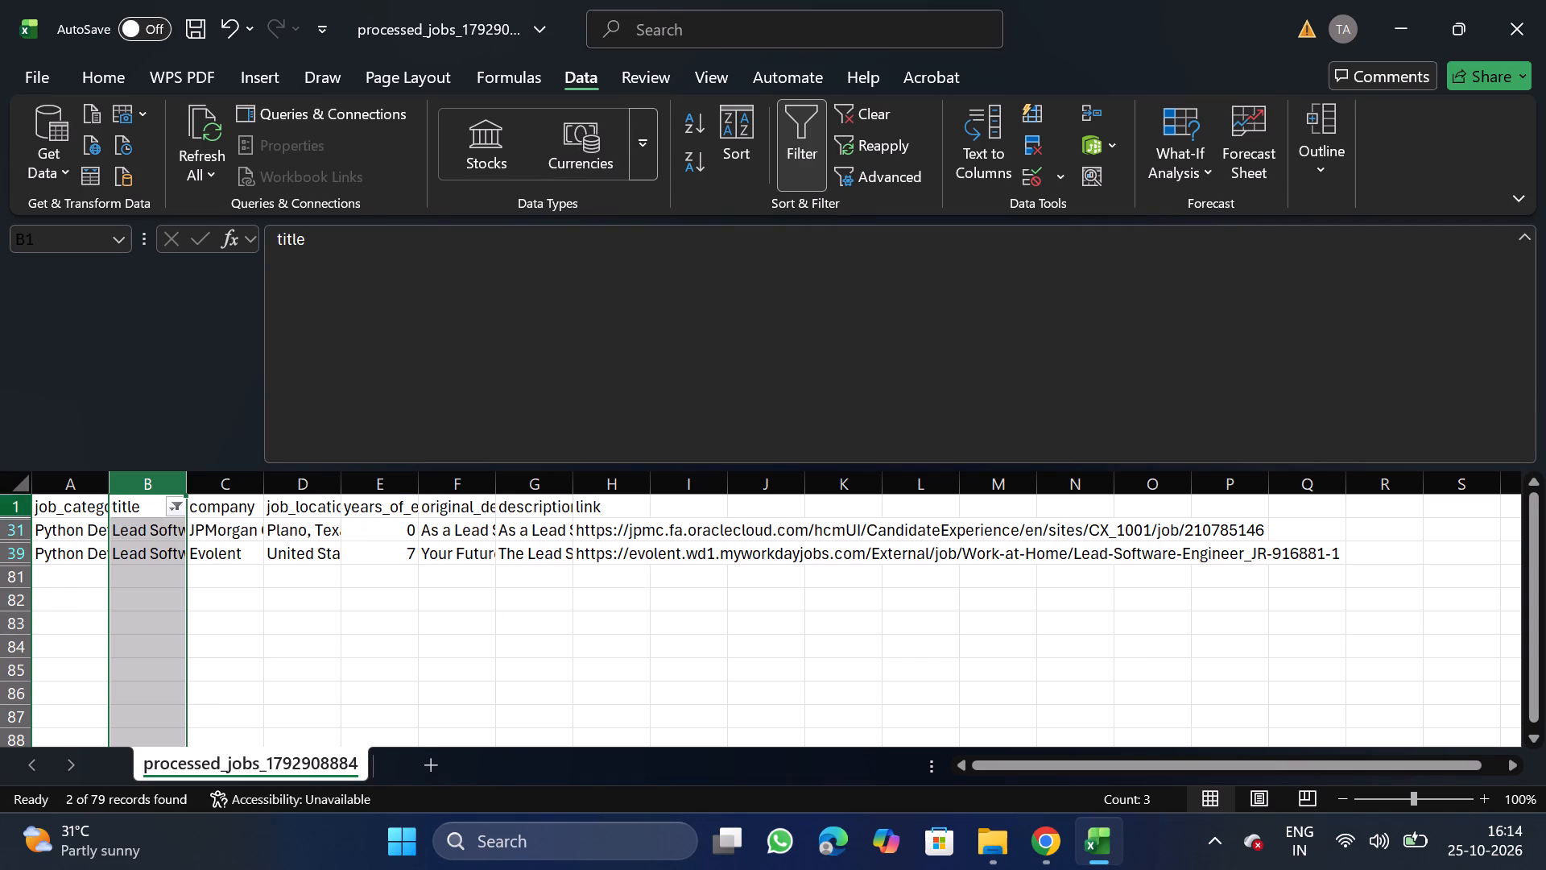
click(4, 536)
click(3, 535)
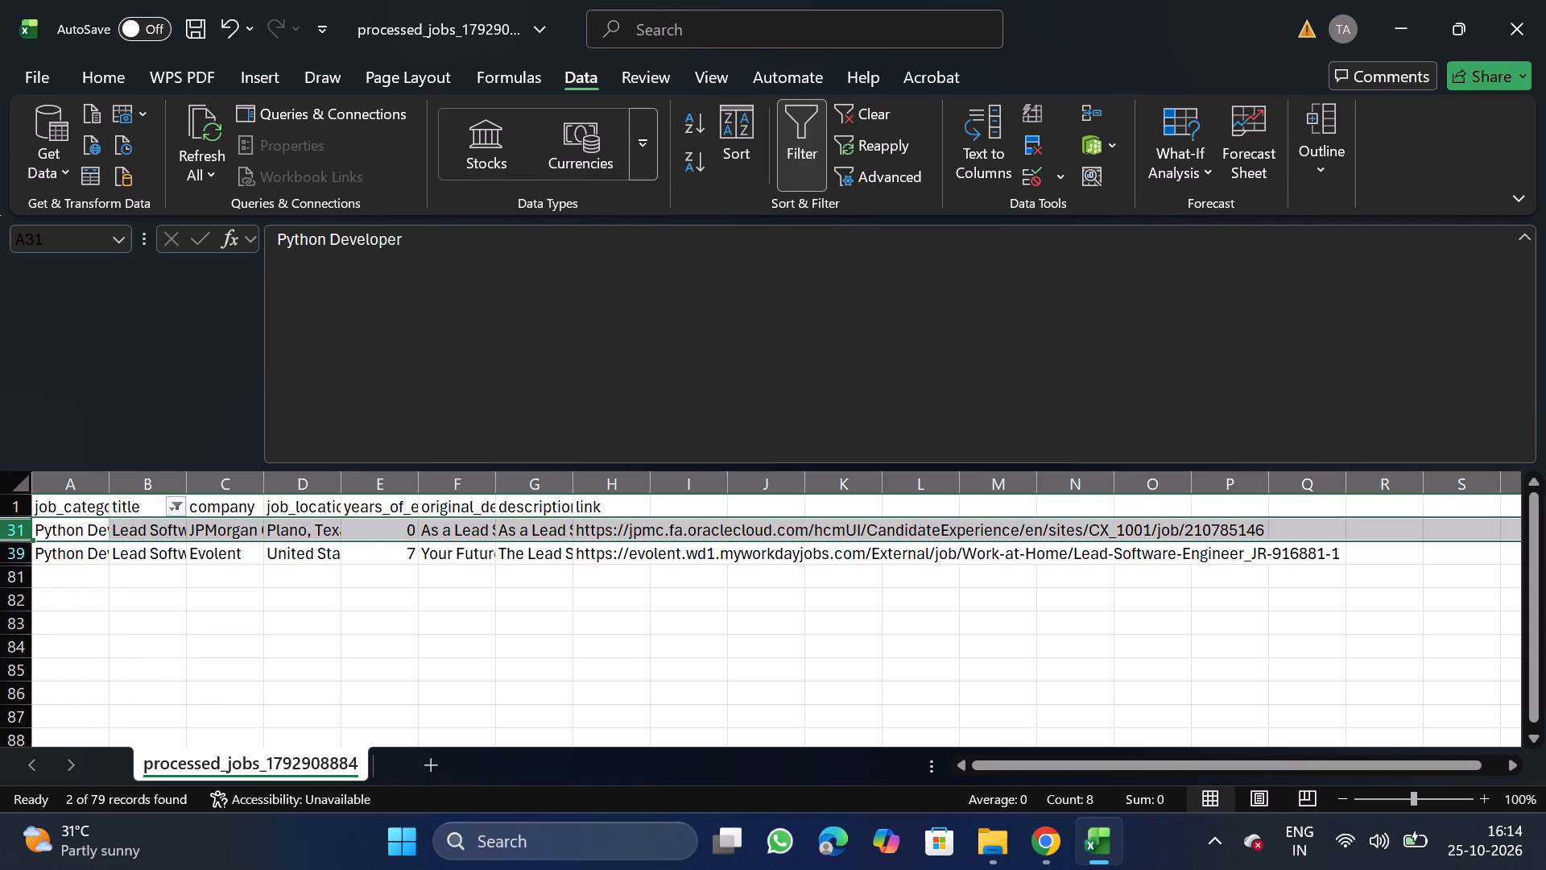
right_click(52, 532)
click(194, 318)
click(825, 160)
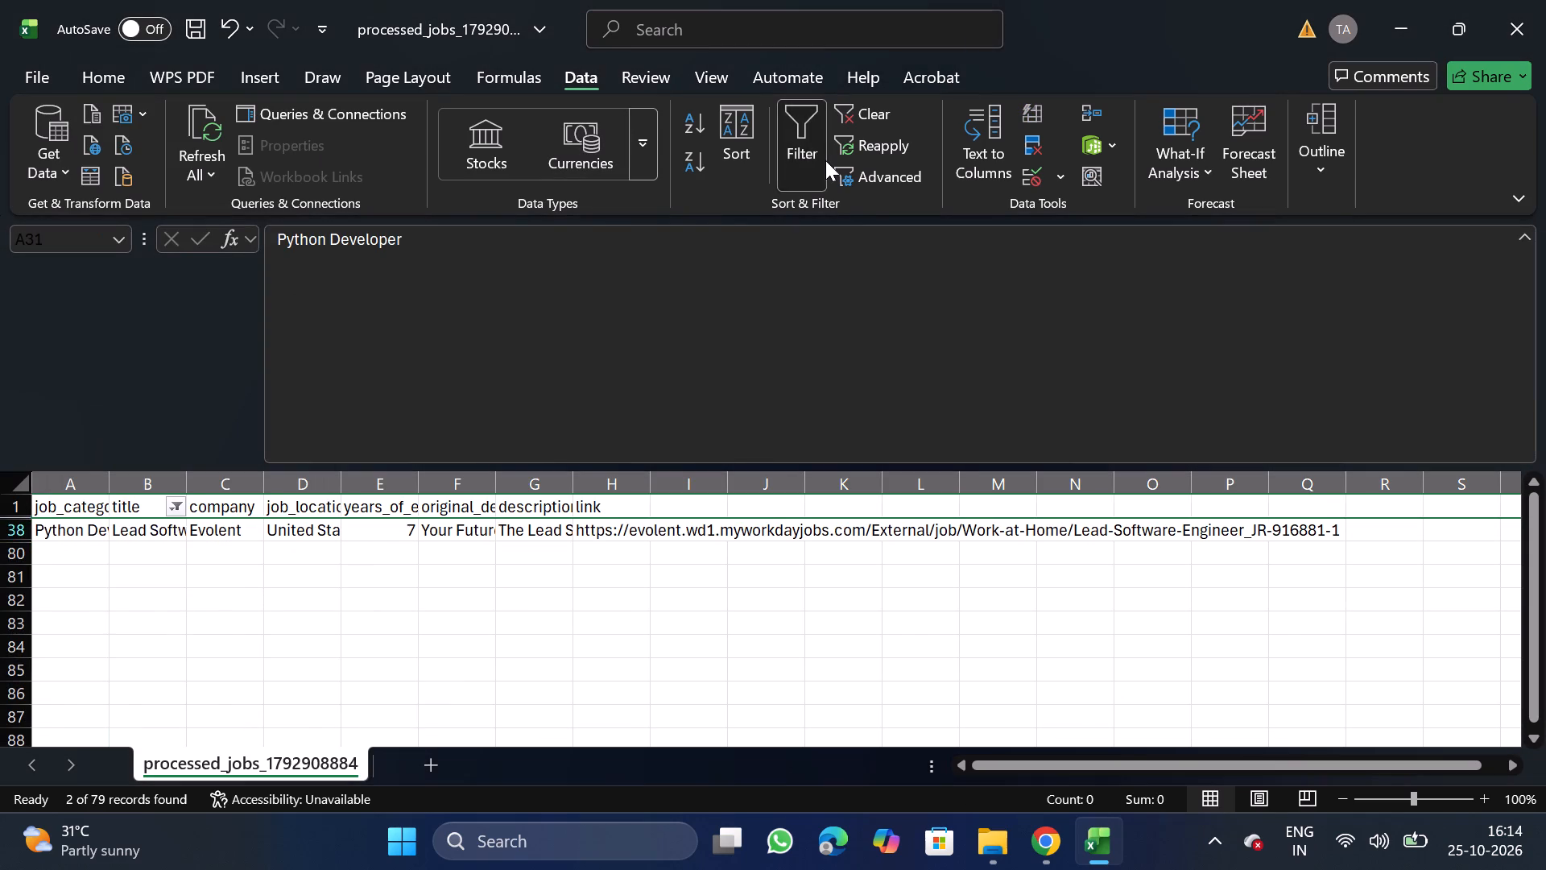
Check the title column for principal roles using a filter, and remove the filter.
click(151, 489)
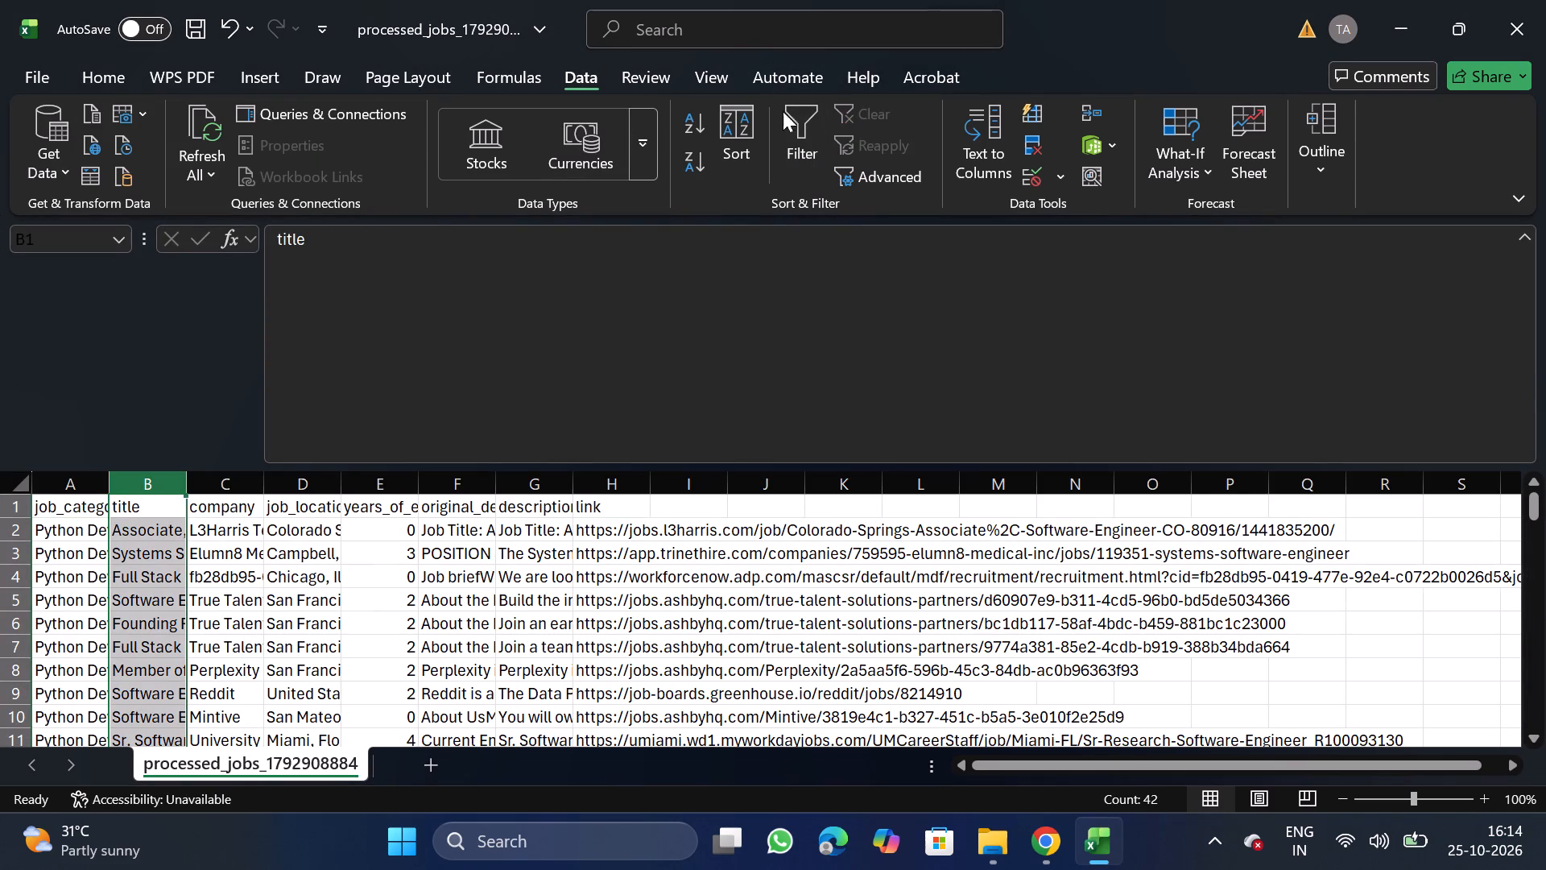
click(802, 151)
click(176, 513)
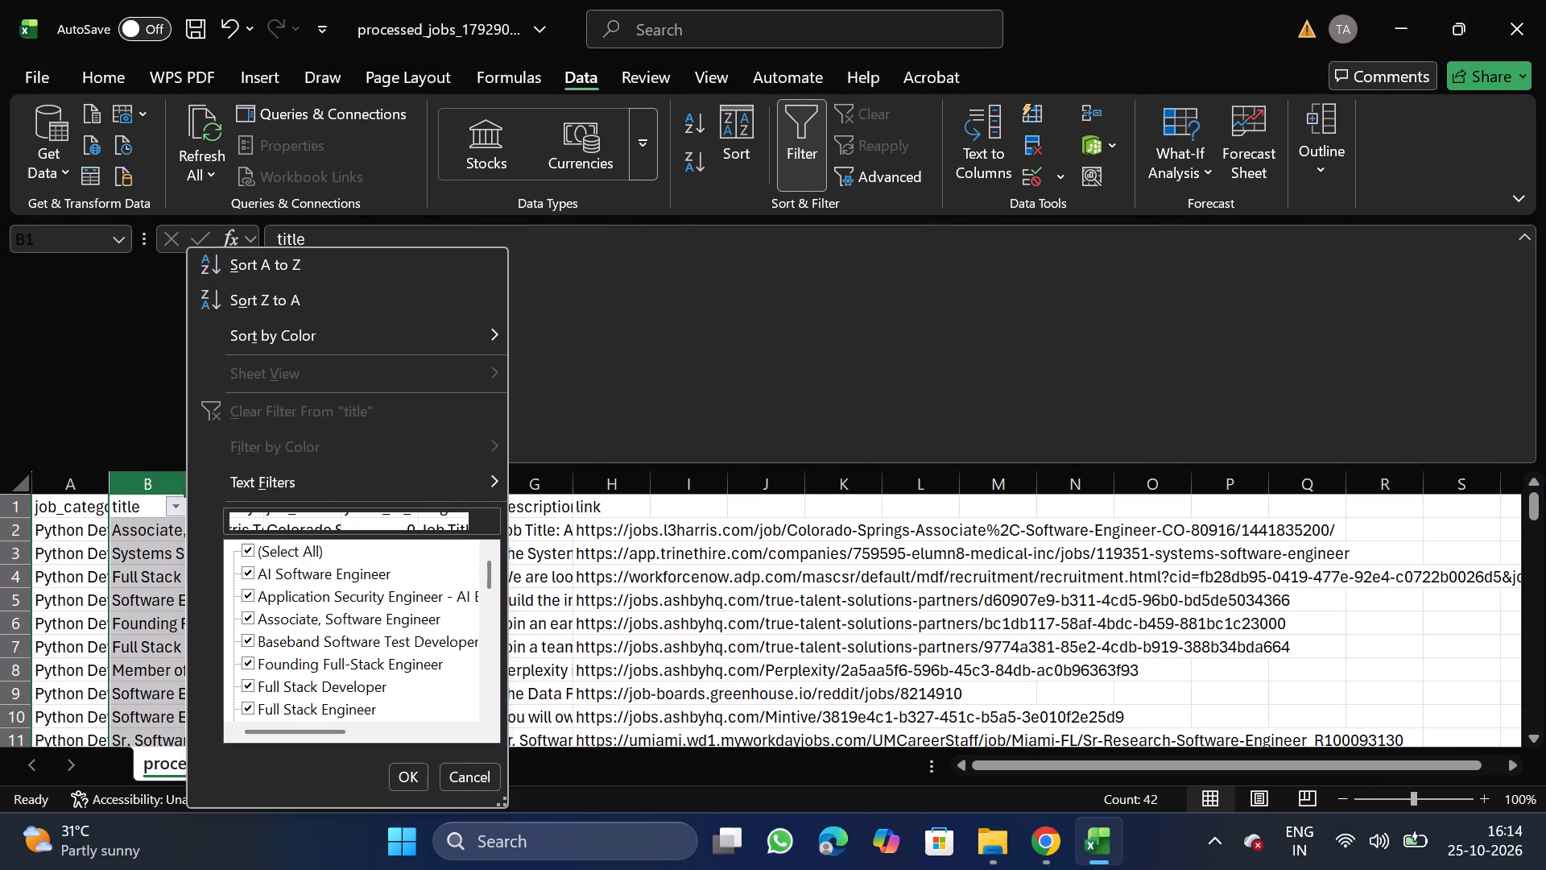
click(356, 516)
text(principal)
click(418, 777)
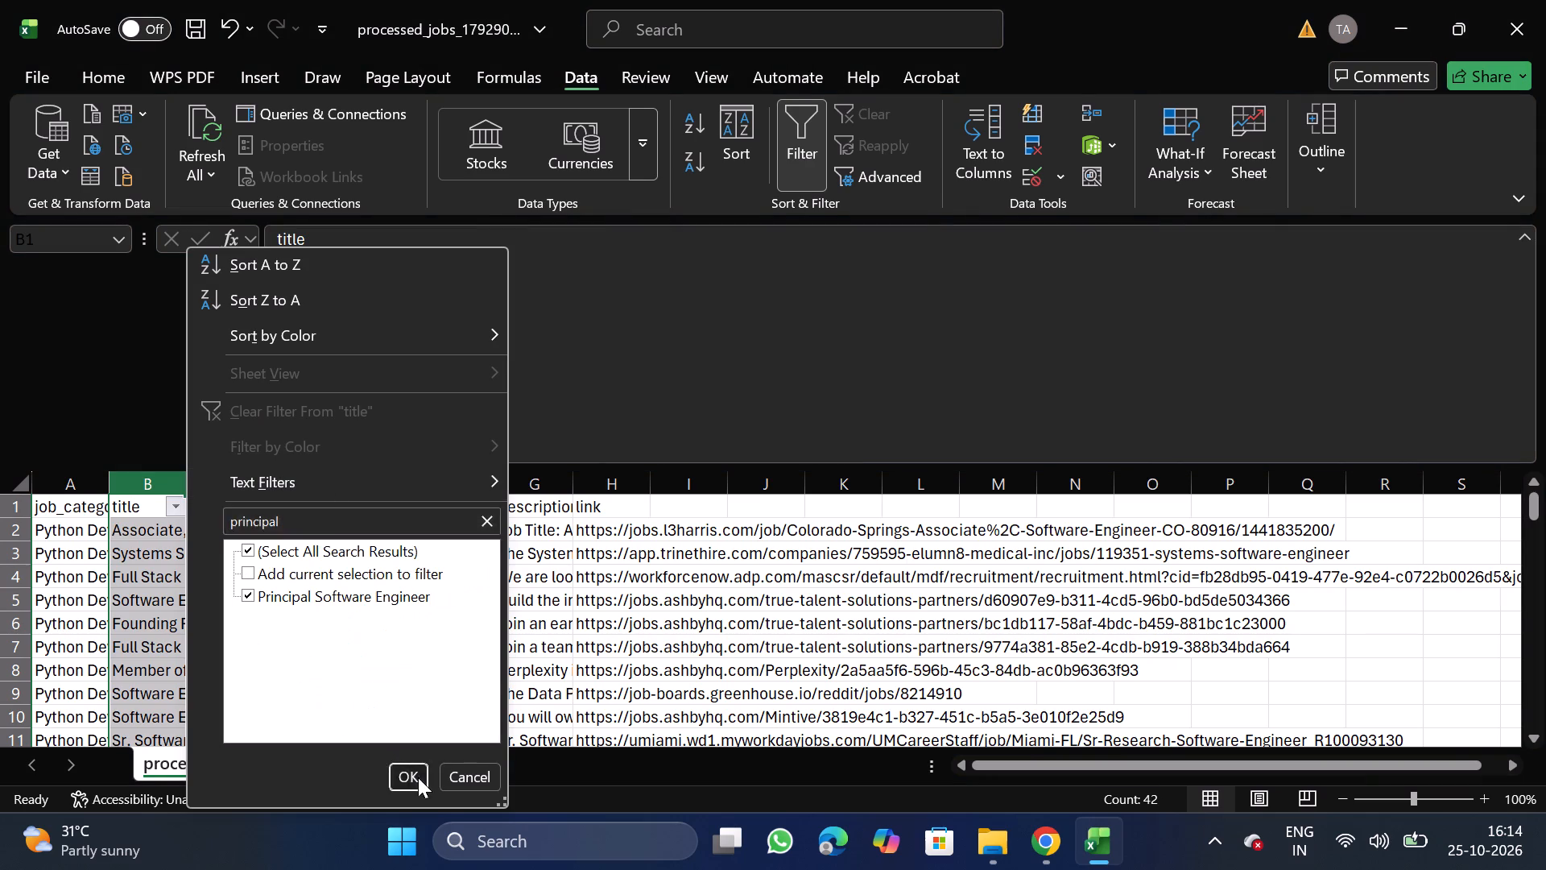
click(797, 168)
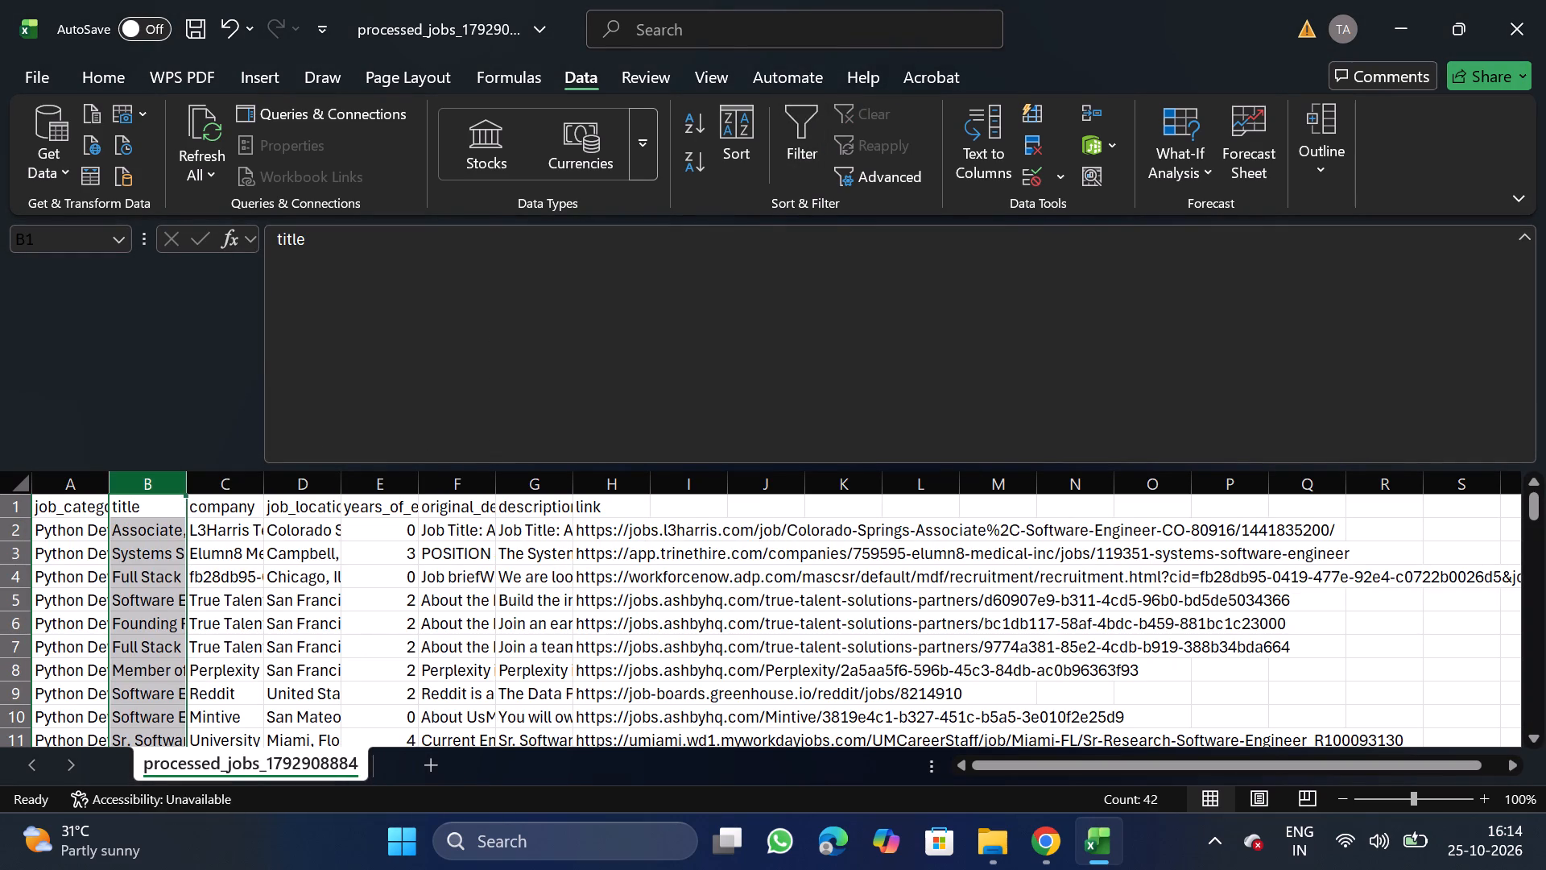
Filter the title column for staff, delete the Perplexity Member of Technical Staff row, and remove the filter.
click(157, 486)
click(799, 137)
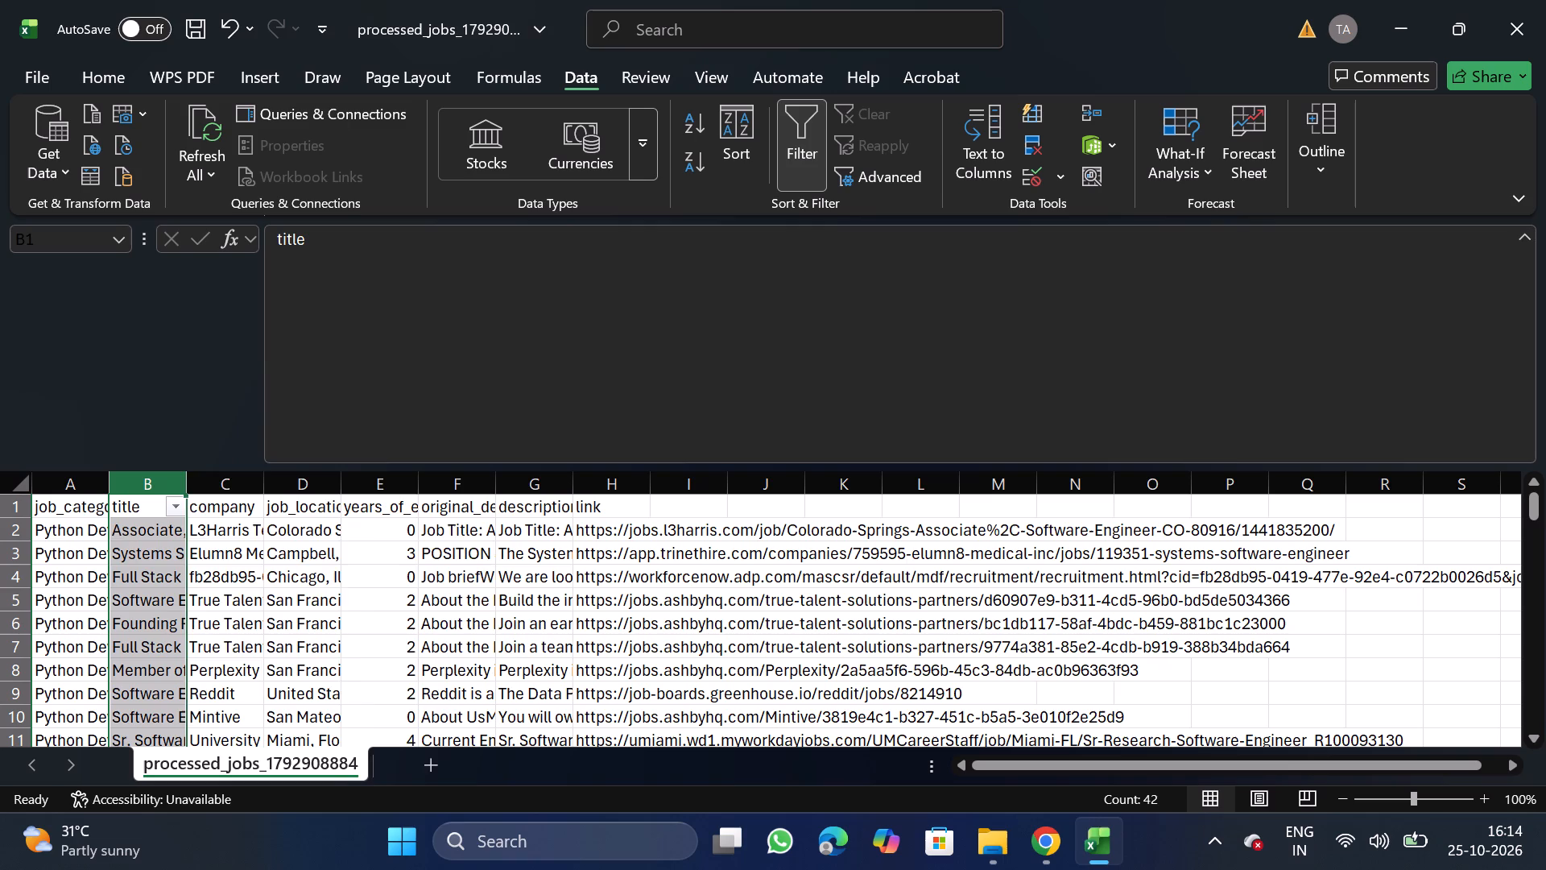
click(178, 515)
click(296, 529)
text(staff)
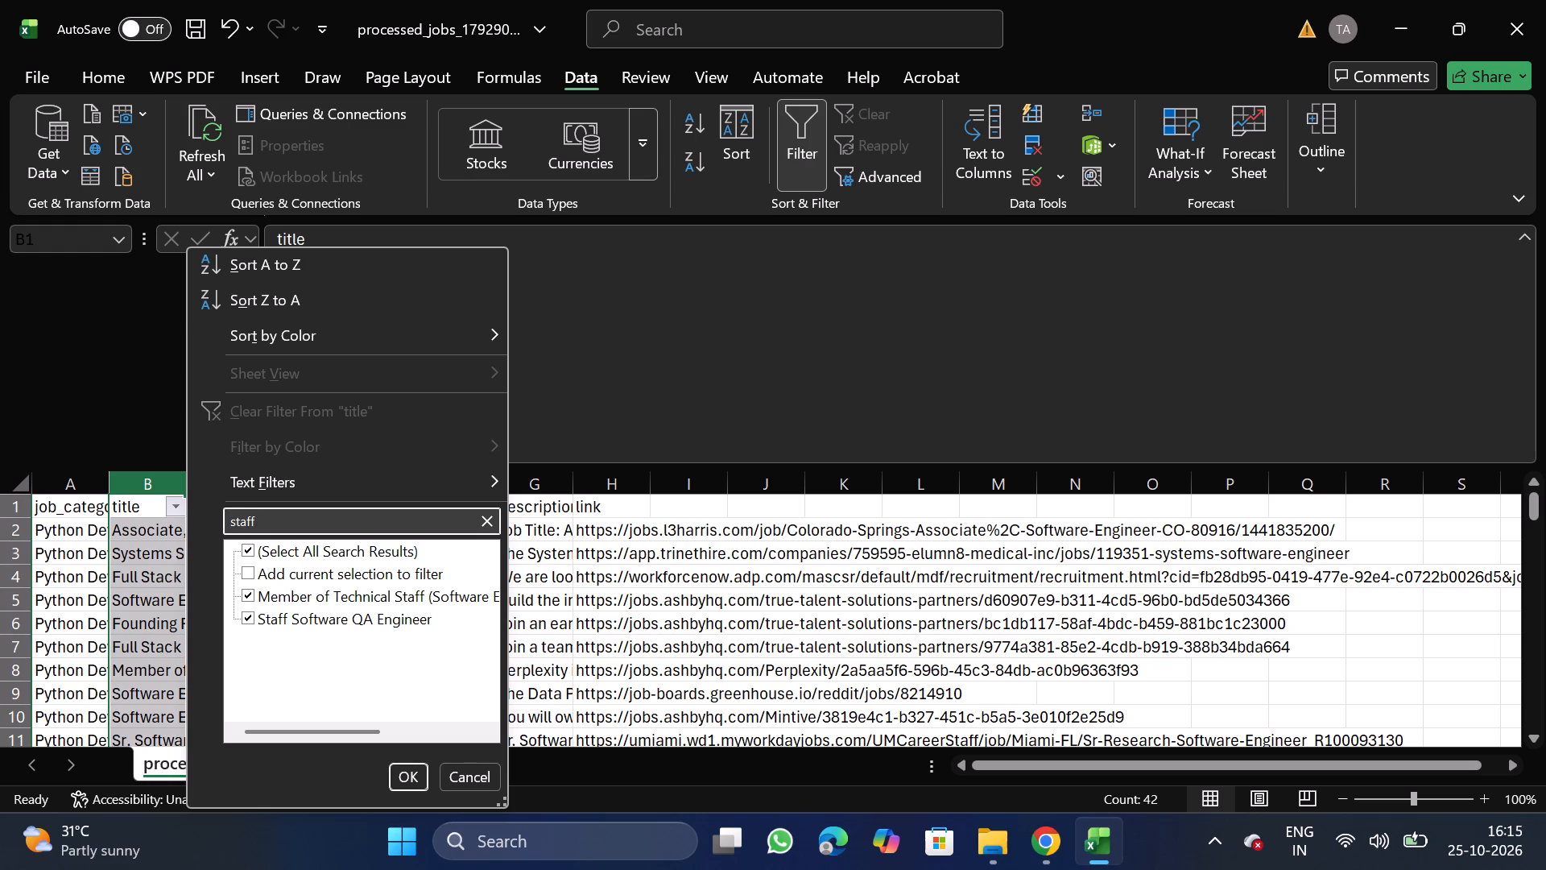
click(411, 767)
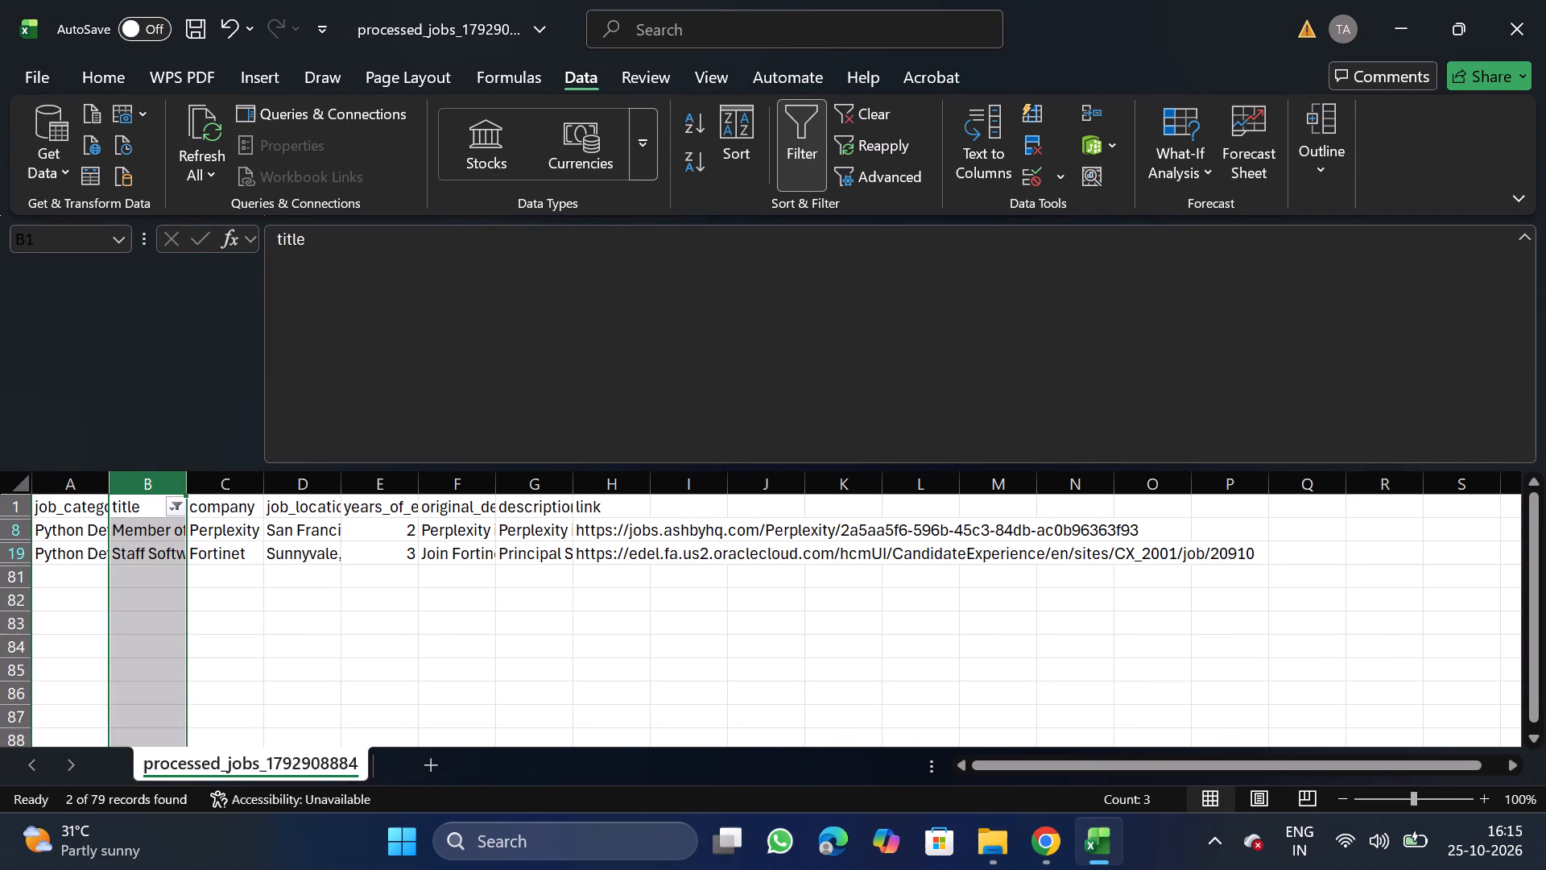
click(0, 541)
drag(7, 529, 27, 532)
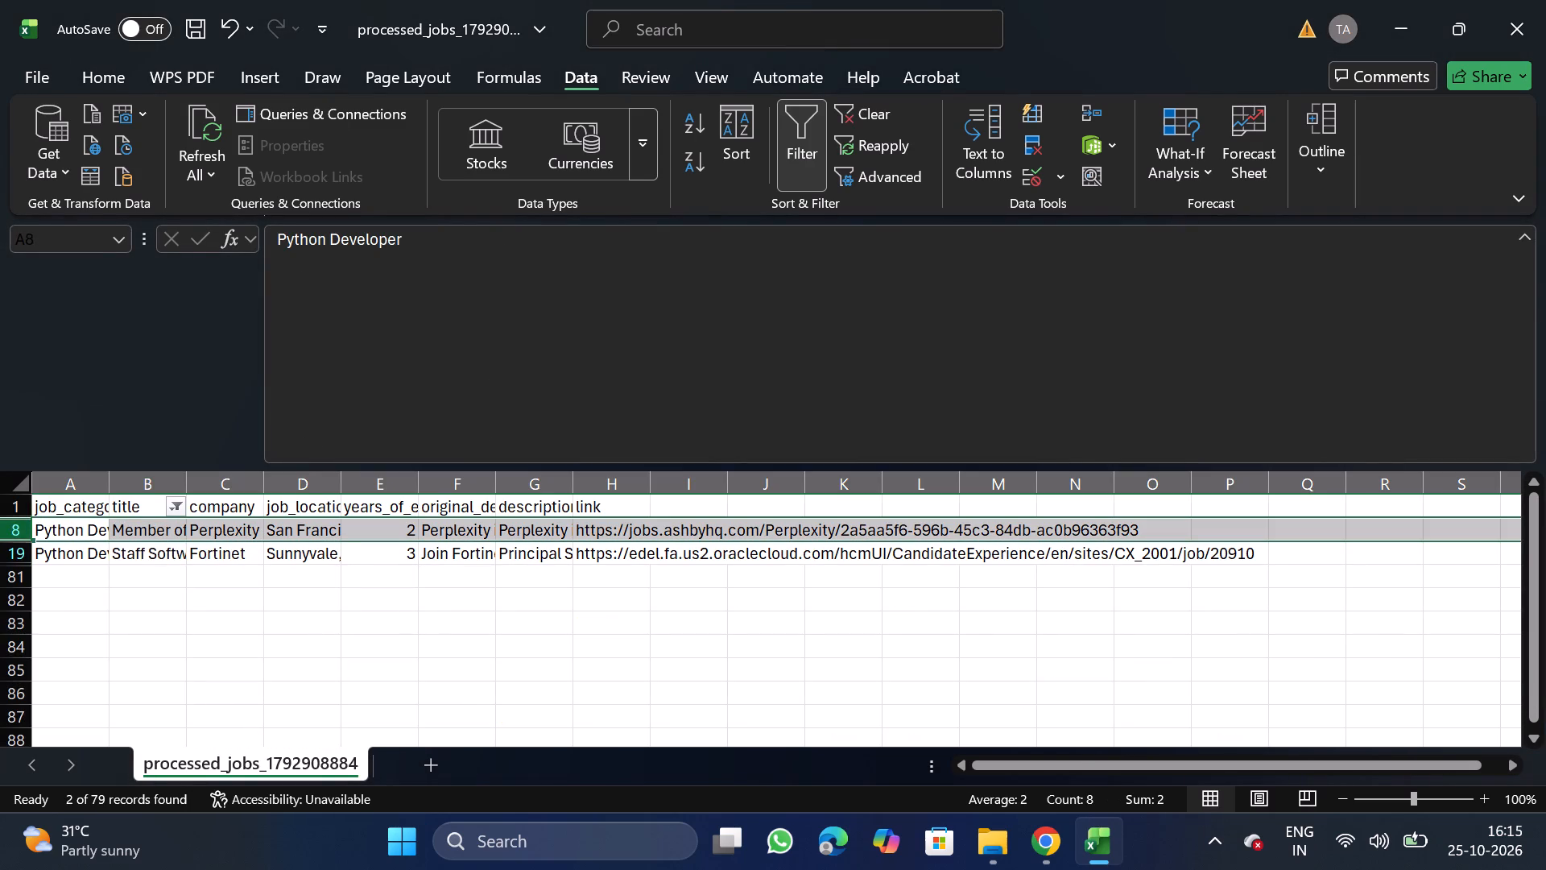
right_click(27, 532)
click(127, 342)
click(805, 150)
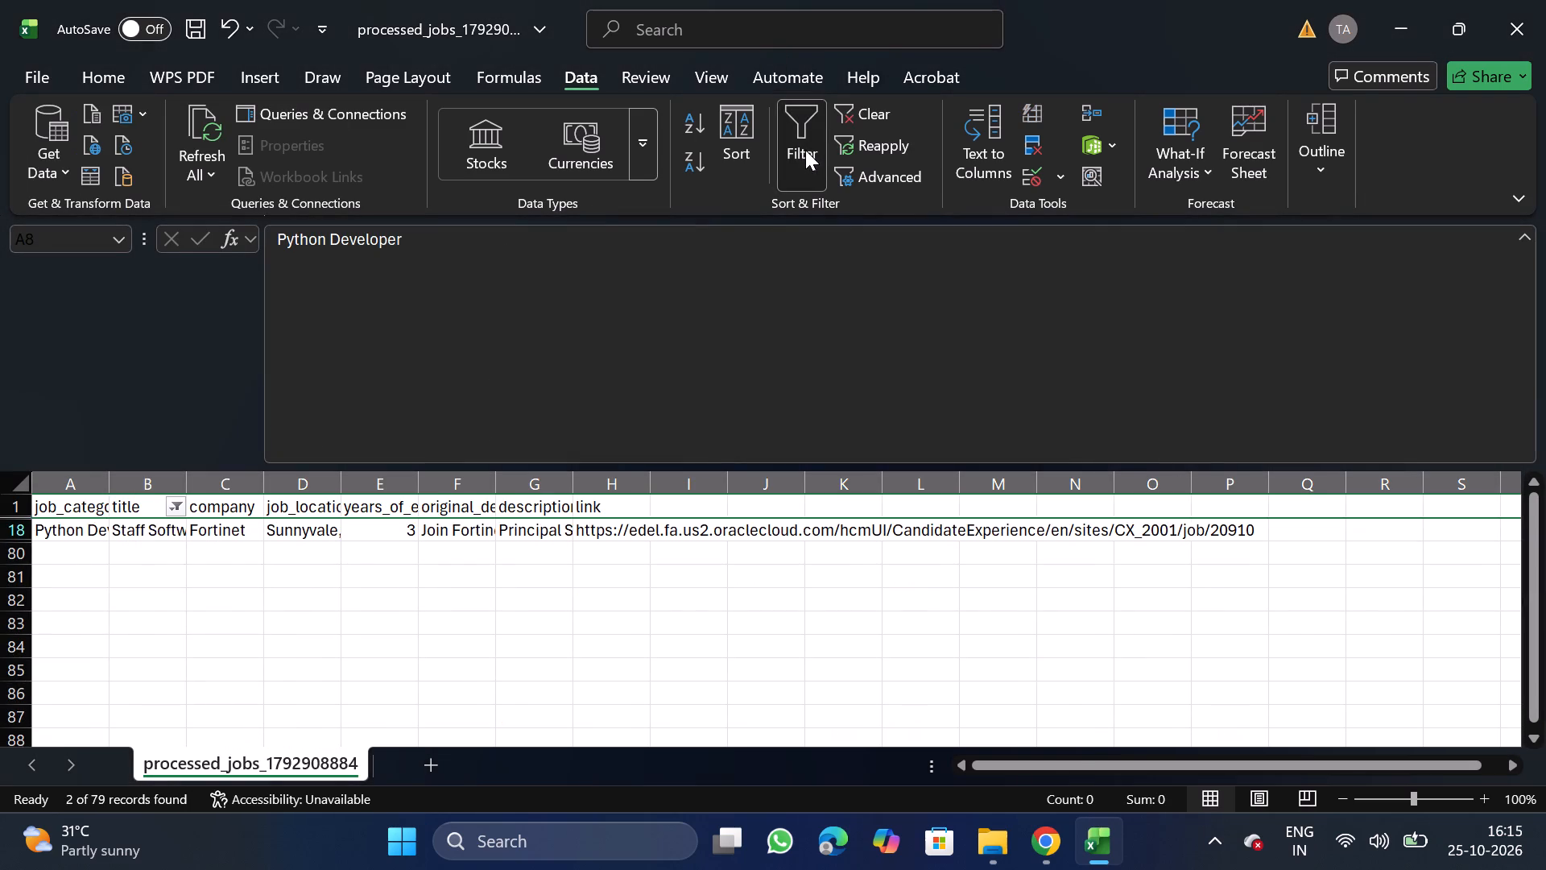
Add a filter to the company column and search its values for Walmart.
click(234, 492)
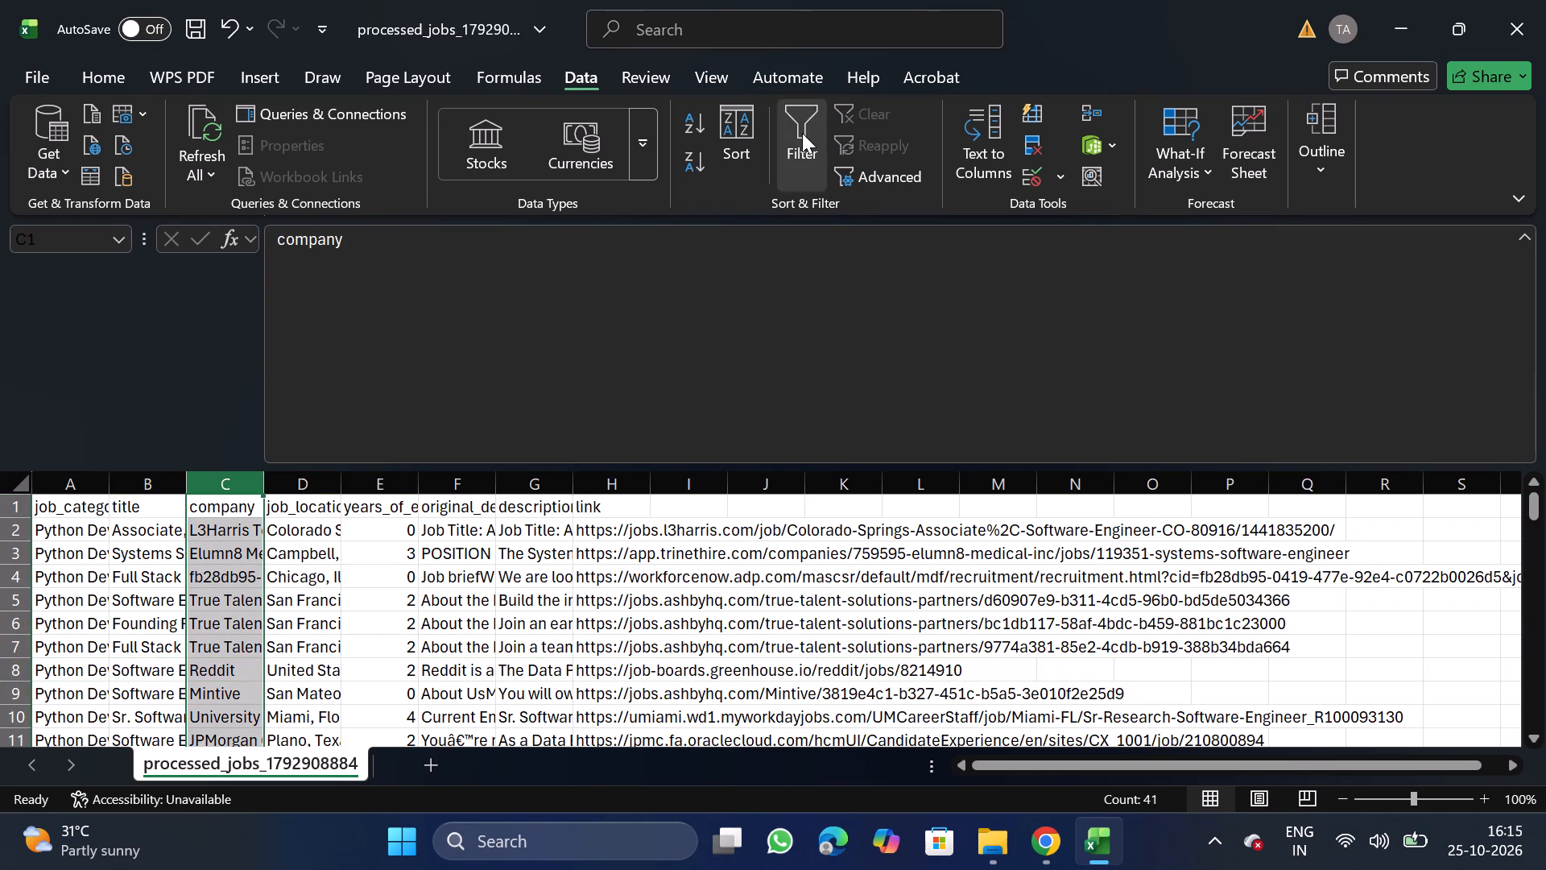
click(802, 133)
click(258, 505)
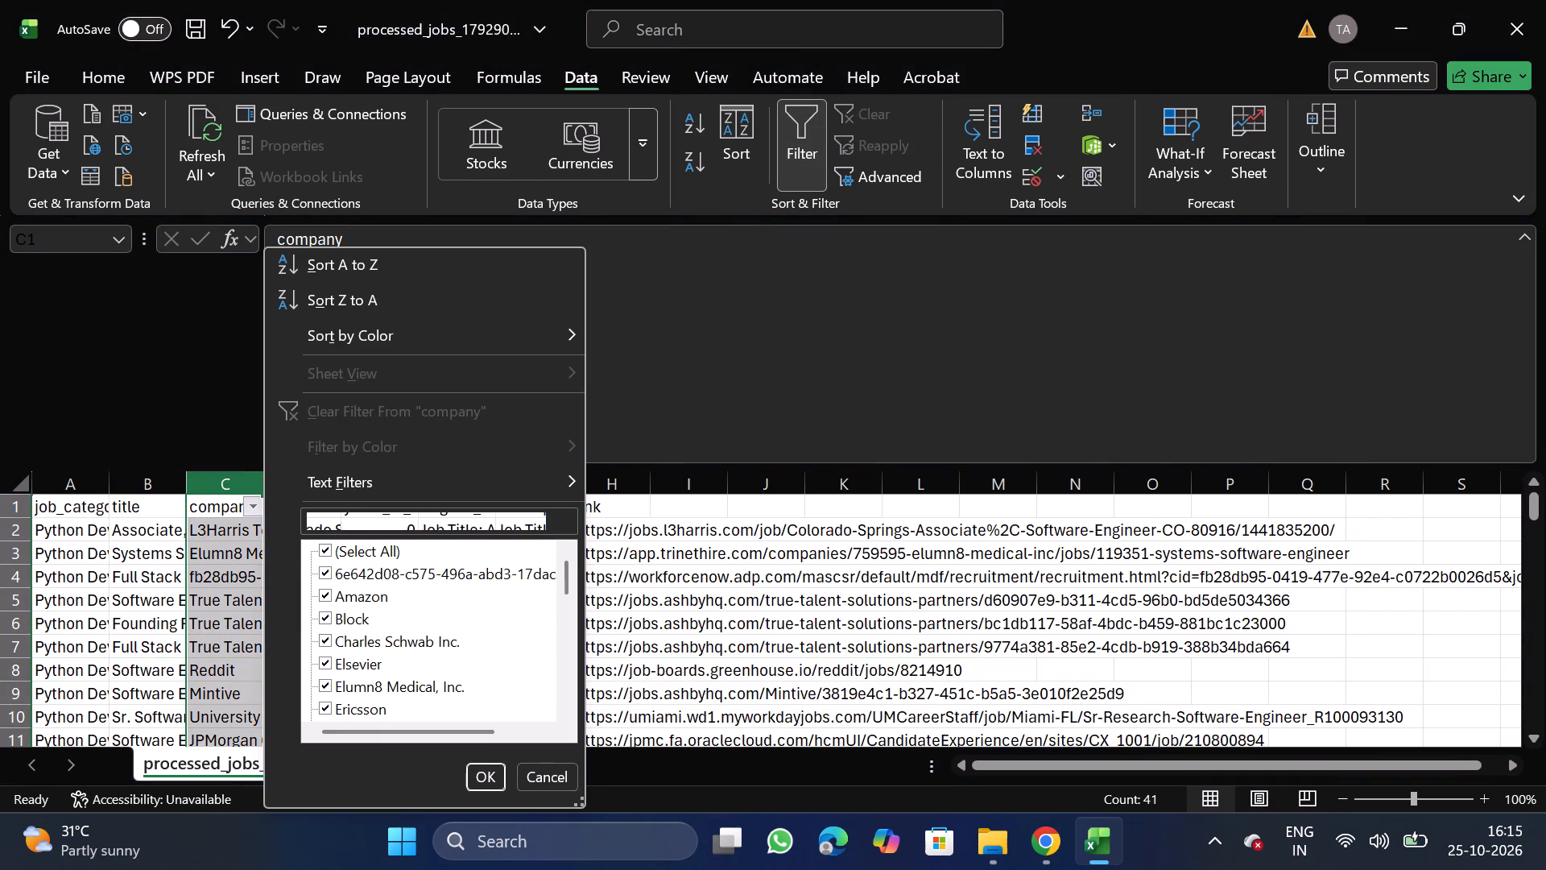
click(370, 519)
text(walmarr)
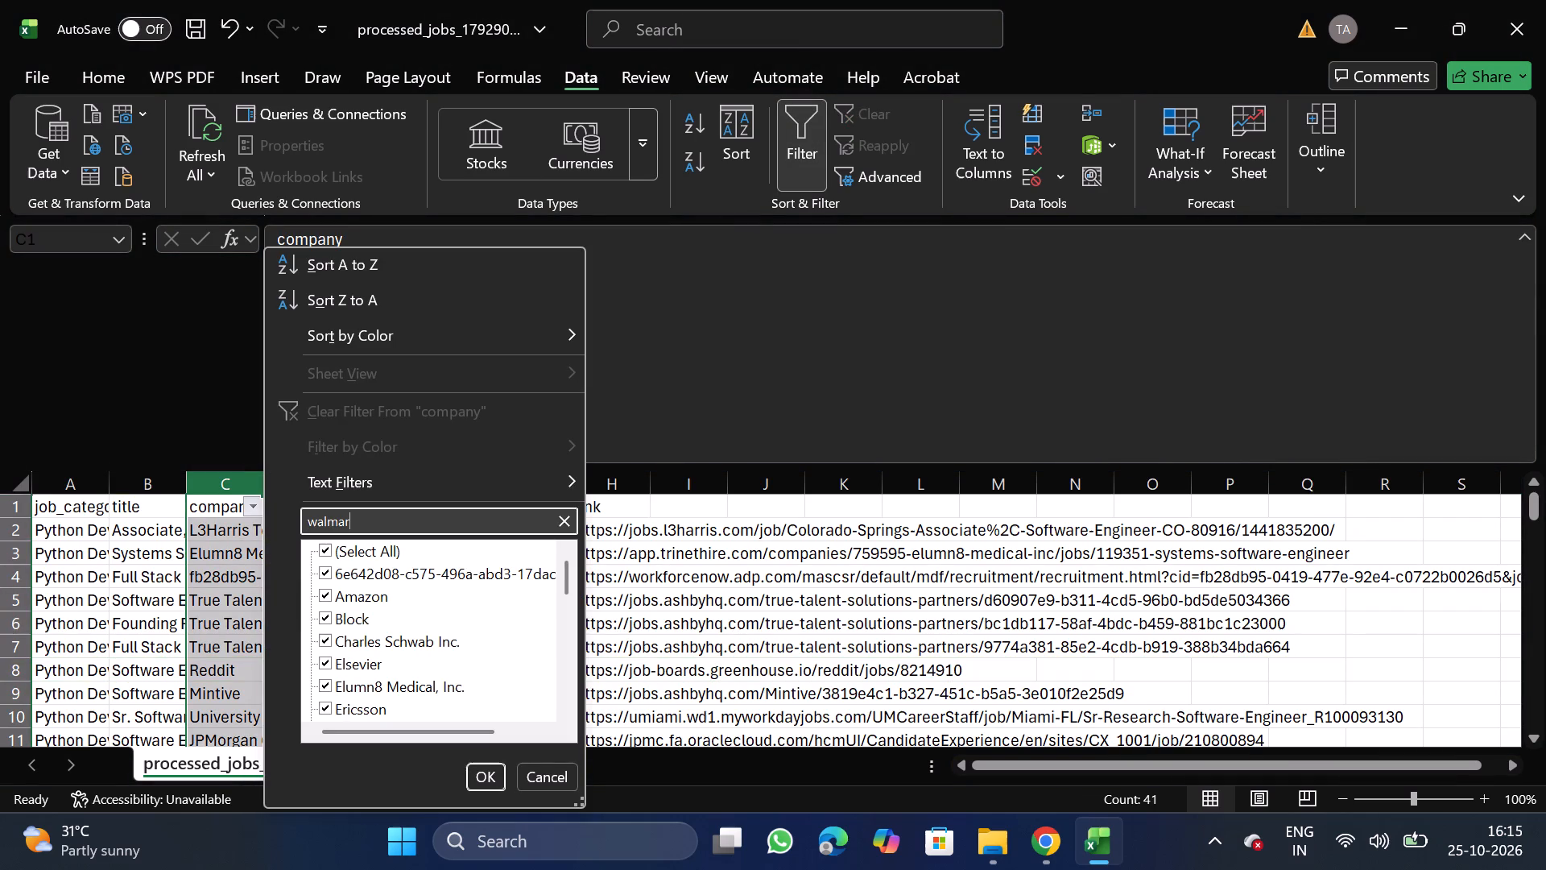
key(BackSpace)
key(BackSpace)
key(BackSpace)
key(BackSpace)
key(BackSpace)
key(BackSpace)
key(BackSpace)
key(BackSpace)
key(BackSpace)
key(BackSpace)
key(BackSpace)
key(BackSpace)
key(BackSpace)
key(BackSpace)
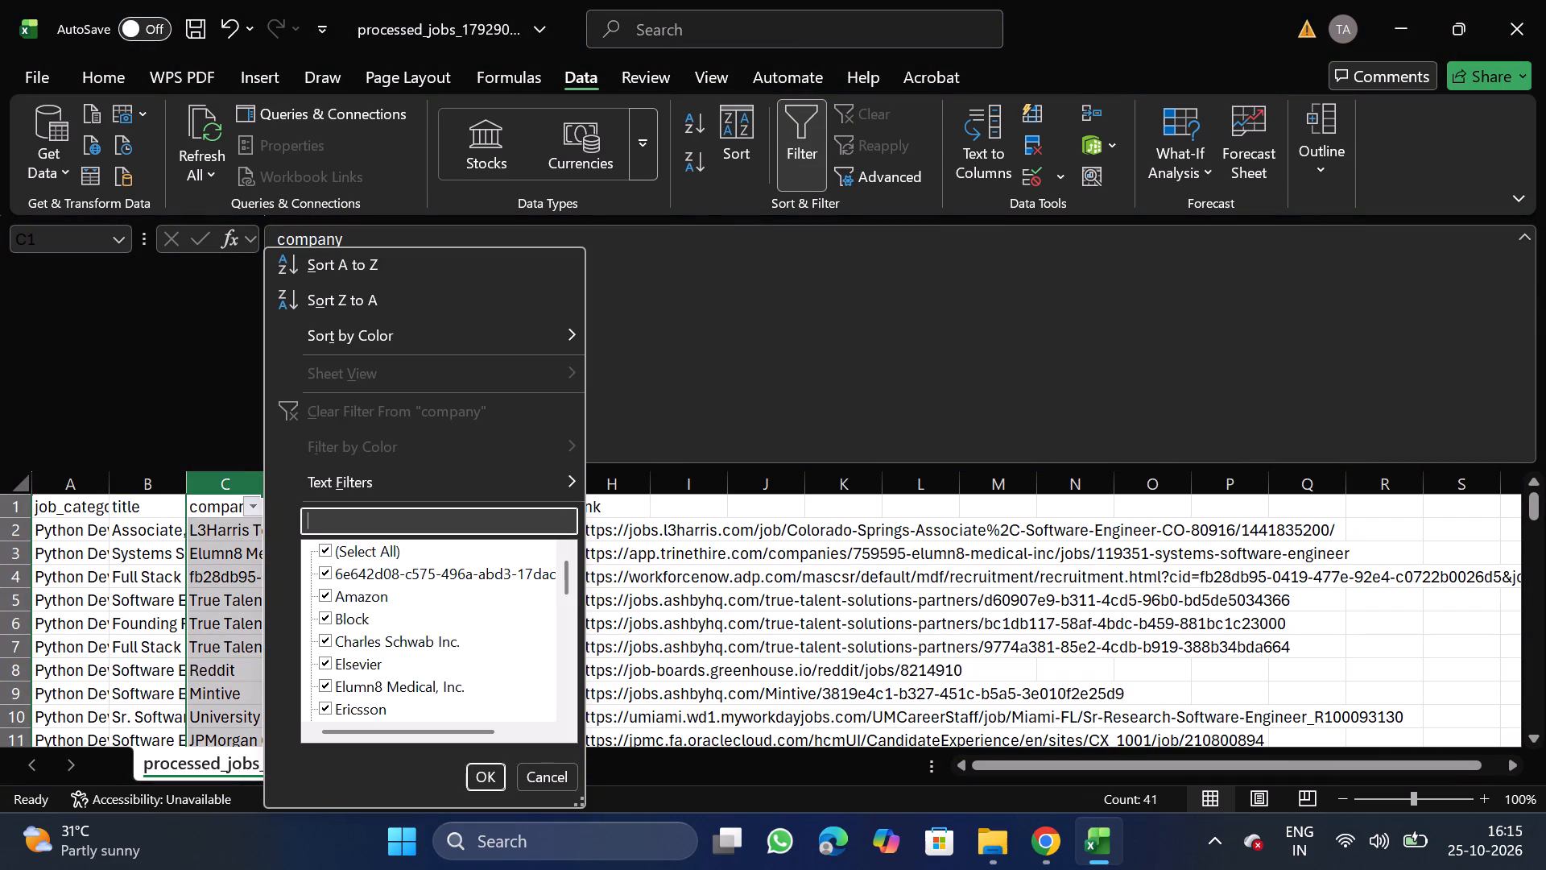
Search the company filter's values for dried and for capital.
text(dried)
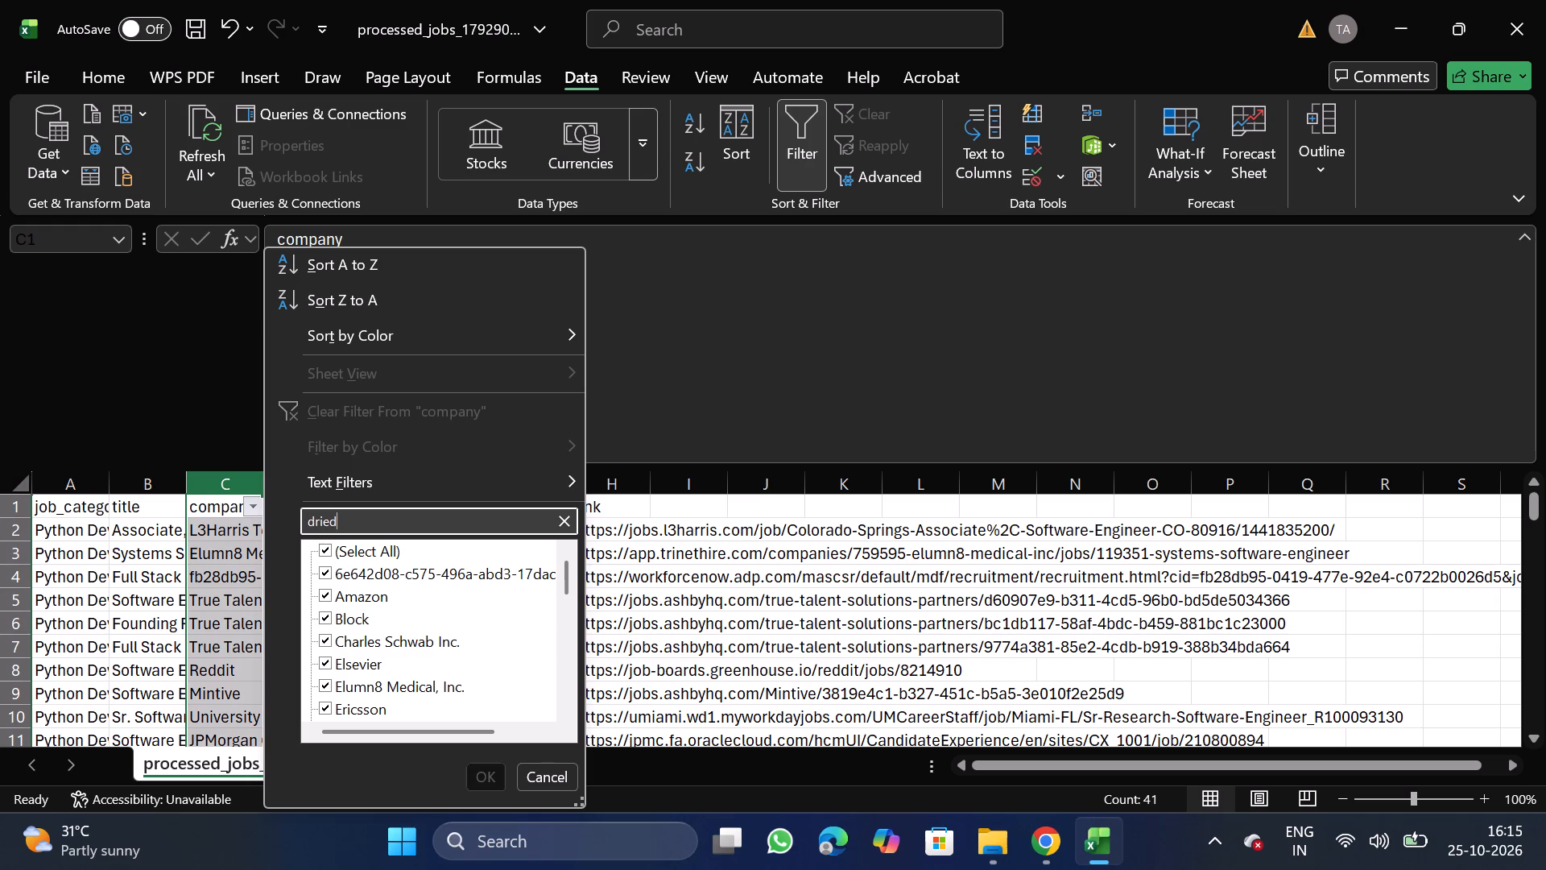
key(BackSpace)
key(BackSpace)
key(BackSpace)
key(BackSpace)
key(BackSpace)
key(BackSpace)
key(BackSpace)
key(BackSpace)
key(BackSpace)
key(BackSpace)
key(BackSpace)
text(capital)
key(BackSpace)
key(BackSpace)
key(BackSpace)
key(BackSpace)
key(BackSpace)
key(BackSpace)
key(BackSpace)
key(BackSpace)
key(BackSpace)
key(BackSpace)
key(BackSpace)
key(BackSpace)
key(BackSpace)
key(BackSpace)
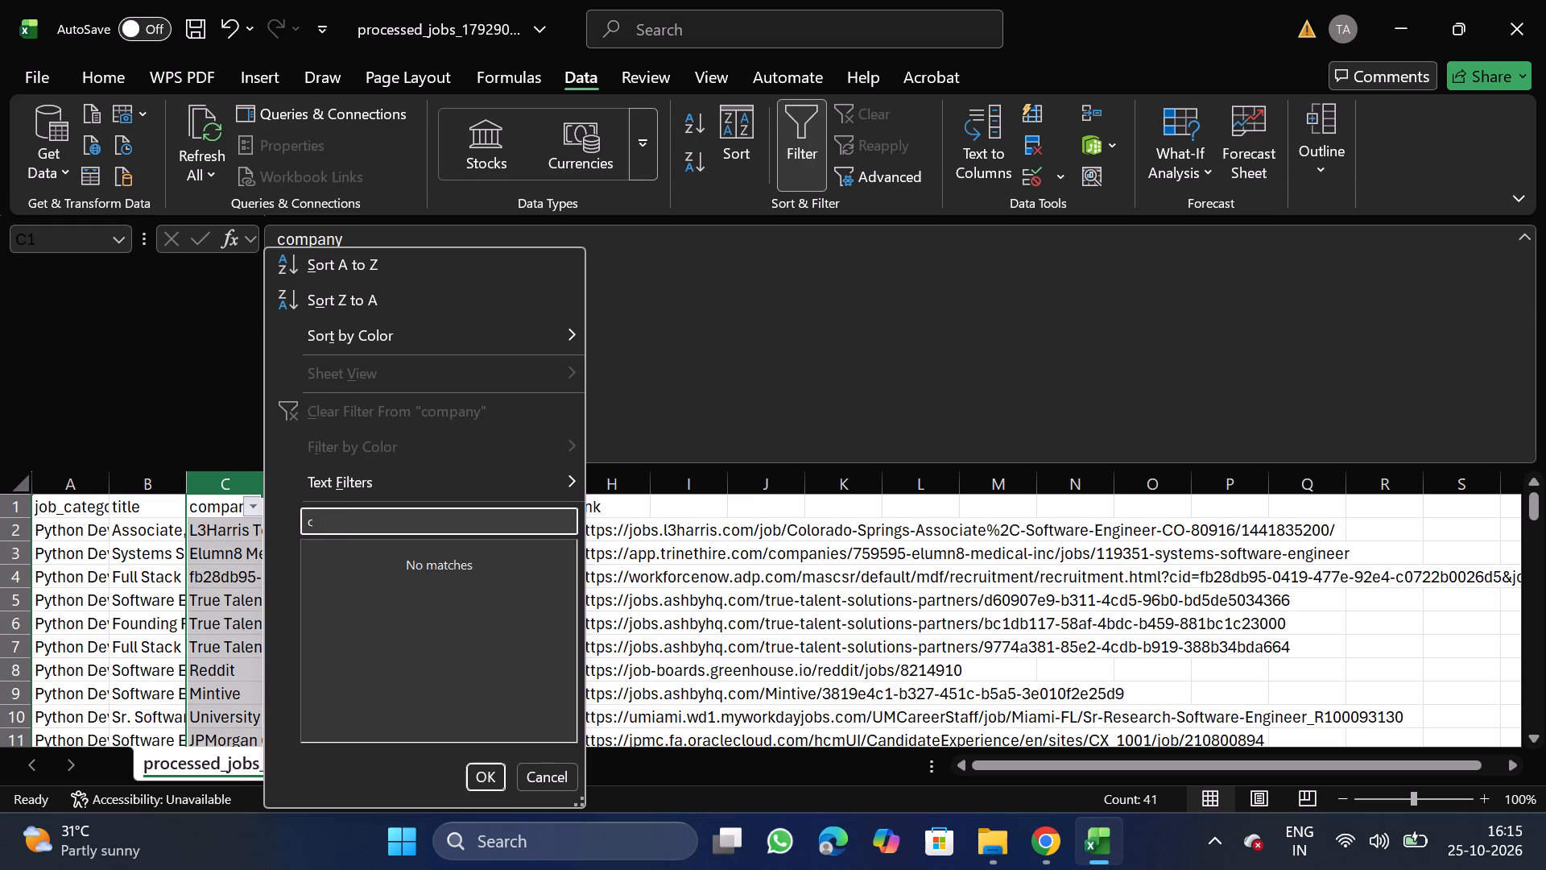
Search the company filter's values for under and for hunt.
text(under)
key(BackSpace)
key(BackSpace)
key(BackSpace)
key(BackSpace)
key(BackSpace)
key(BackSpace)
key(BackSpace)
key(BackSpace)
key(BackSpace)
key(BackSpace)
key(BackSpace)
key(BackSpace)
key(BackSpace)
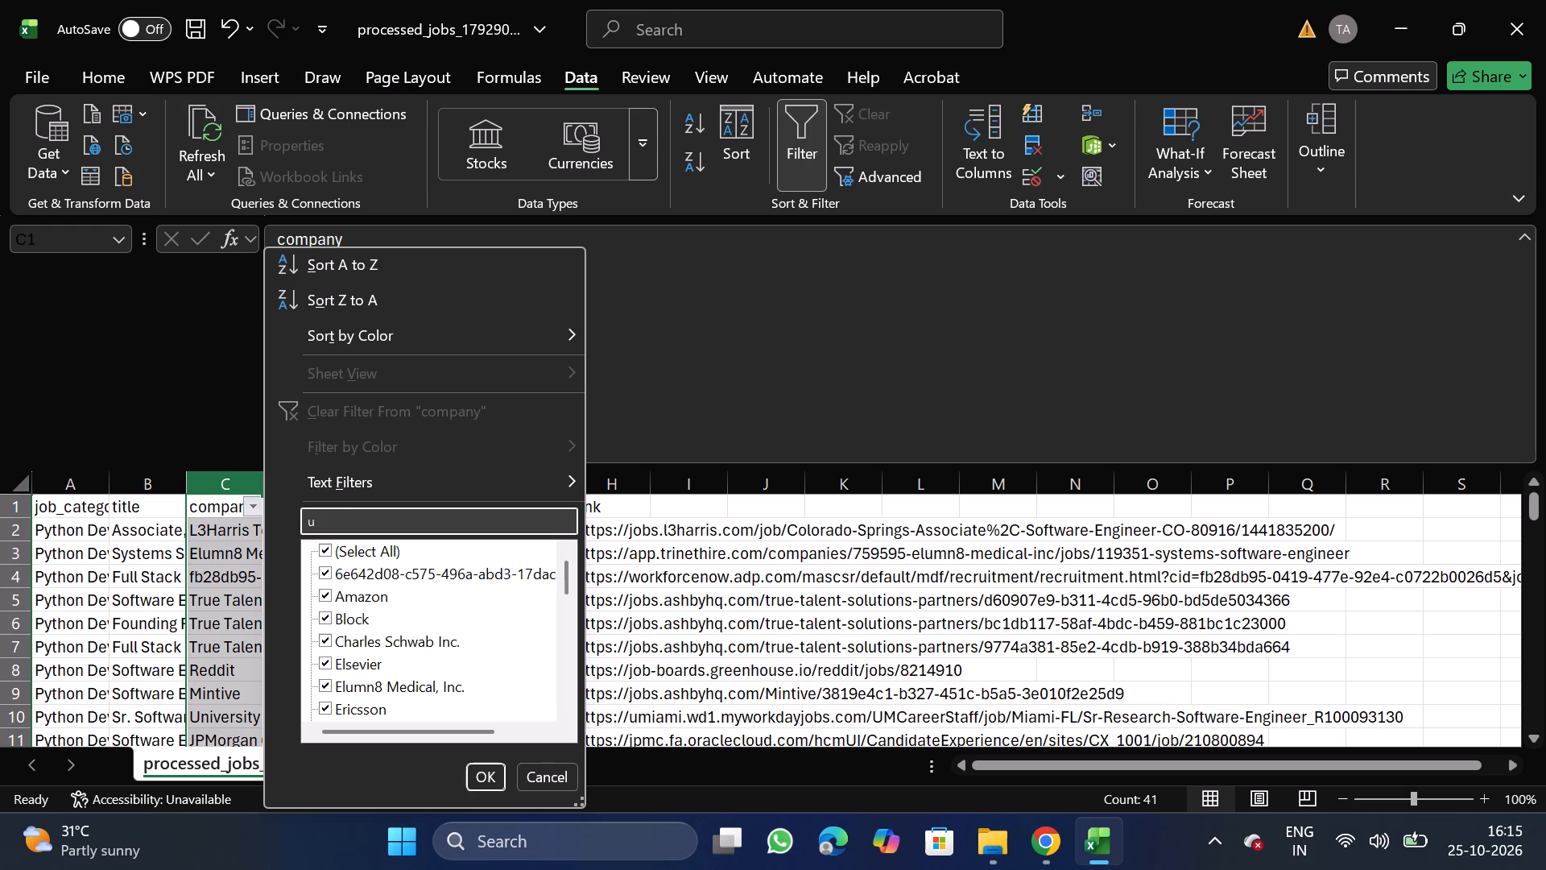
text(hunt)
key(BackSpace)
key(BackSpace)
key(BackSpace)
key(BackSpace)
key(BackSpace)
key(BackSpace)
key(BackSpace)
key(BackSpace)
key(BackSpace)
key(BackSpace)
key(BackSpace)
key(BackSpace)
key(BackSpace)
key(BackSpace)
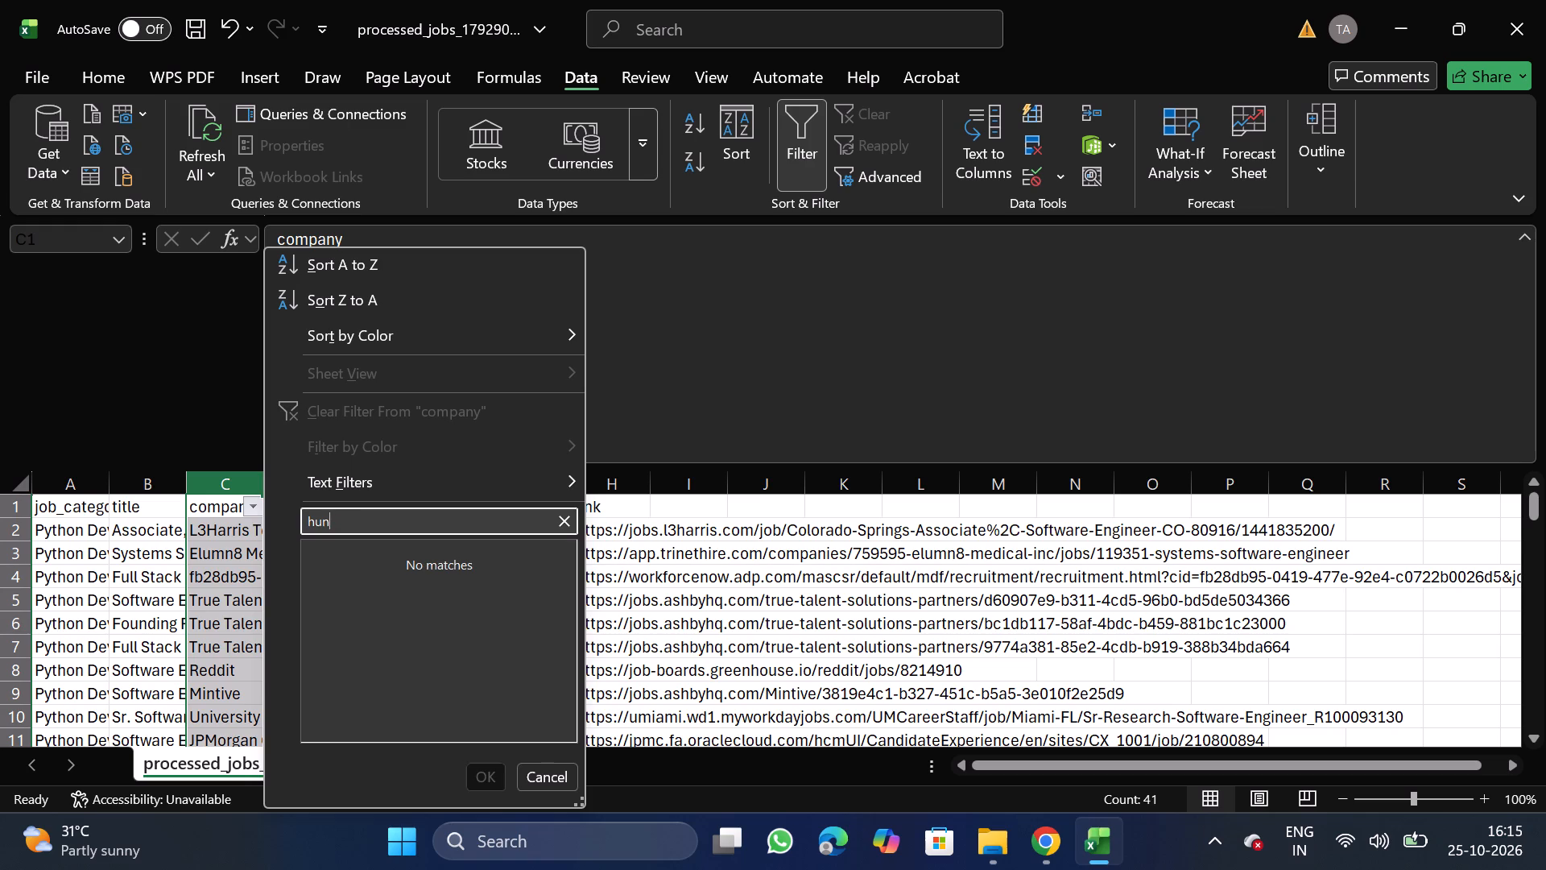
Search the company filter's values for skim and for apex.
text(skim)
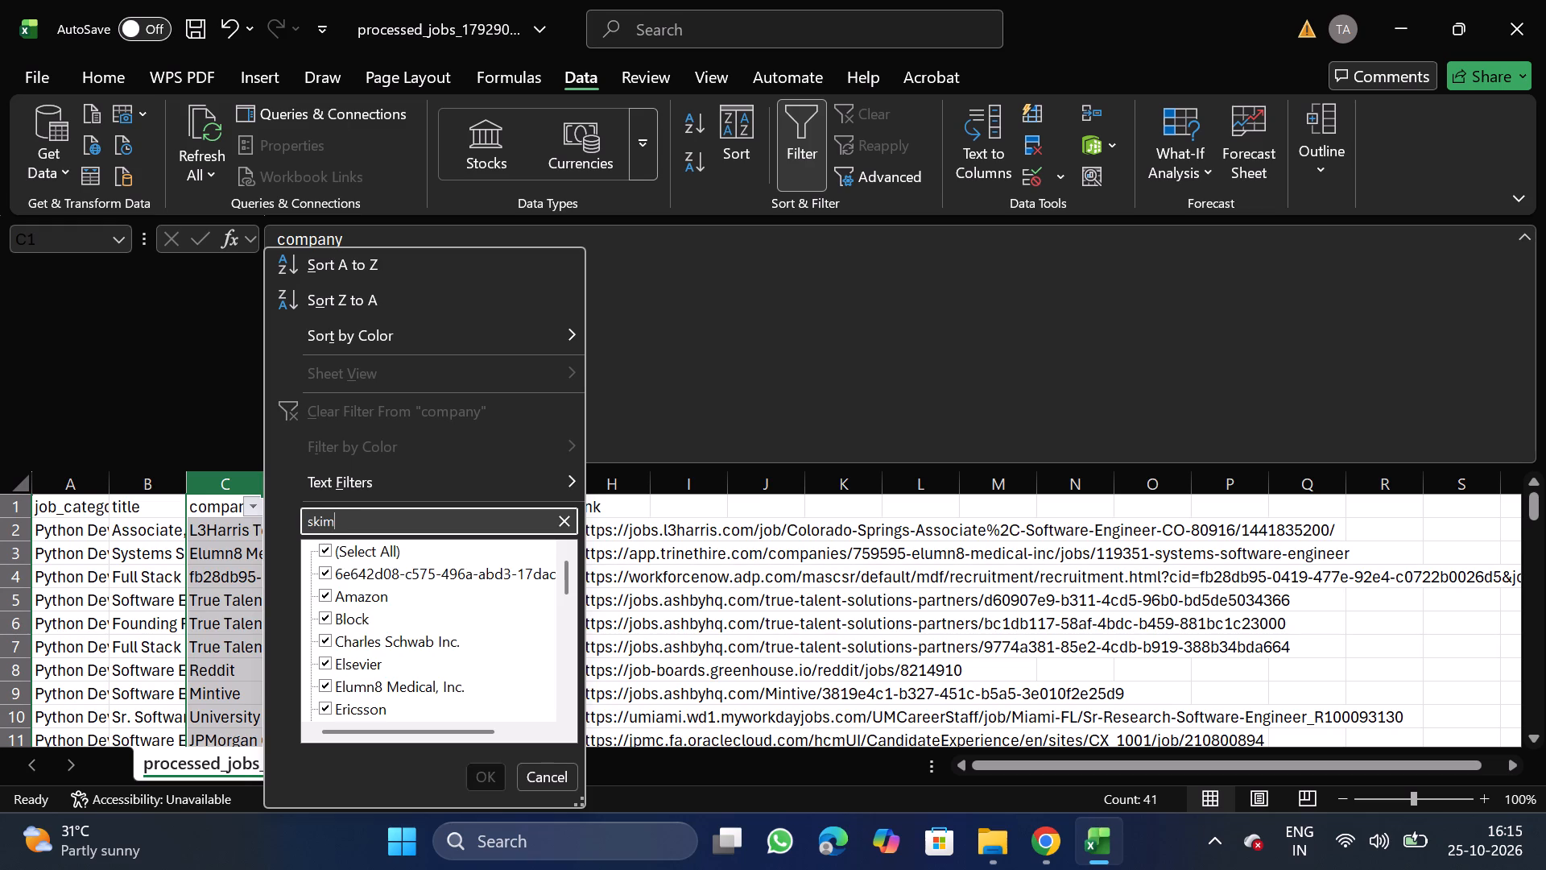
key(BackSpace)
key(BackSpace)
key(BackSpace)
key(BackSpace)
key(BackSpace)
key(BackSpace)
key(BackSpace)
key(BackSpace)
key(BackSpace)
key(BackSpace)
text(apex)
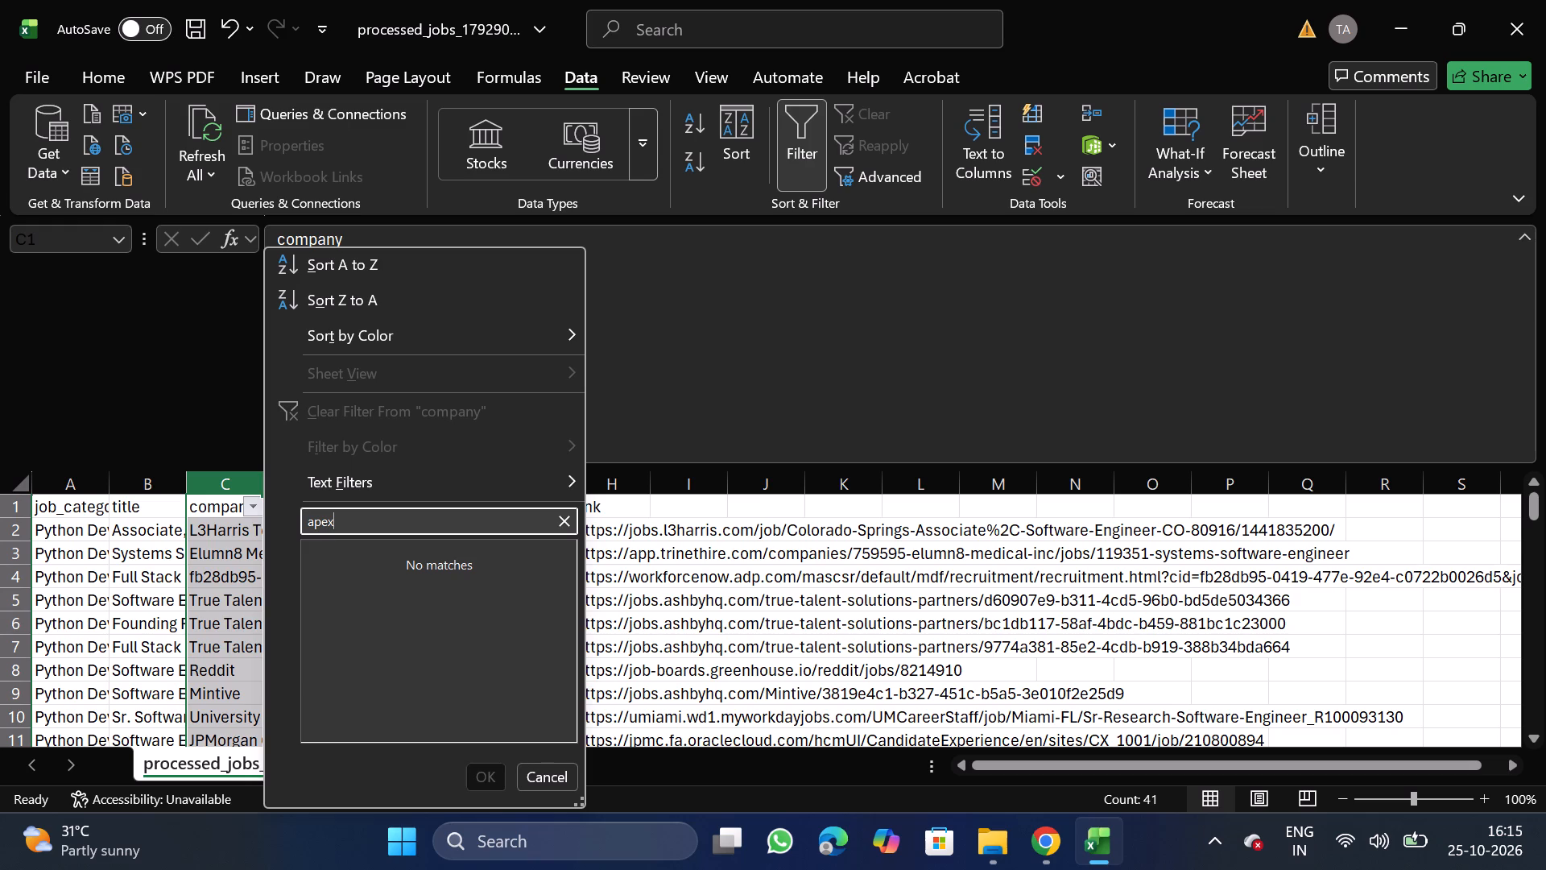
key(BackSpace)
key(BackSpace)
key(BackSpace)
key(BackSpace)
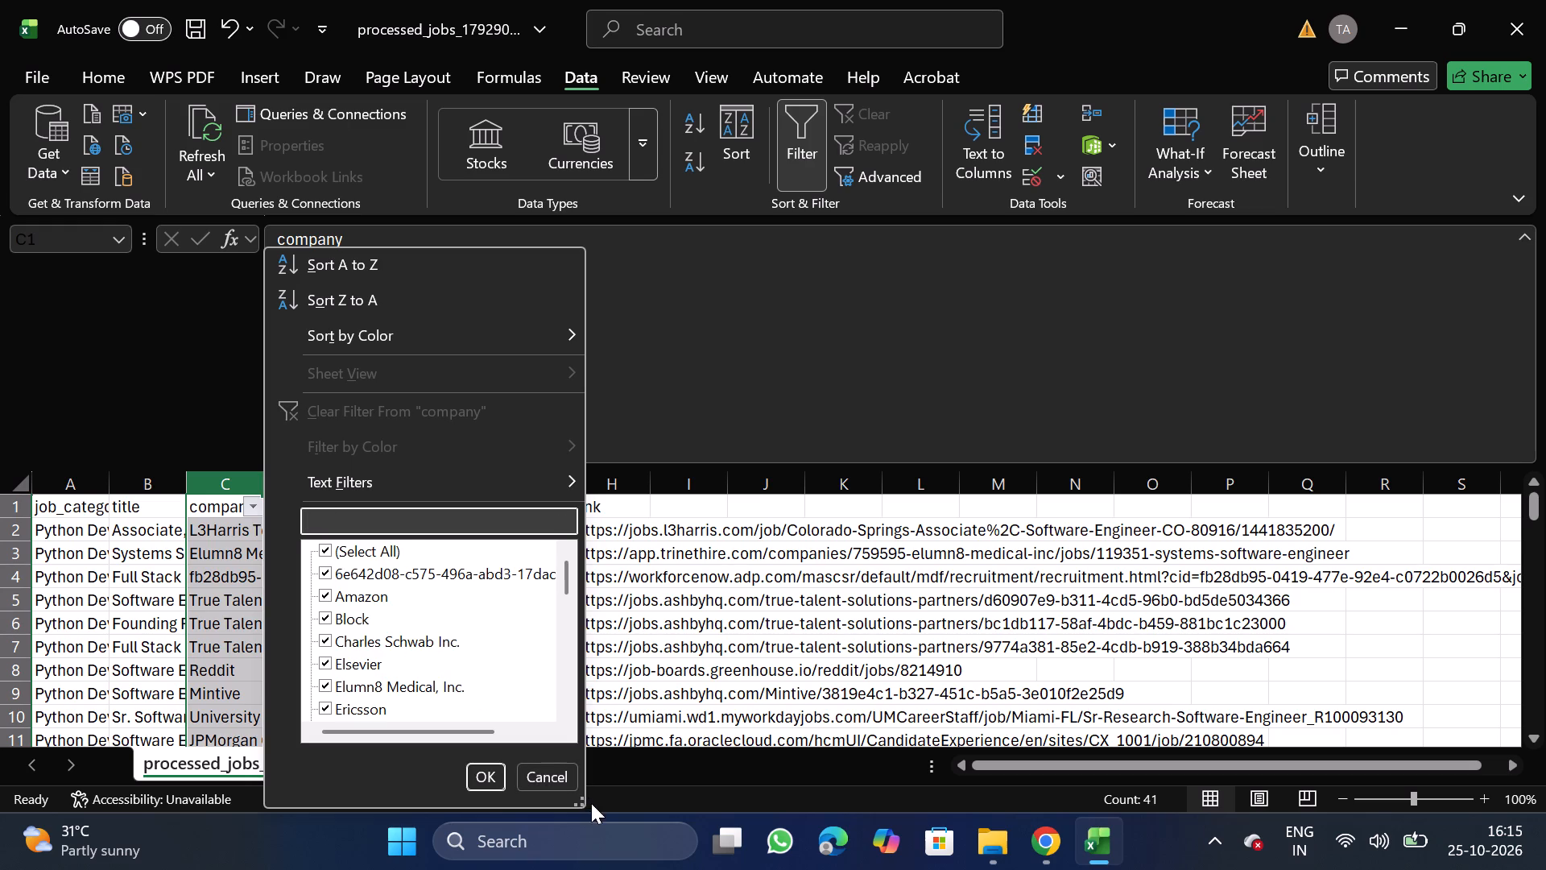
Filter the company column to the two ID-code names, starting 6e642d08 and fb28db95, plus blanks.
click(582, 806)
drag(582, 806, 1319, 868)
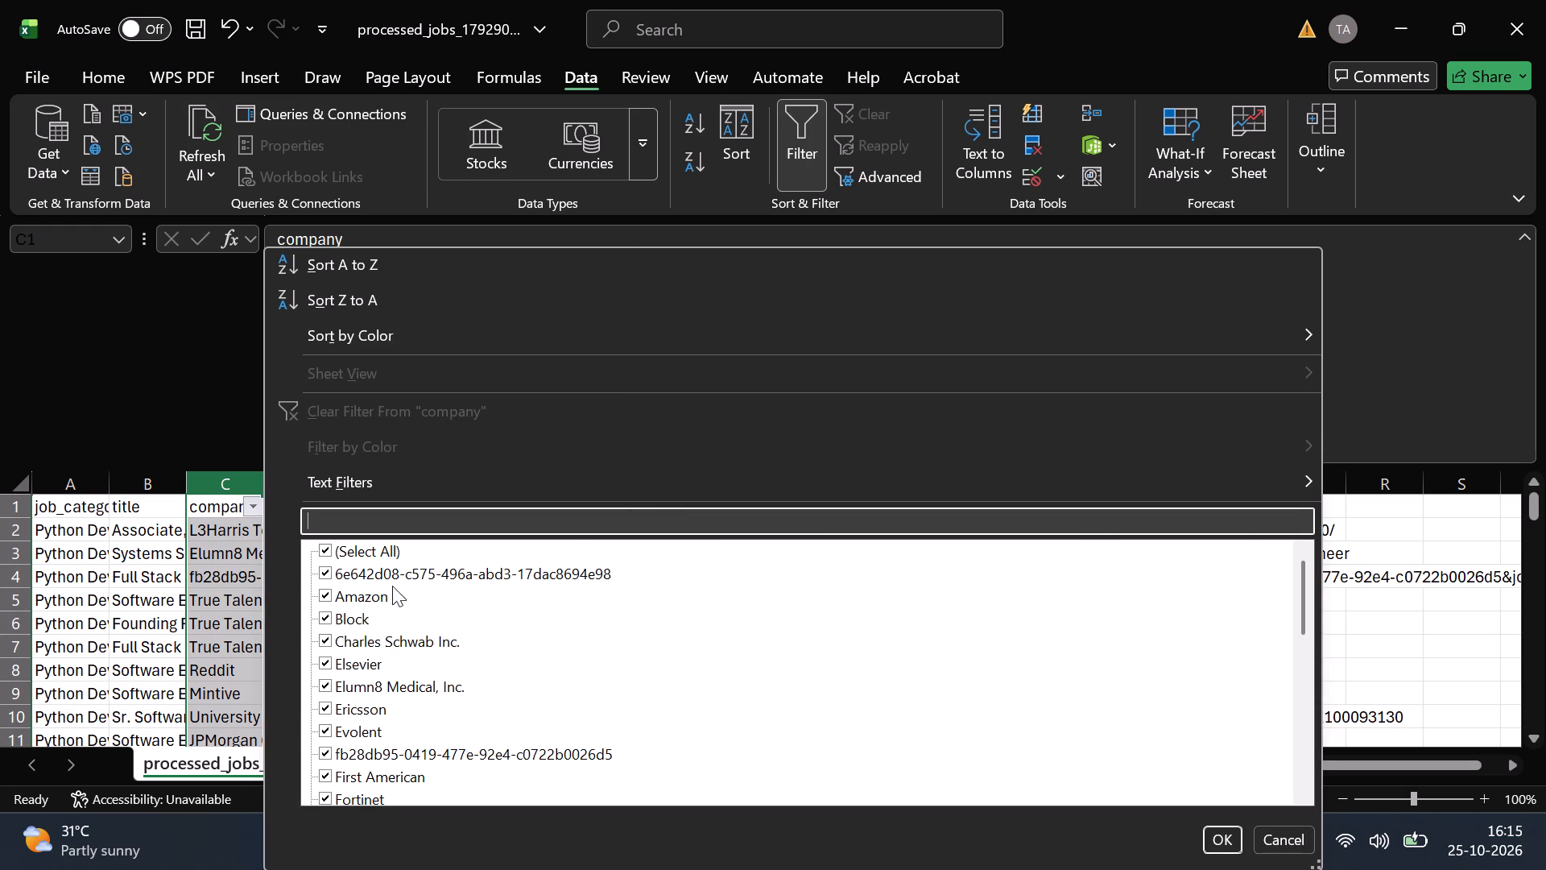
click(351, 553)
click(405, 578)
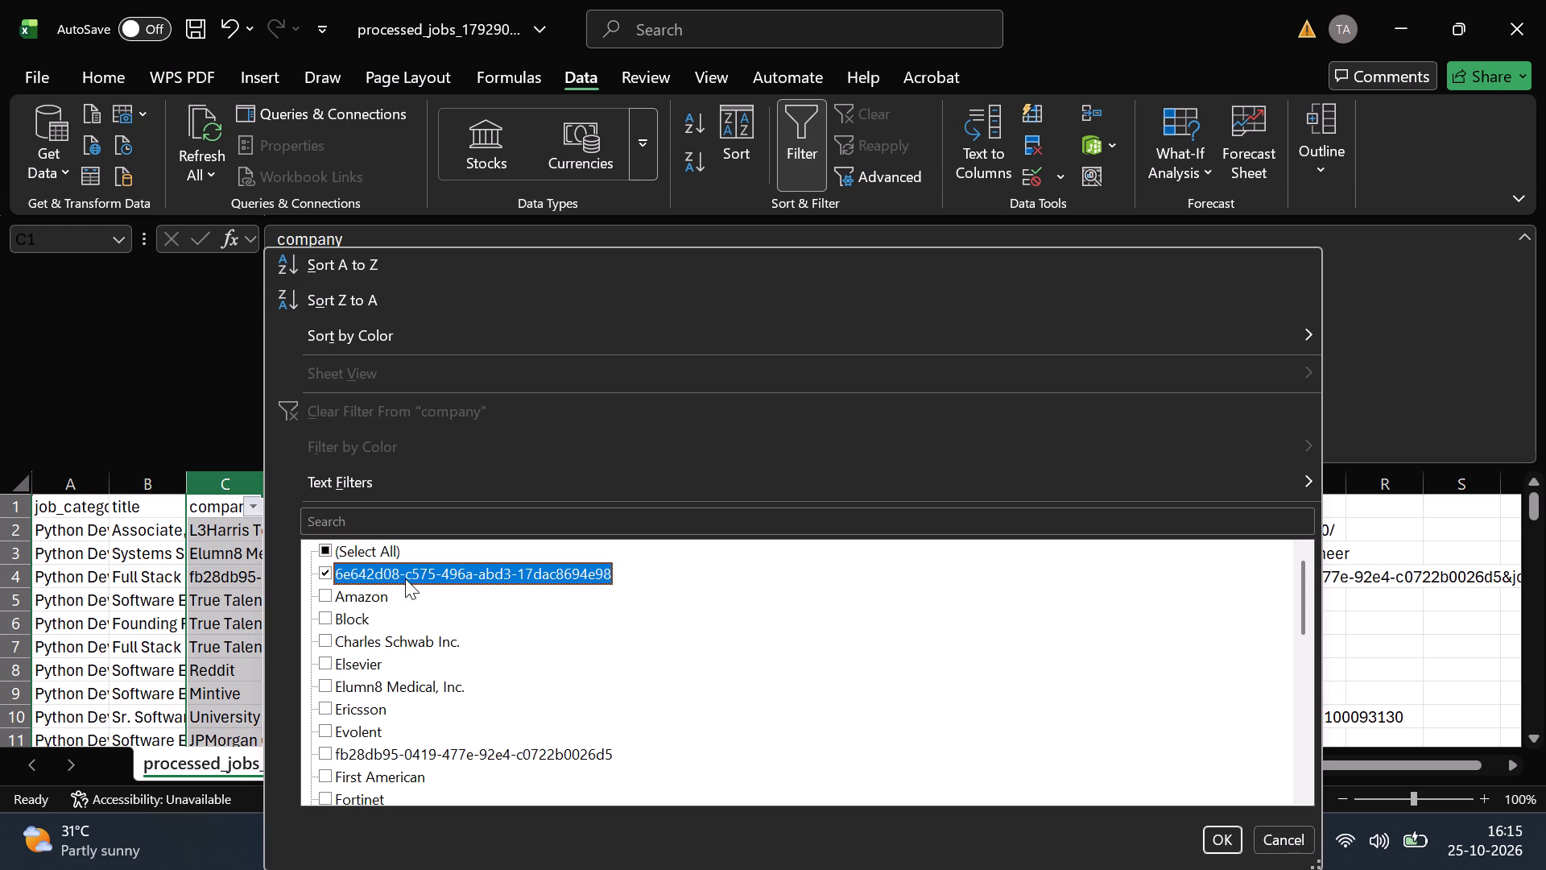
click(442, 752)
scroll(442, 752, down, 1)
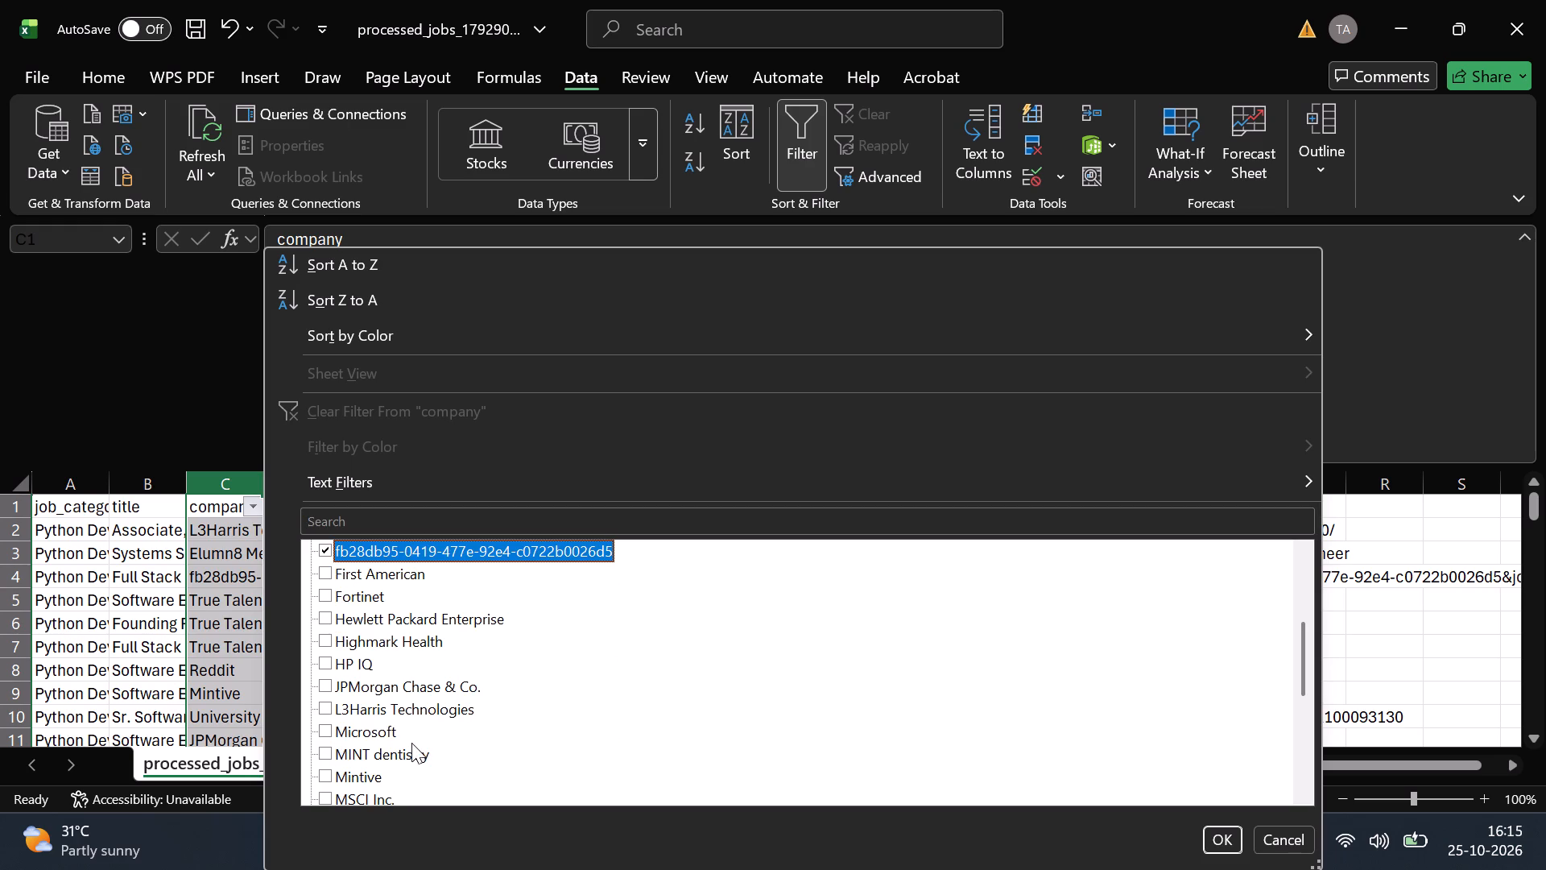
scroll(432, 735, down, 1)
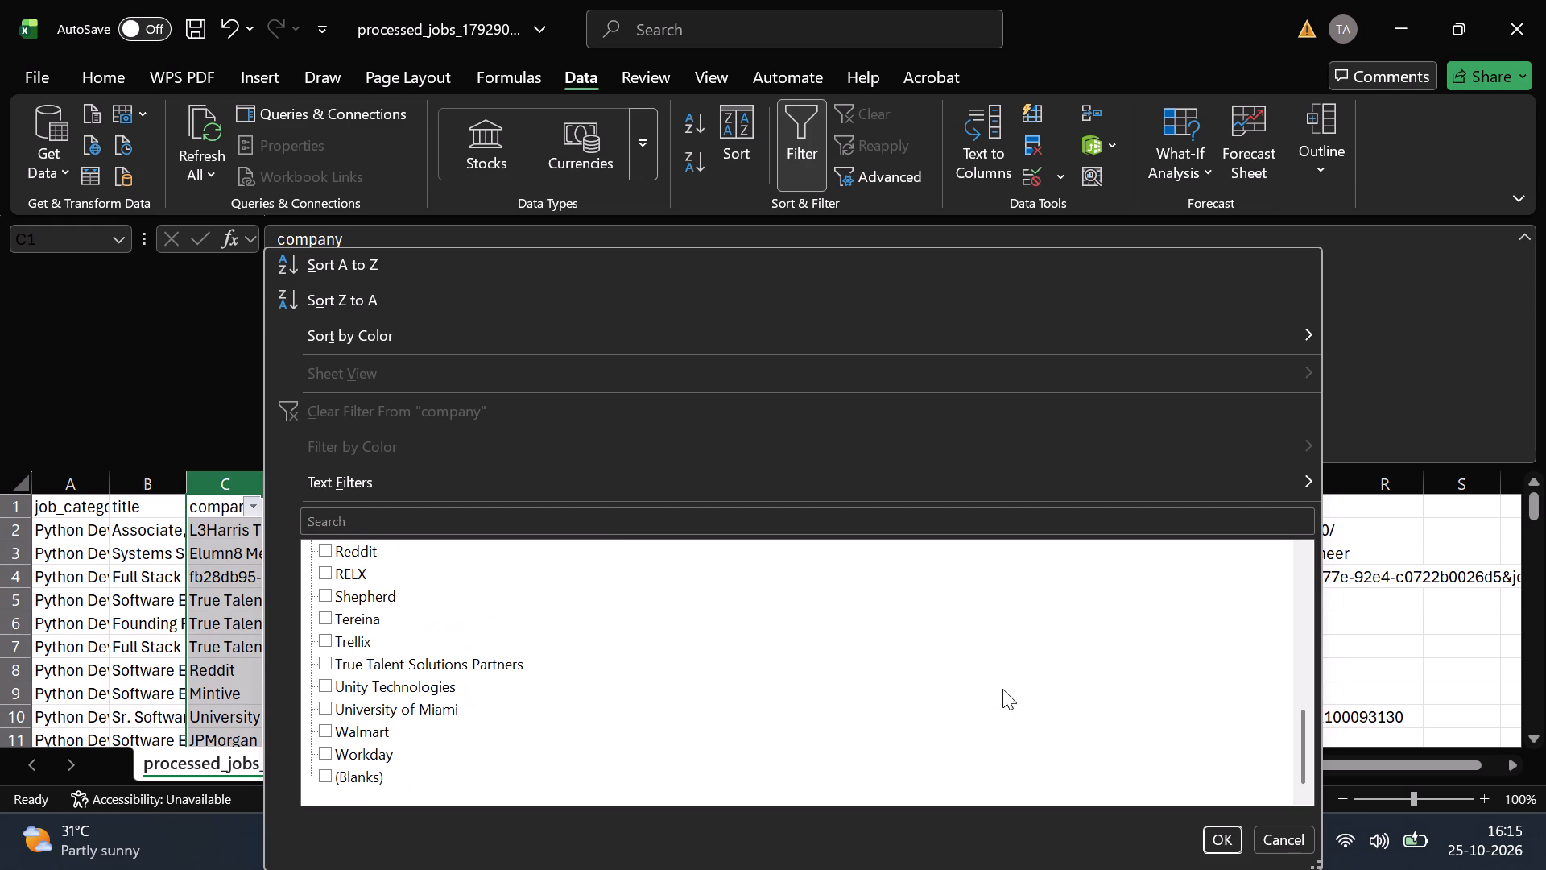
click(355, 772)
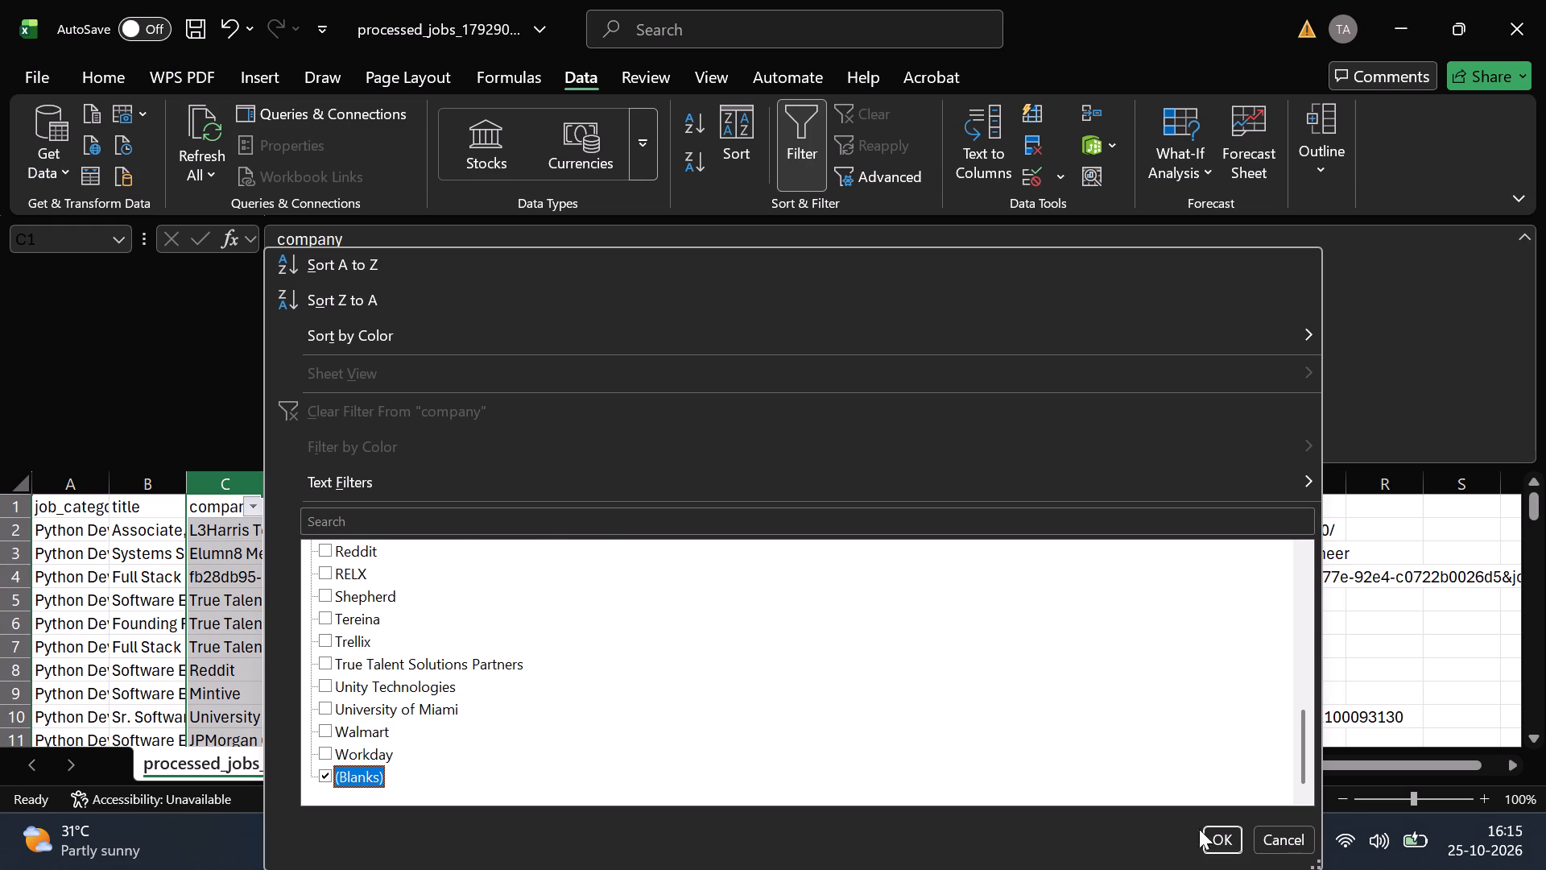
click(1225, 835)
Delete the filtered rows with ID-code company names and remove the company filter.
click(6, 532)
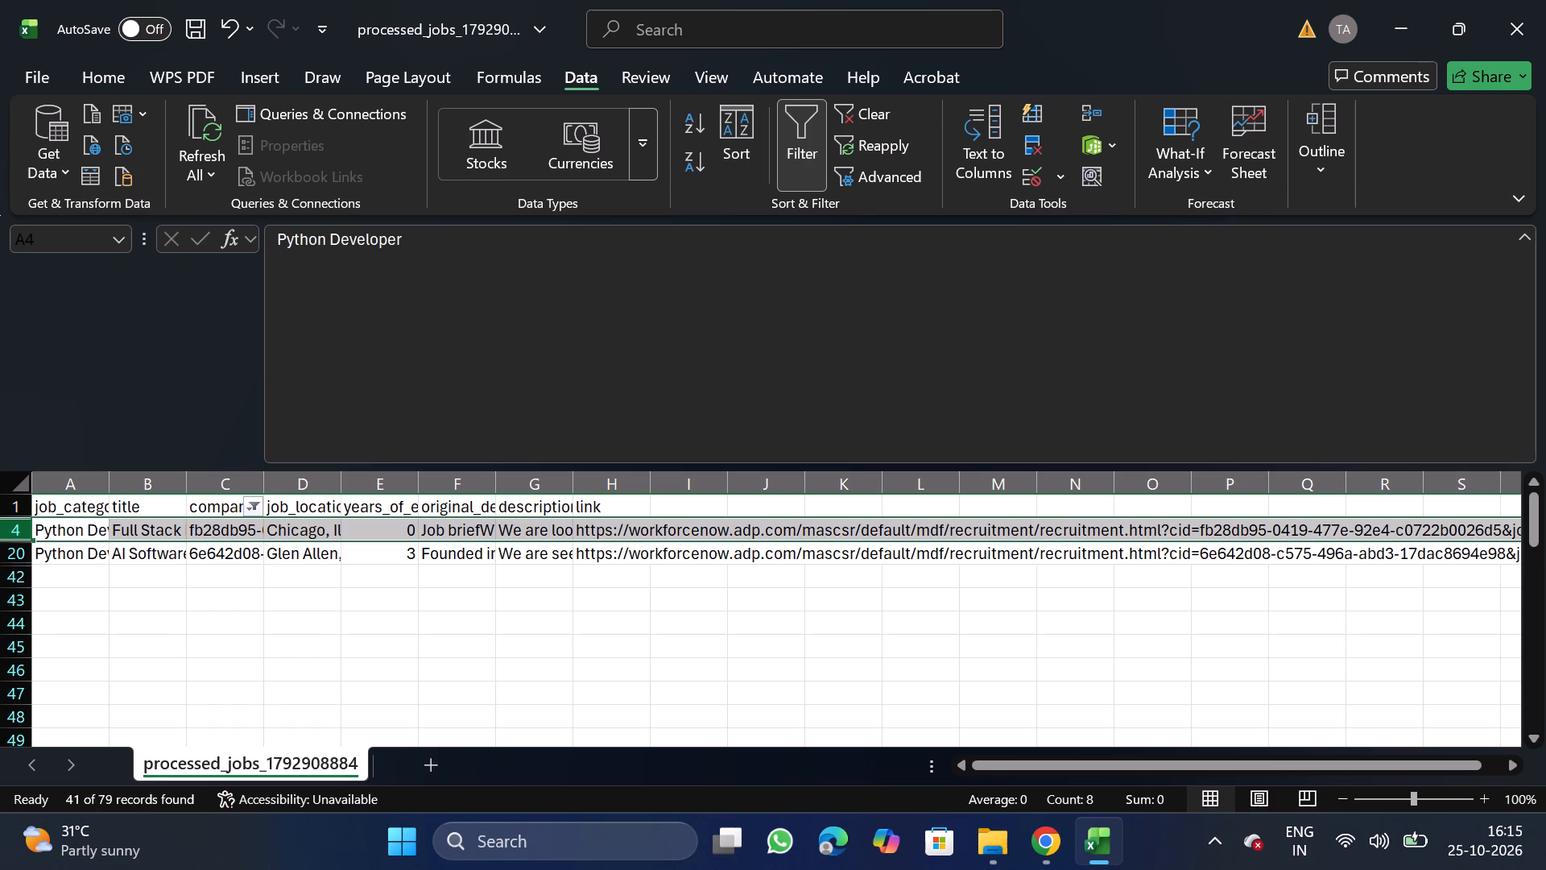
key(ctrl+shift+Down)
right_click(114, 538)
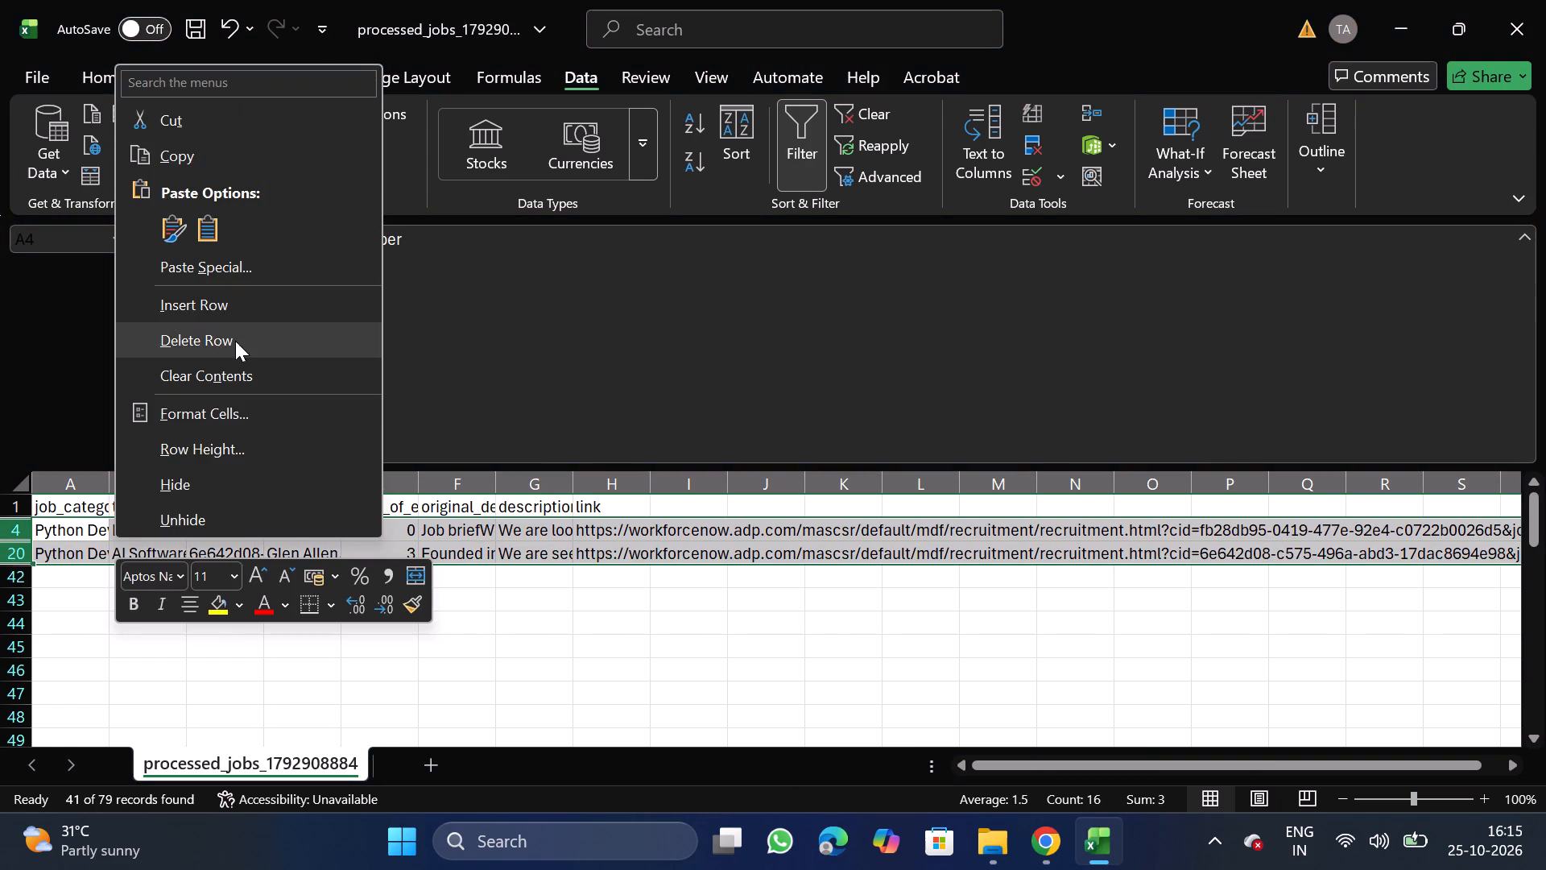
click(235, 341)
click(801, 147)
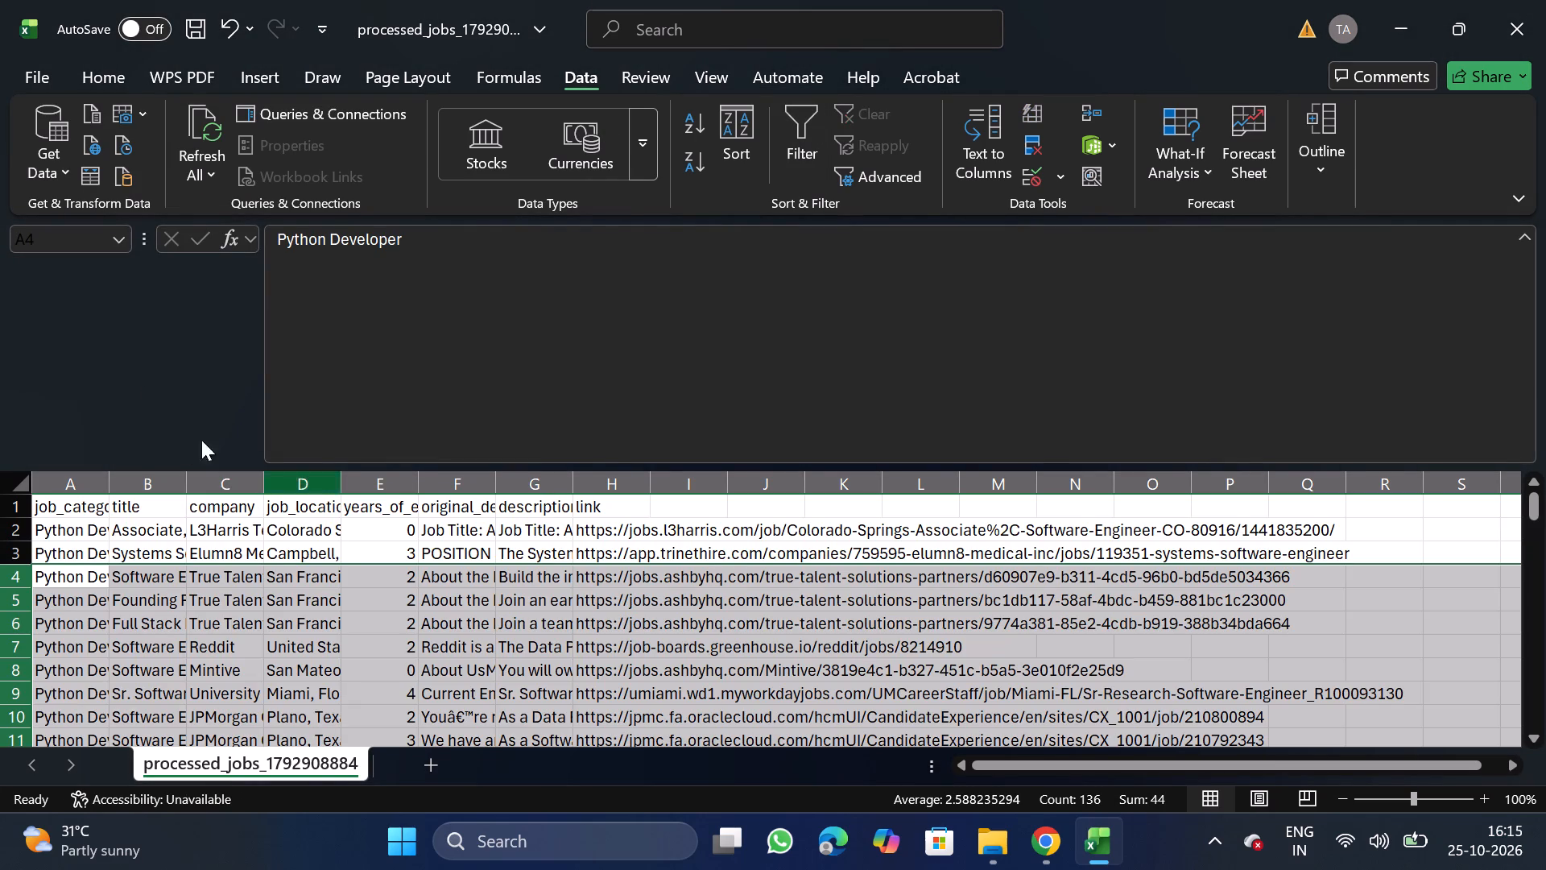
Save the cleaned sheet as the comma-delimited CSV Python_10_25 in Documents > Daily Scraping jobs.
click(32, 78)
triple_click(106, 408)
click(106, 408)
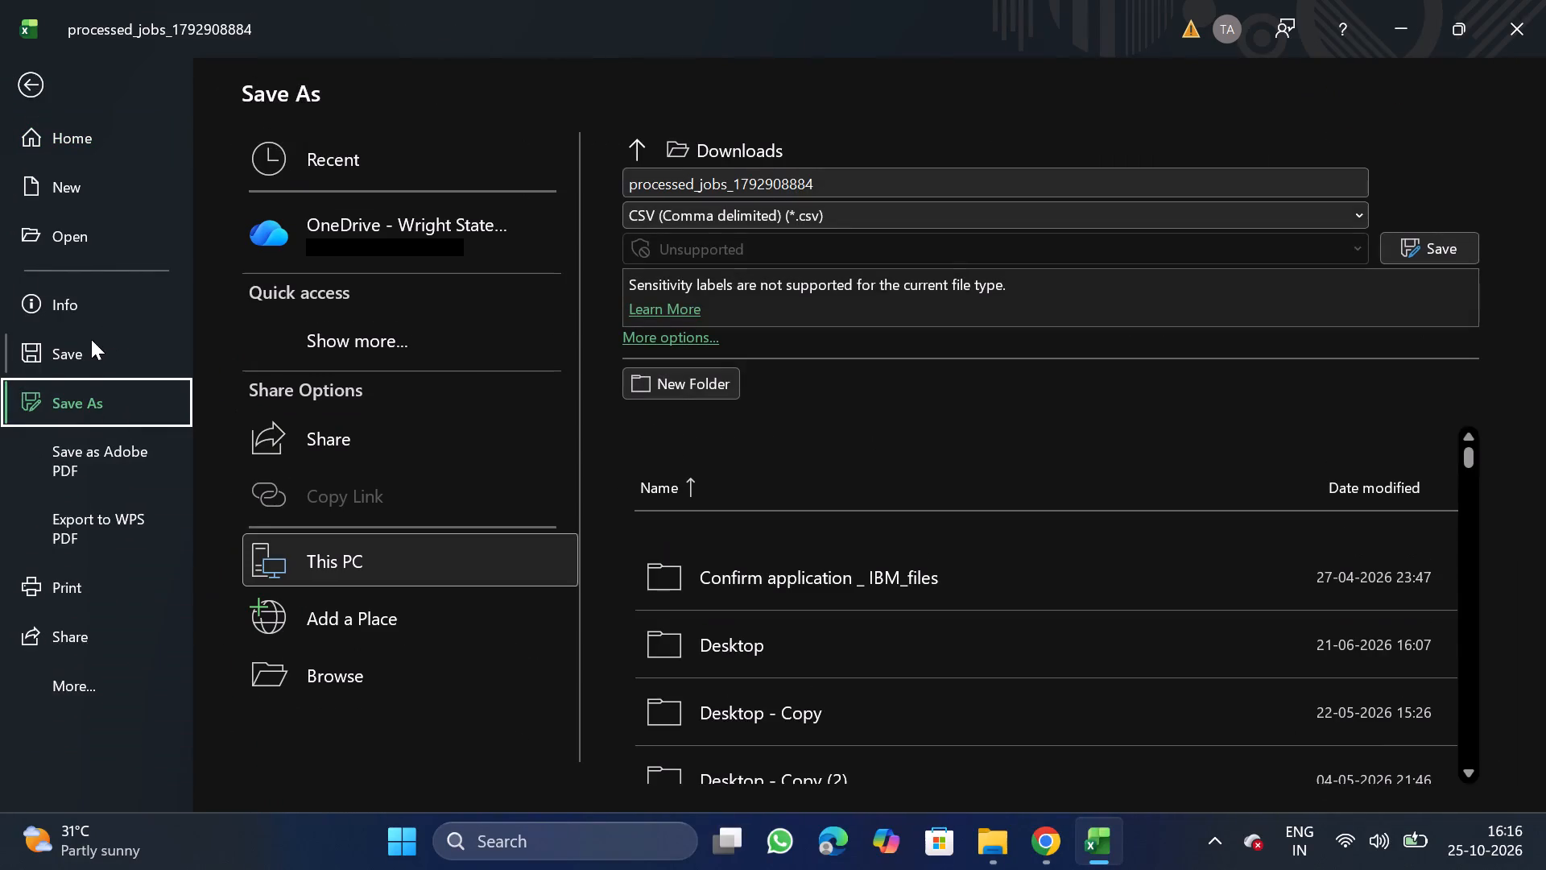
triple_click(364, 689)
double_click(364, 689)
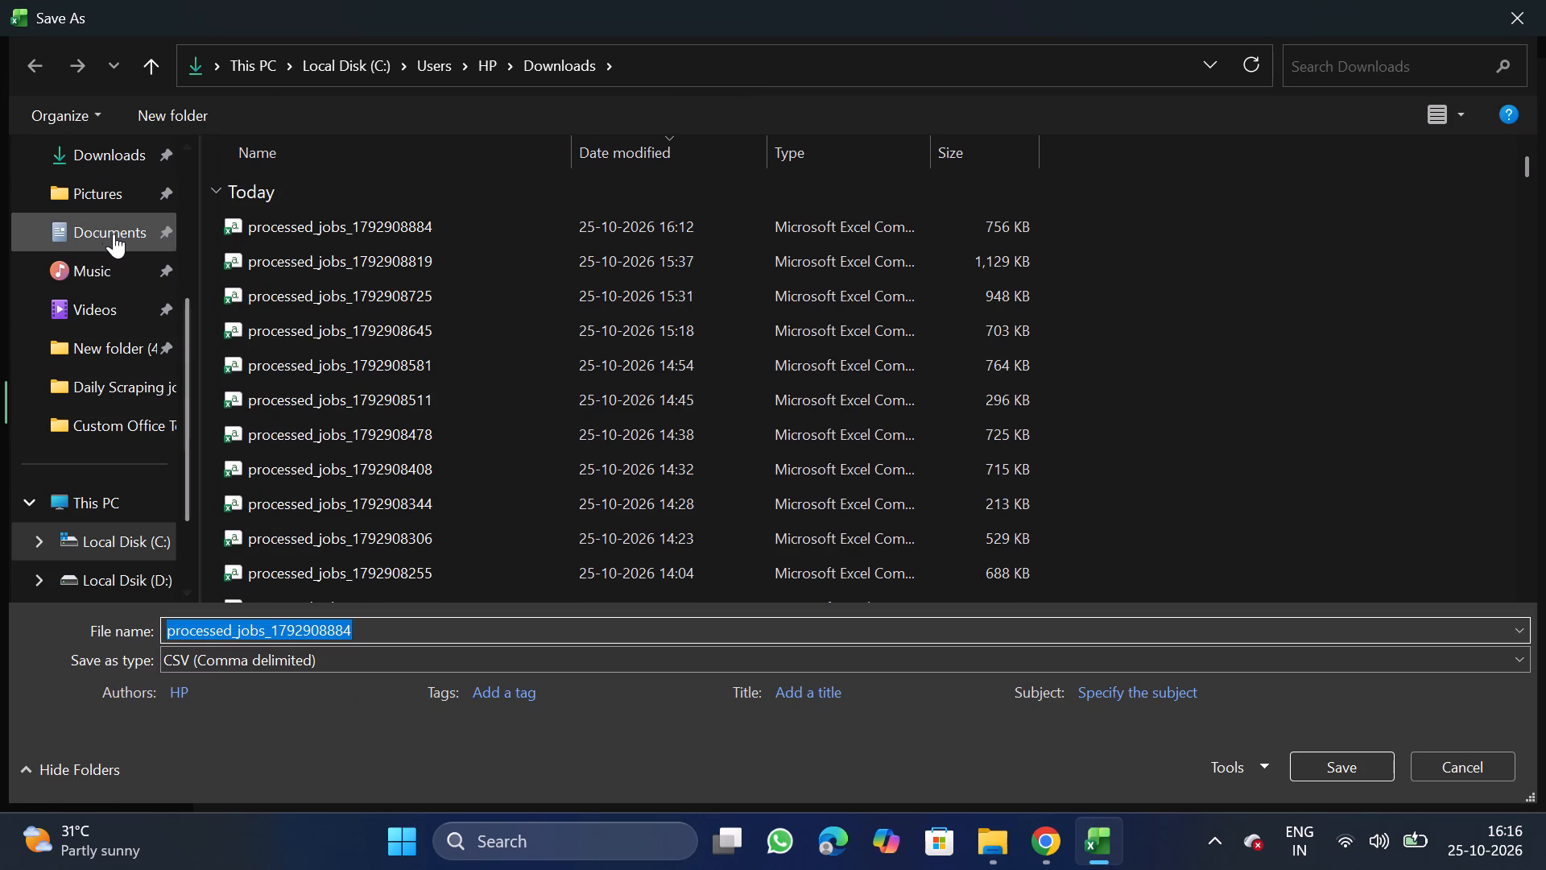
double_click(115, 233)
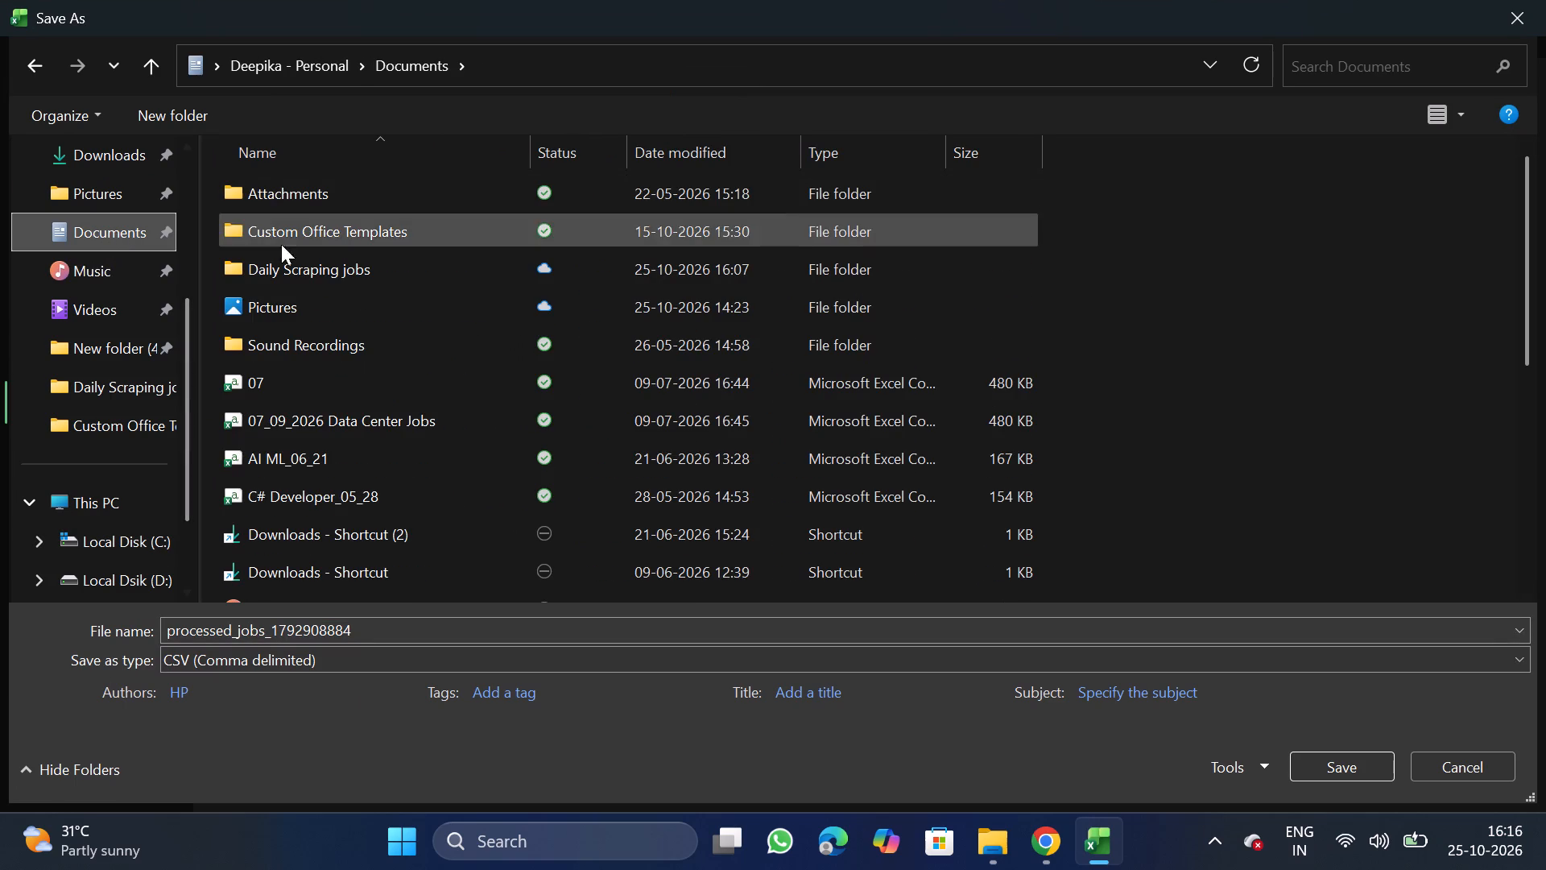
double_click(335, 270)
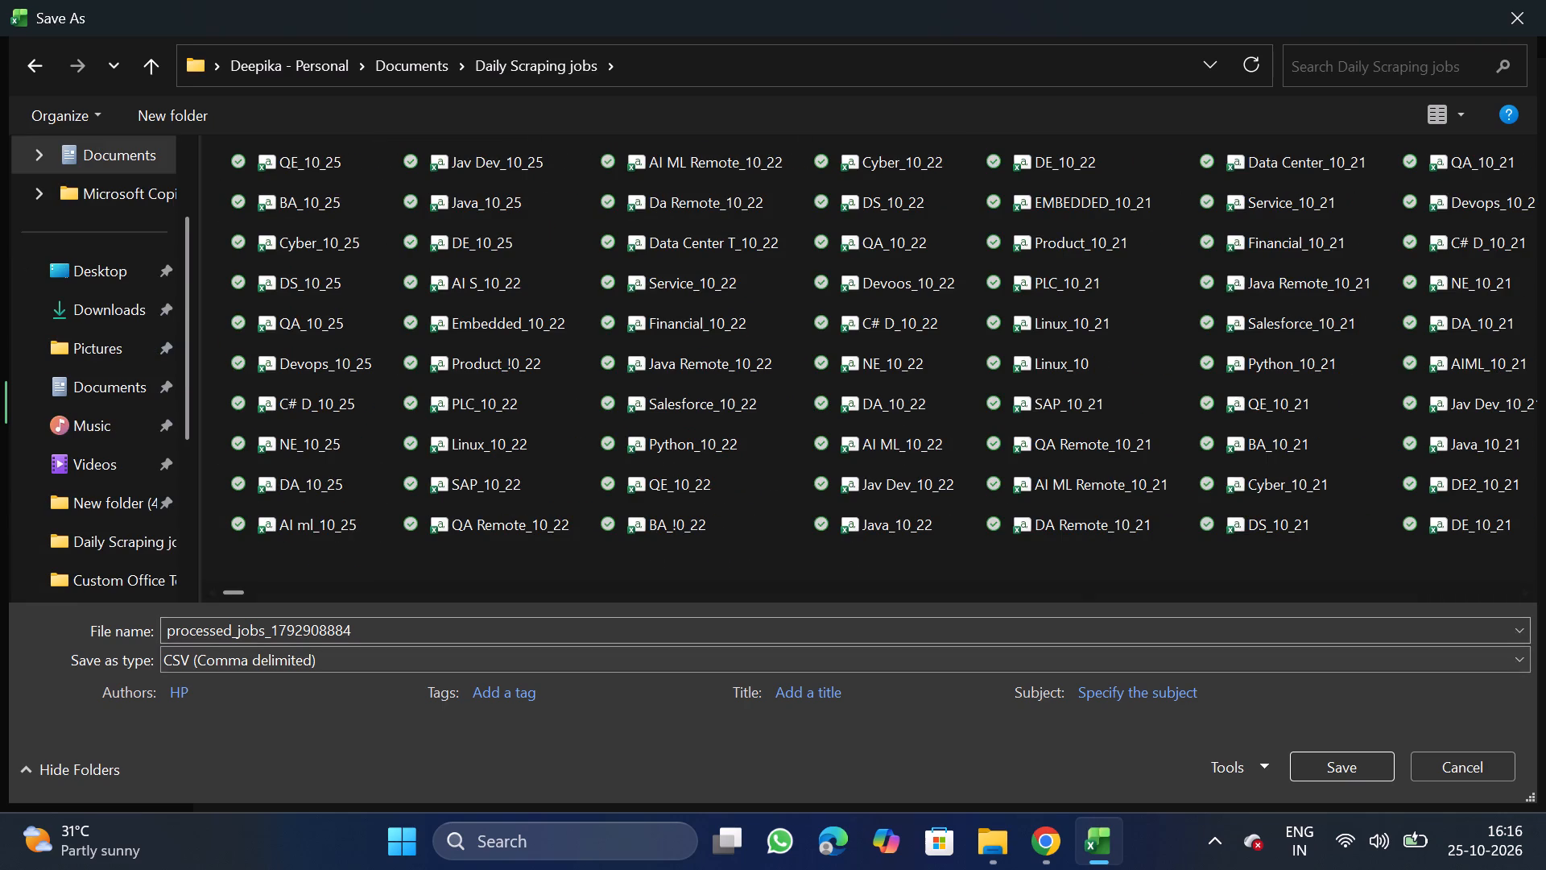
click(404, 632)
key(BackSpace)
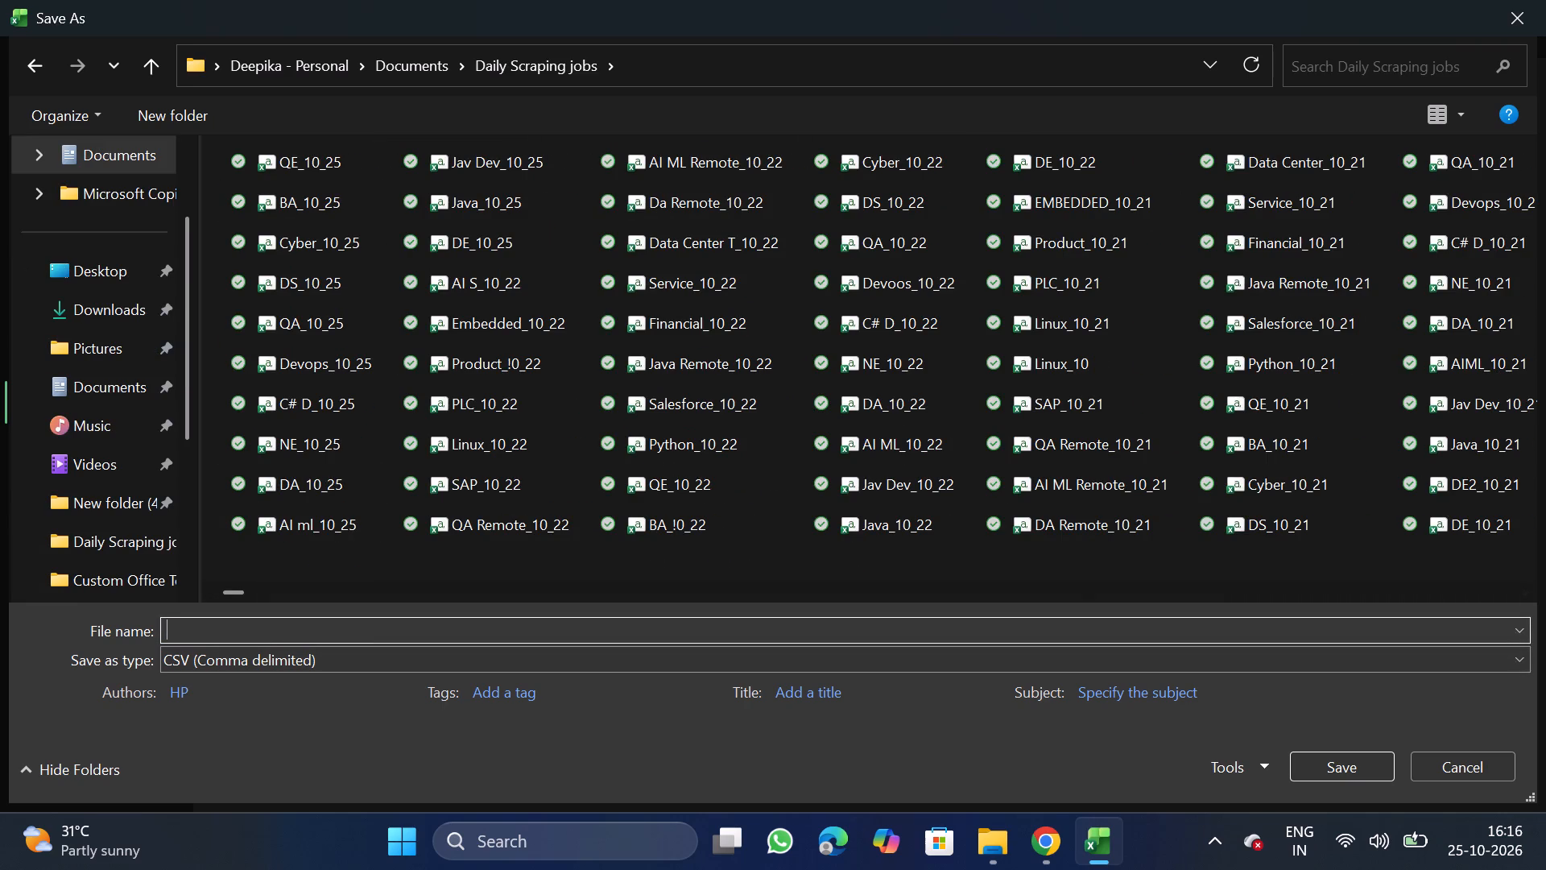
key(BackSpace)
text(yt)
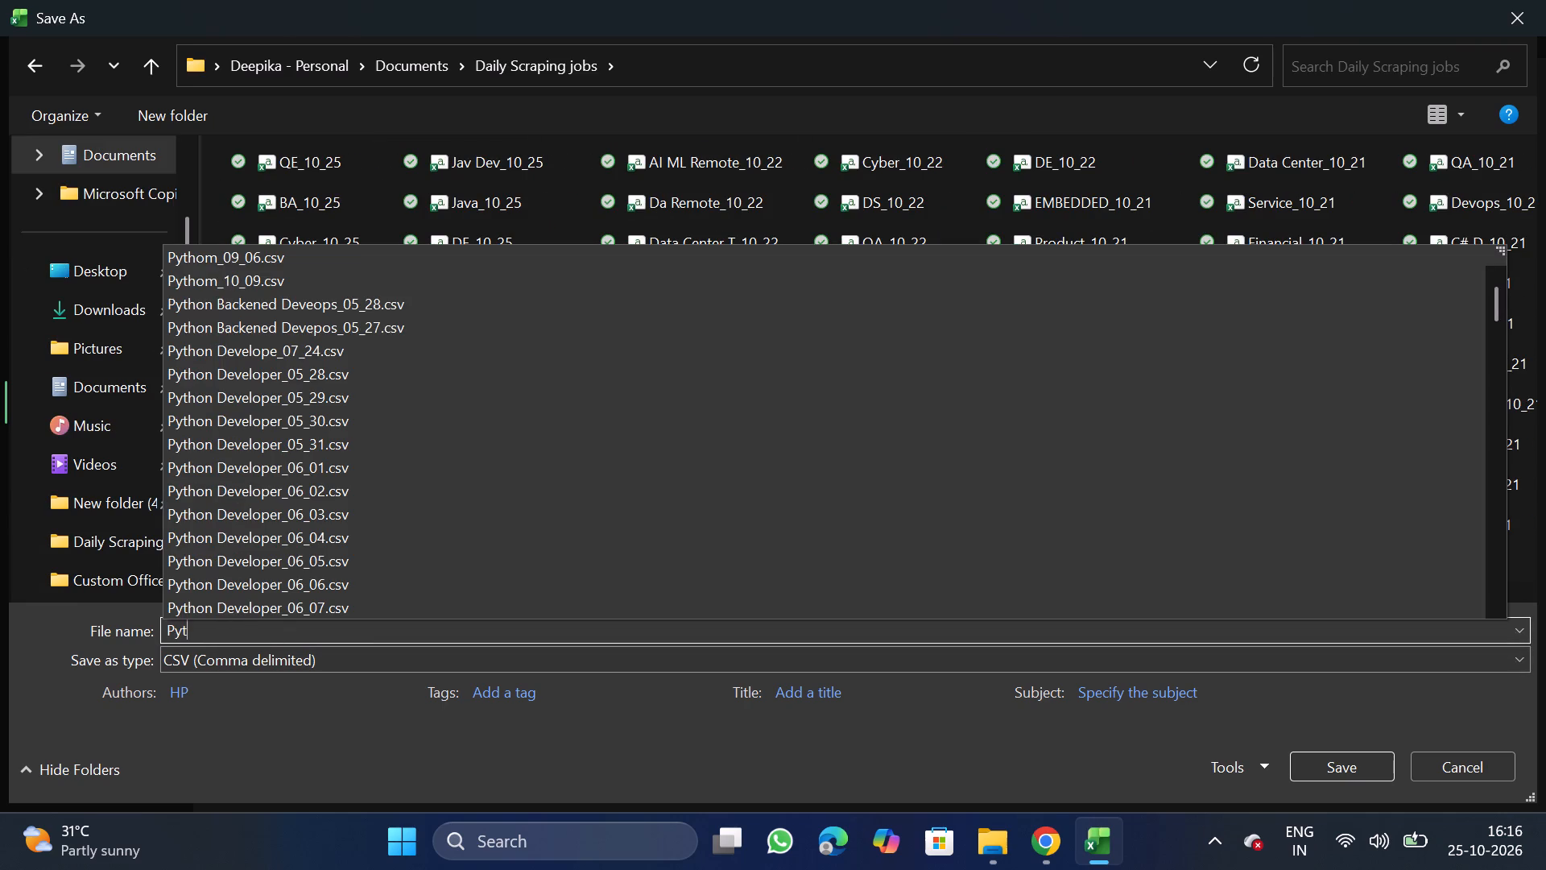
text(hon)
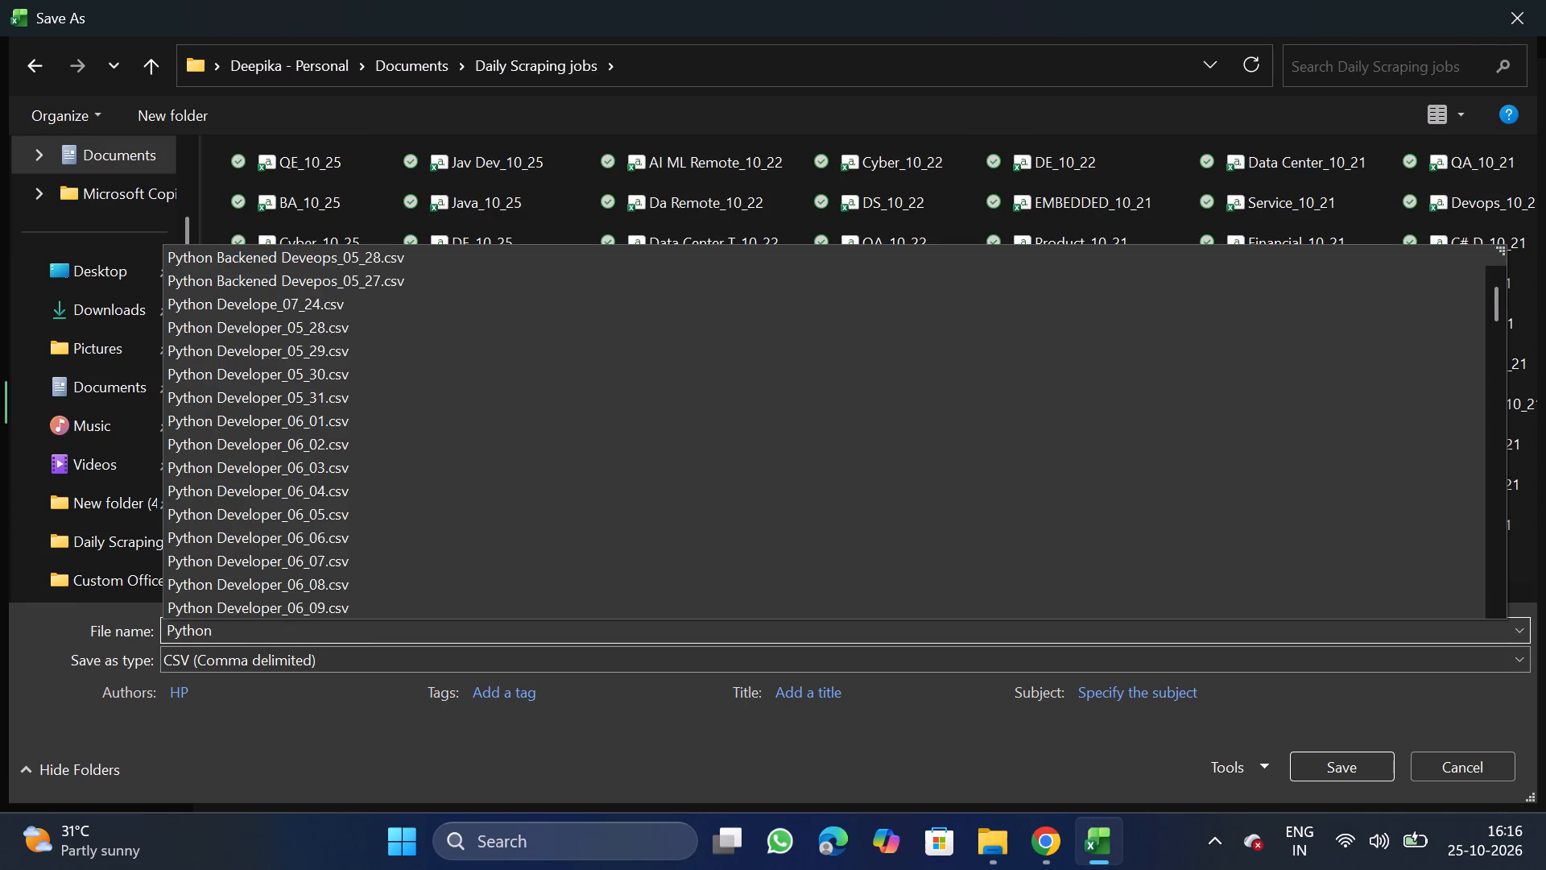
text(_10_25)
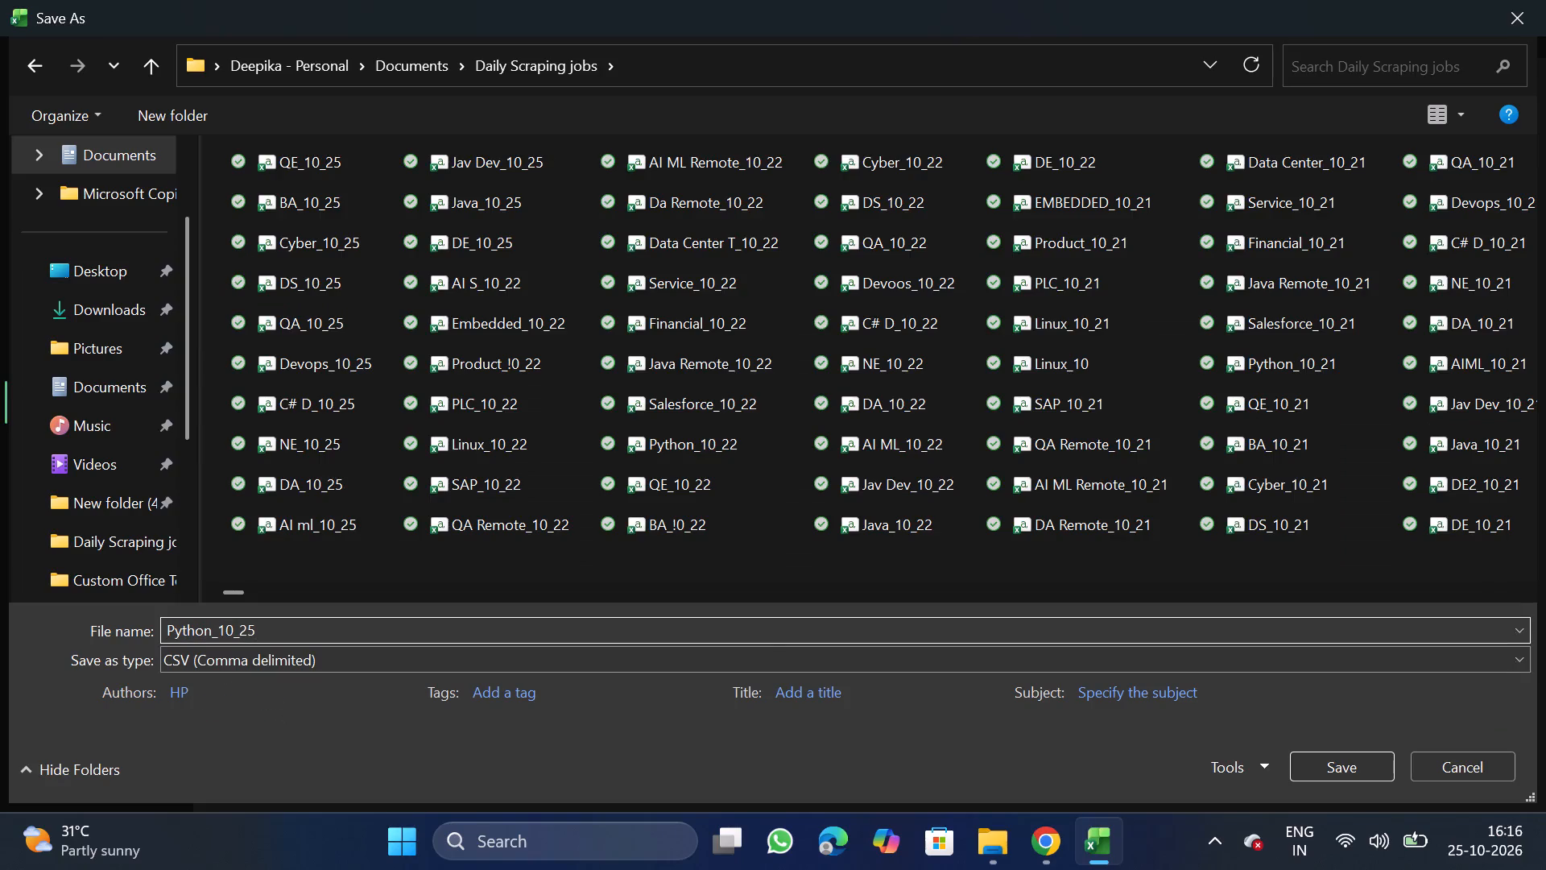
click(1352, 770)
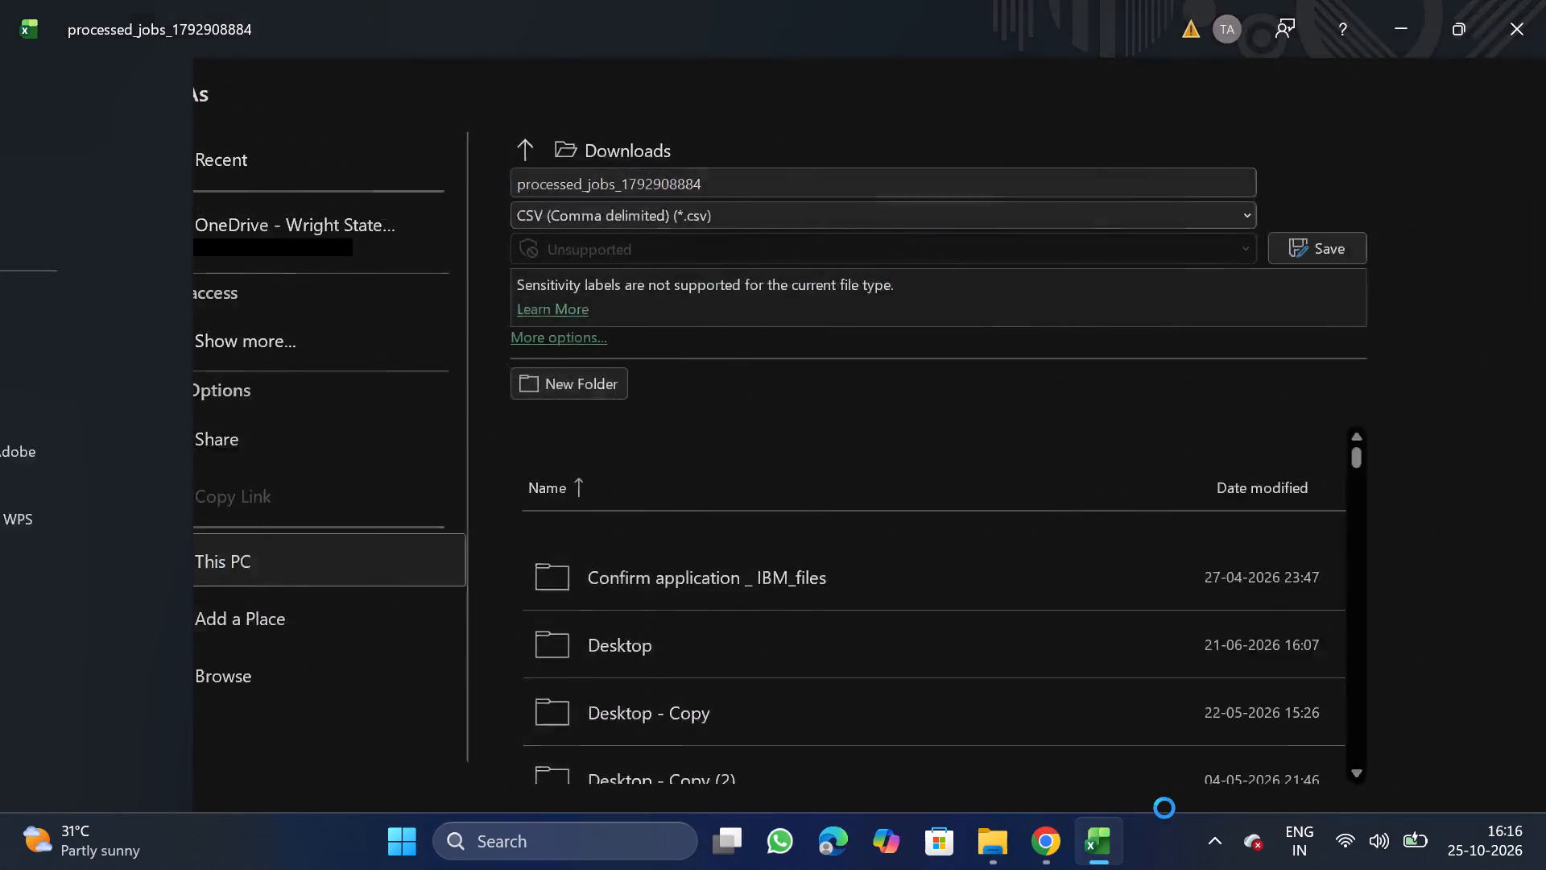
Switch to NextGenApply in Chrome, choose Python_10_25 as the CSV file, and upload it.
click(1041, 860)
scroll(883, 753, down, 1)
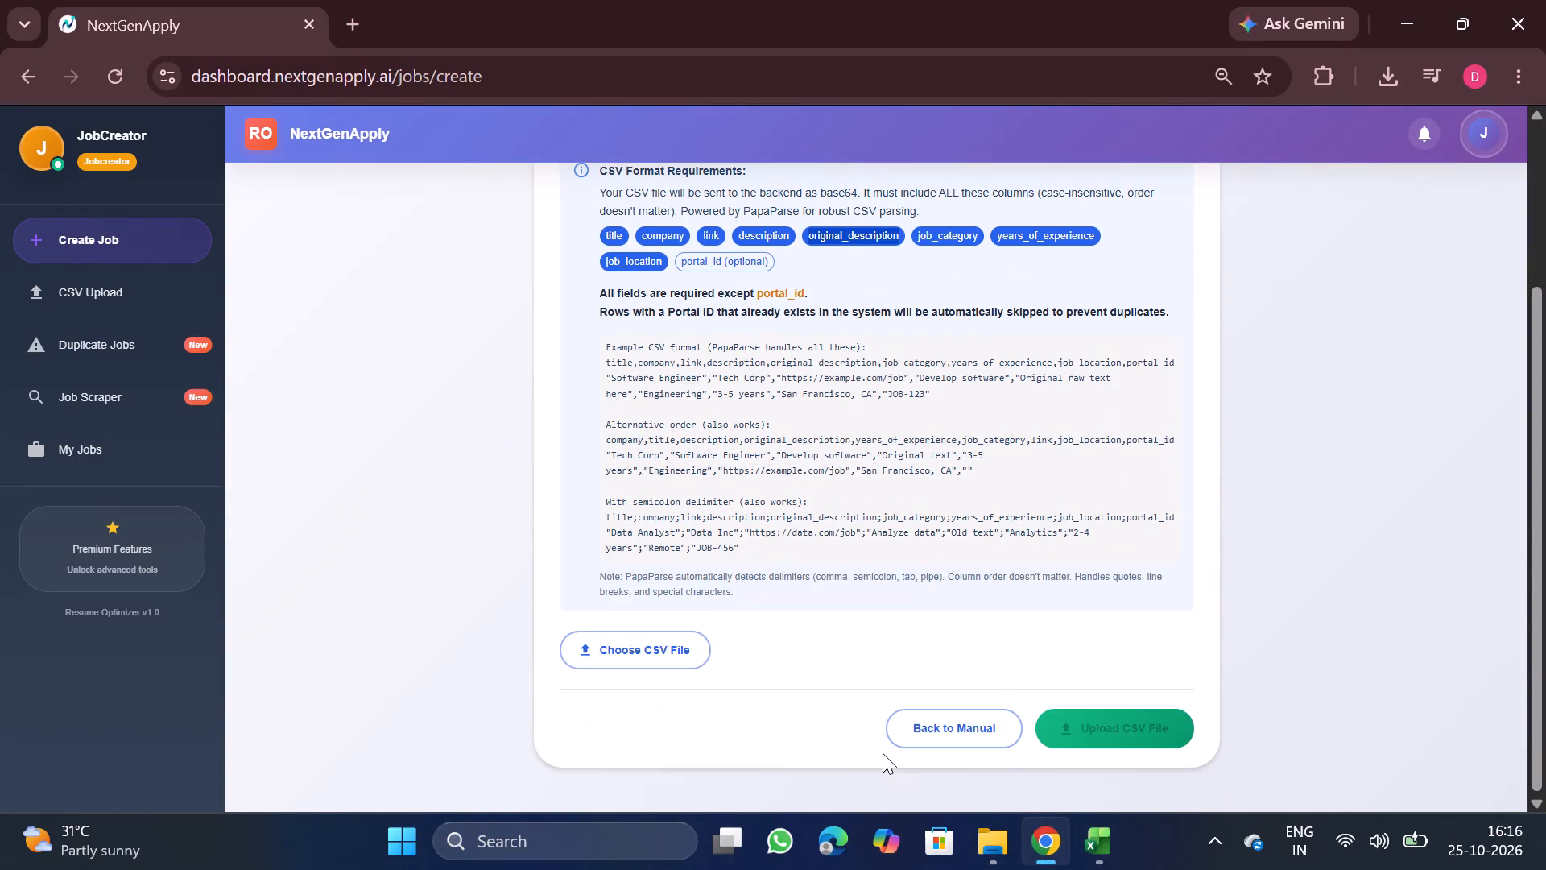
click(636, 631)
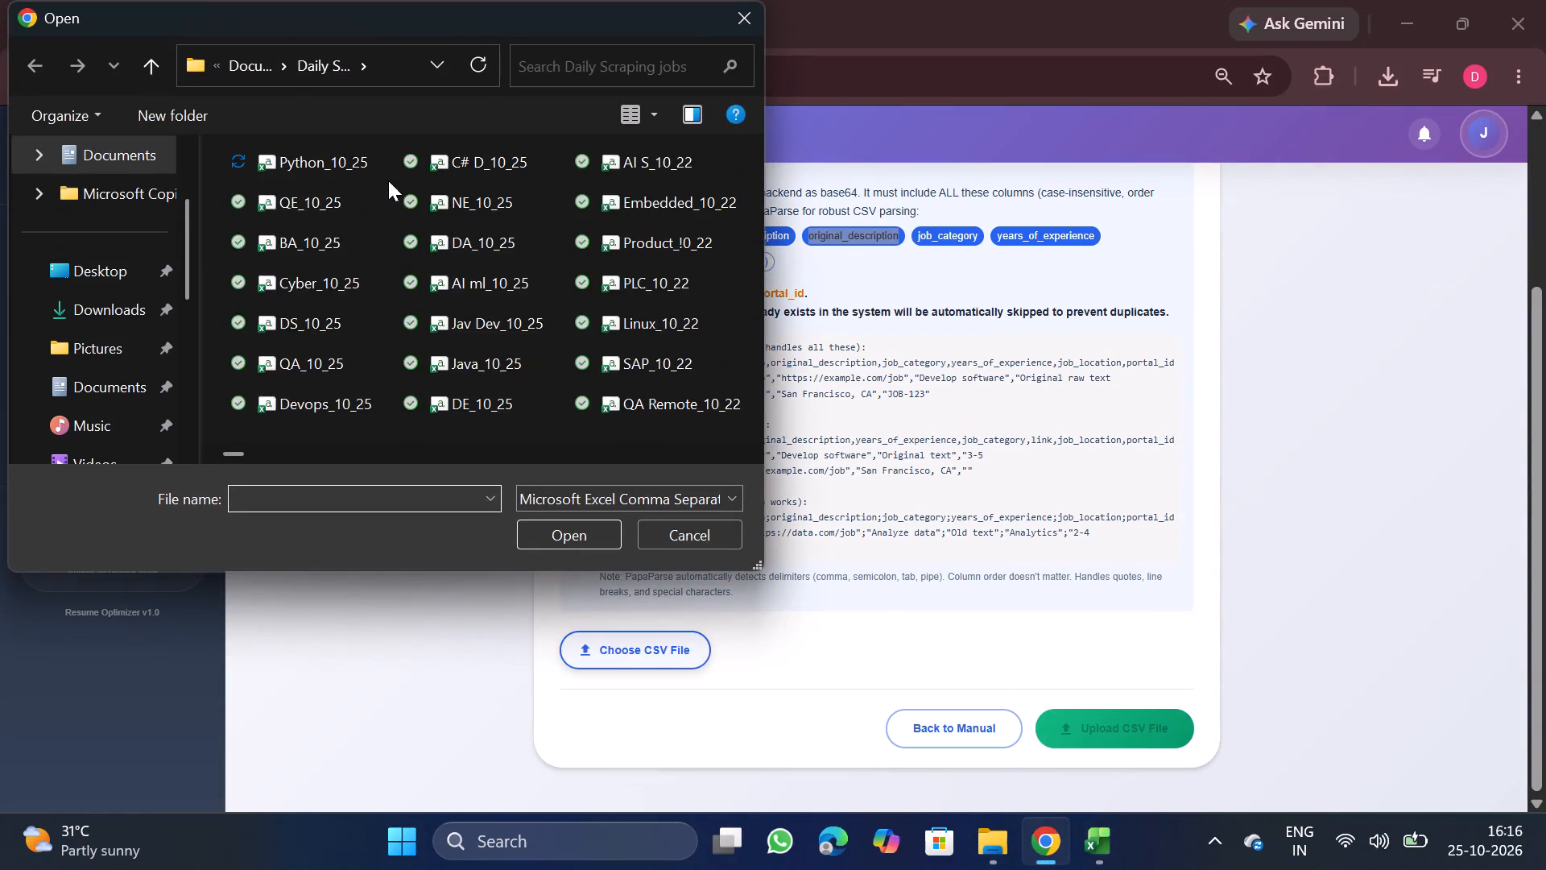
double_click(346, 159)
scroll(861, 481, down, 1)
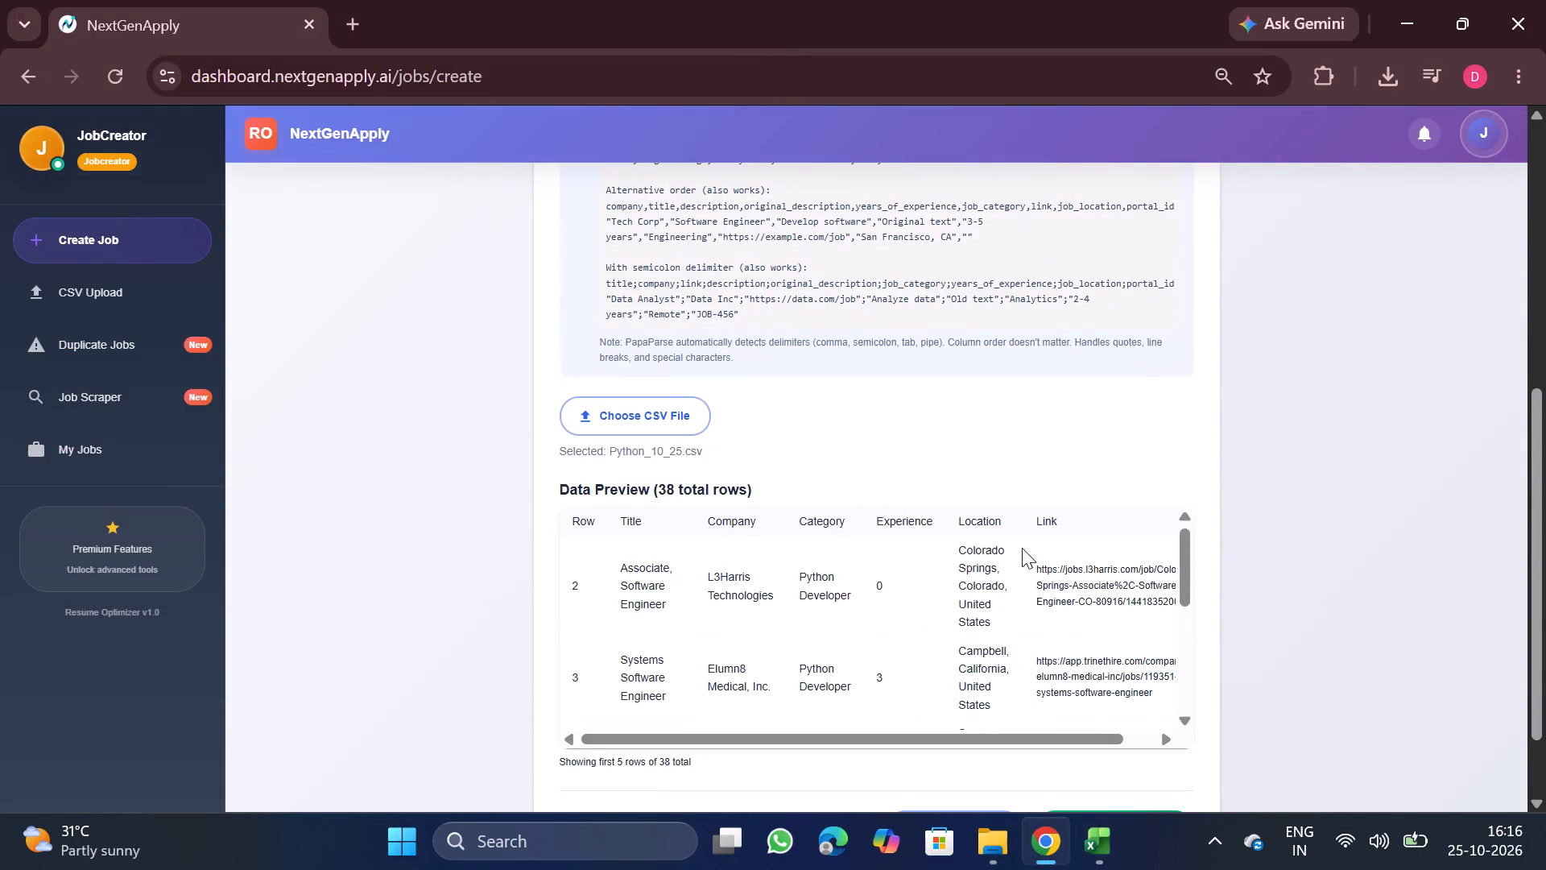
scroll(1052, 569, down, 2)
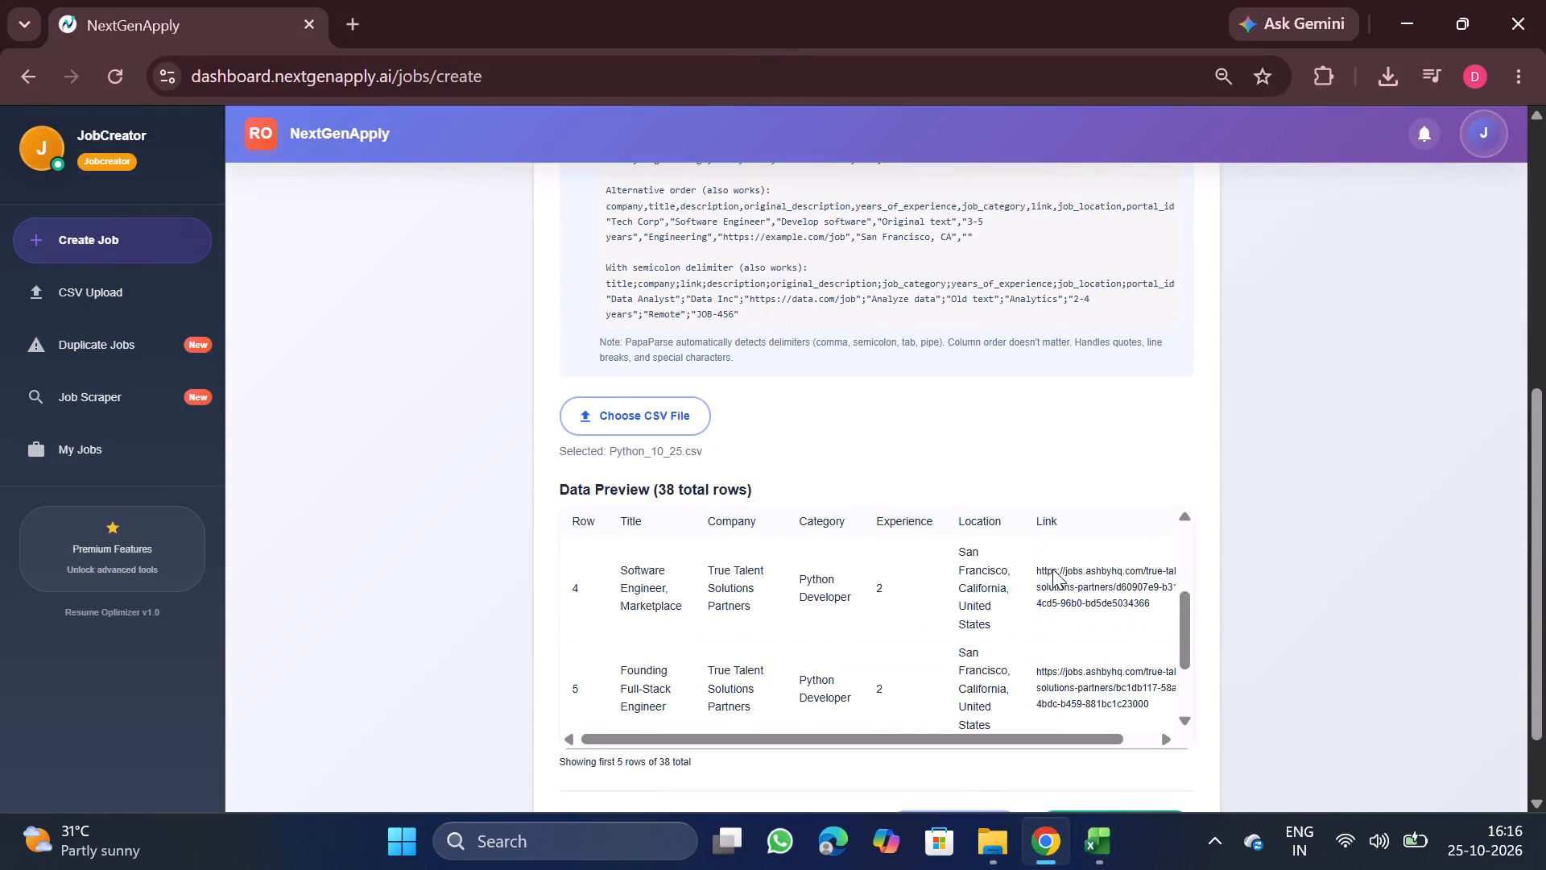
scroll(1052, 569, down, 1)
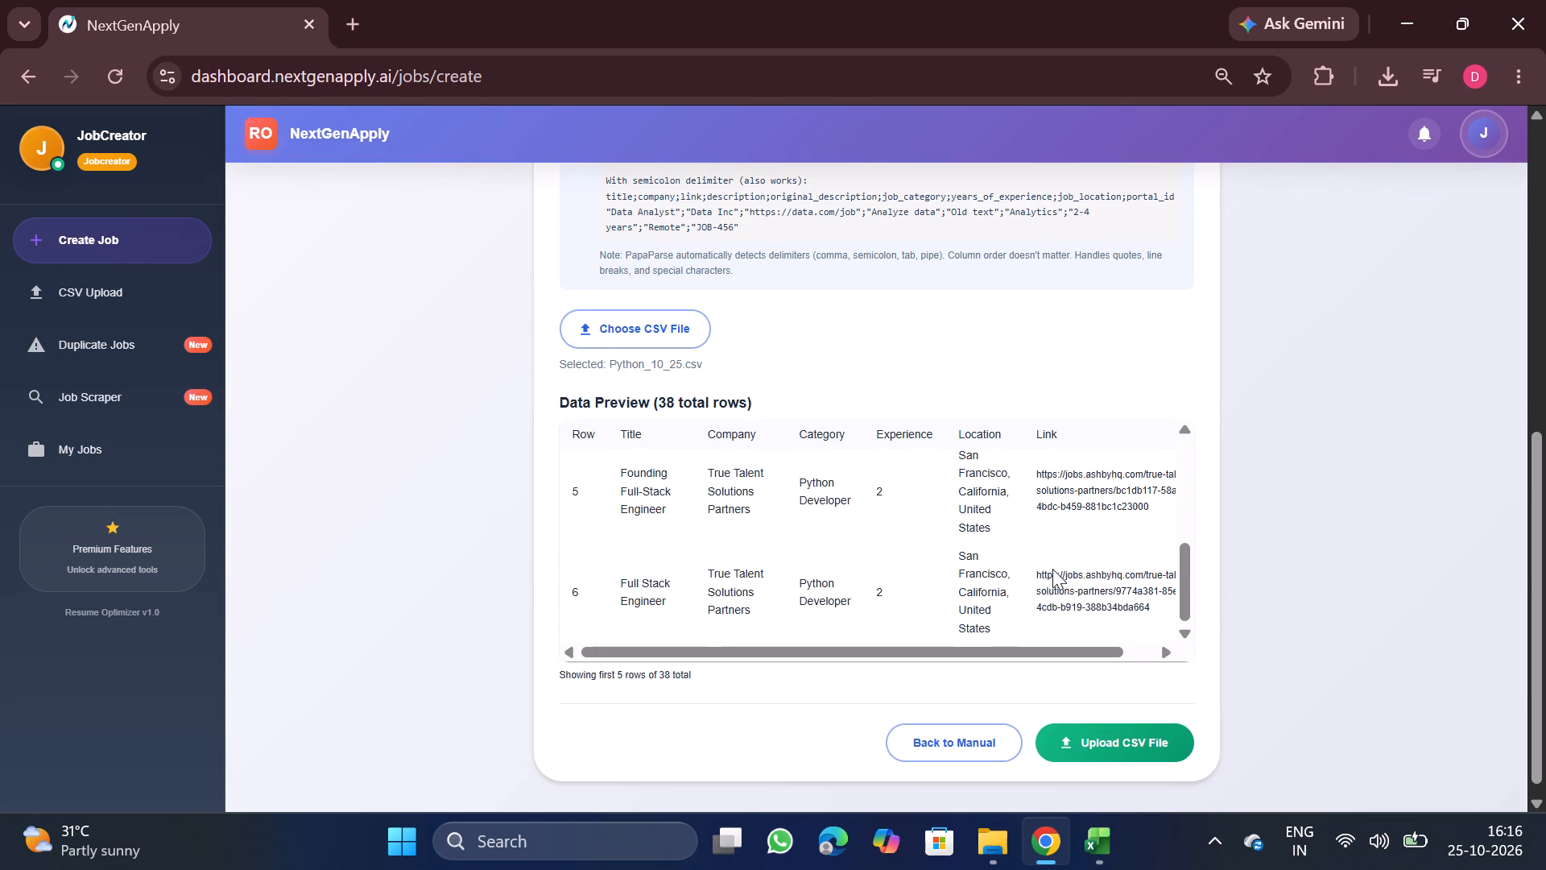
scroll(1052, 569, down, 1)
click(1115, 748)
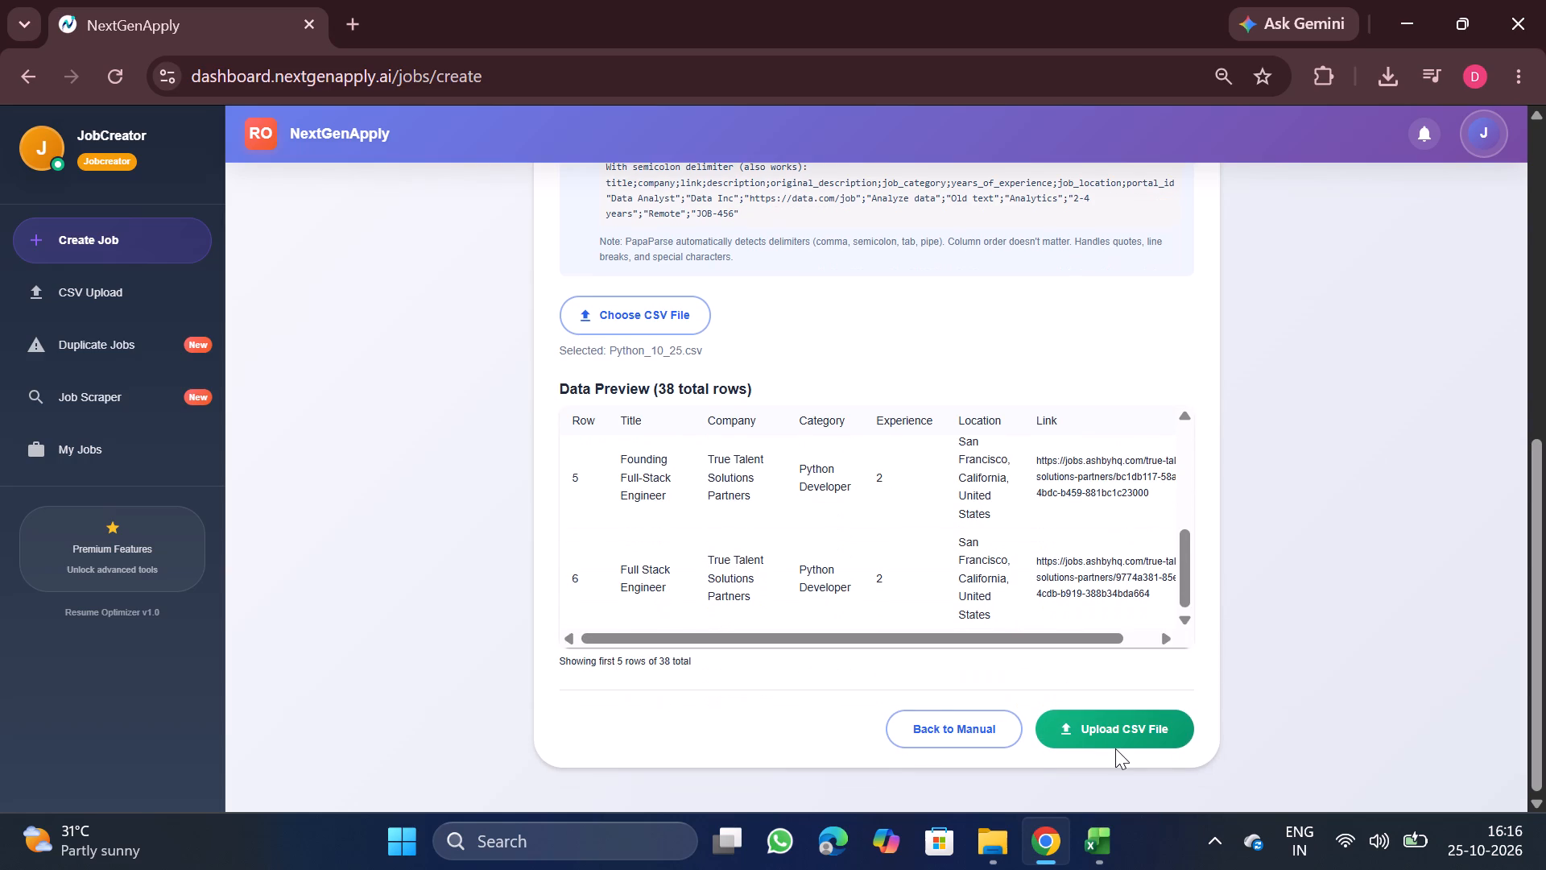
Upload the chosen Python_10_25 CSV and close its Excel workbook.
click(1106, 725)
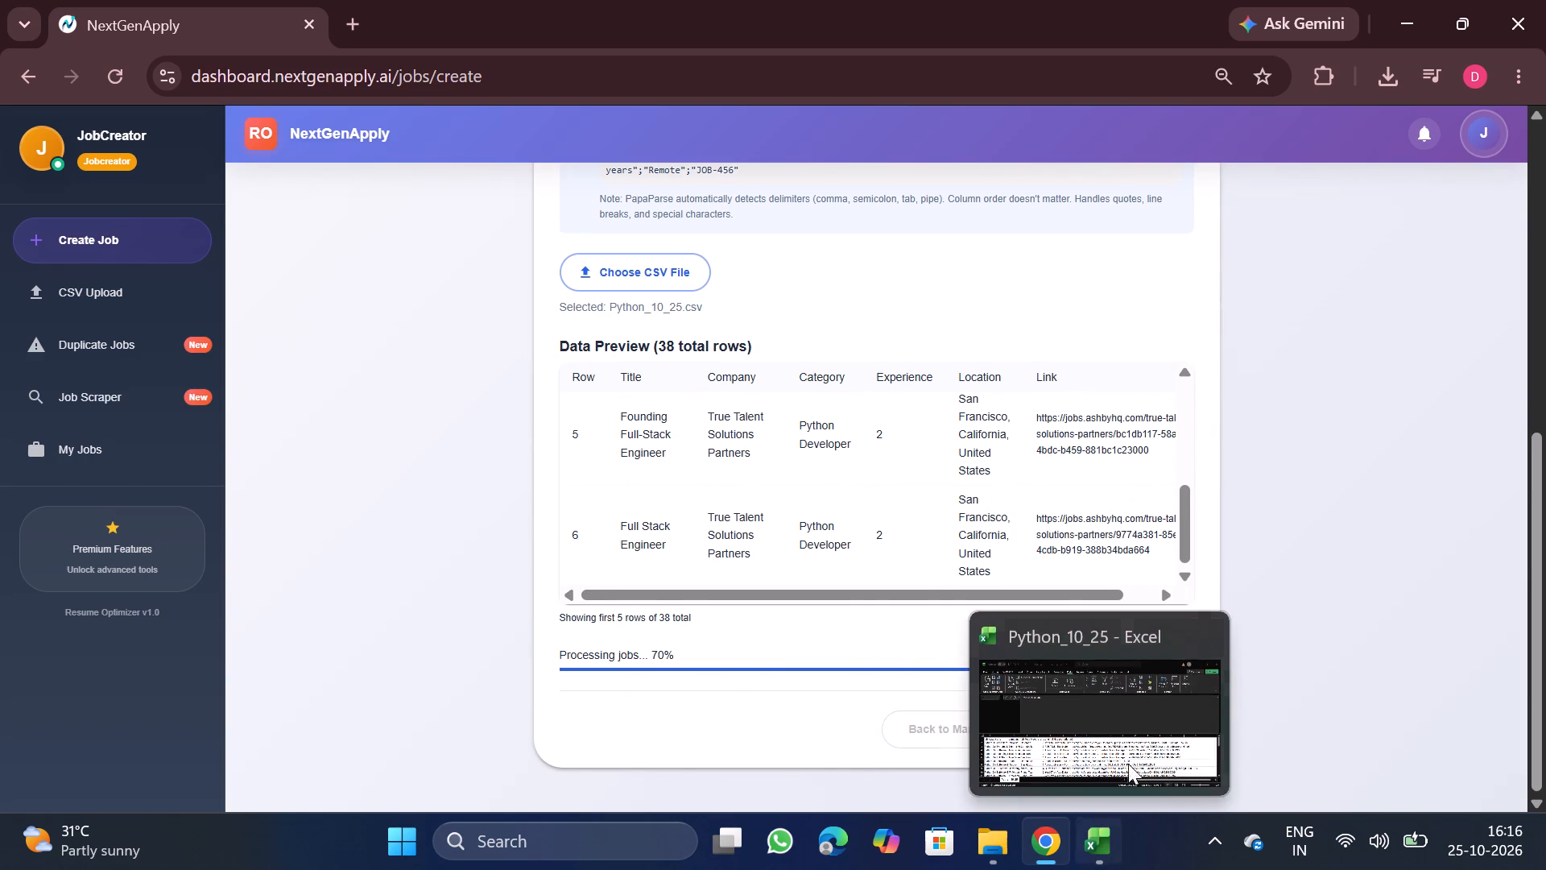
click(1214, 646)
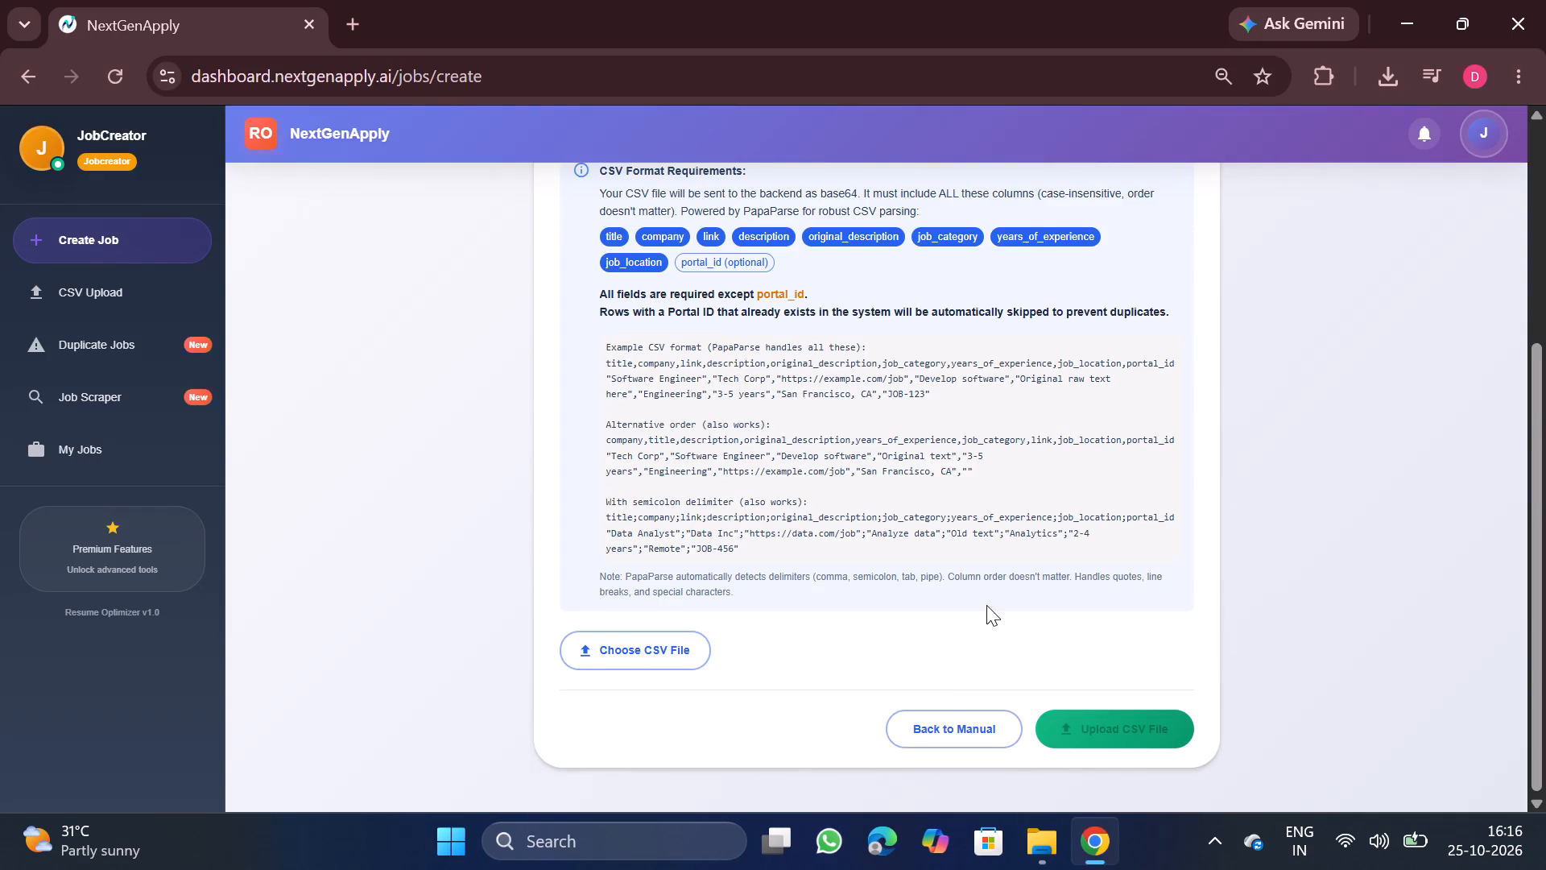
Download the processed Salesforce Developer CSV (#4508) from the CSV Upload History and open it in Excel.
scroll(986, 605, up, 4)
click(120, 289)
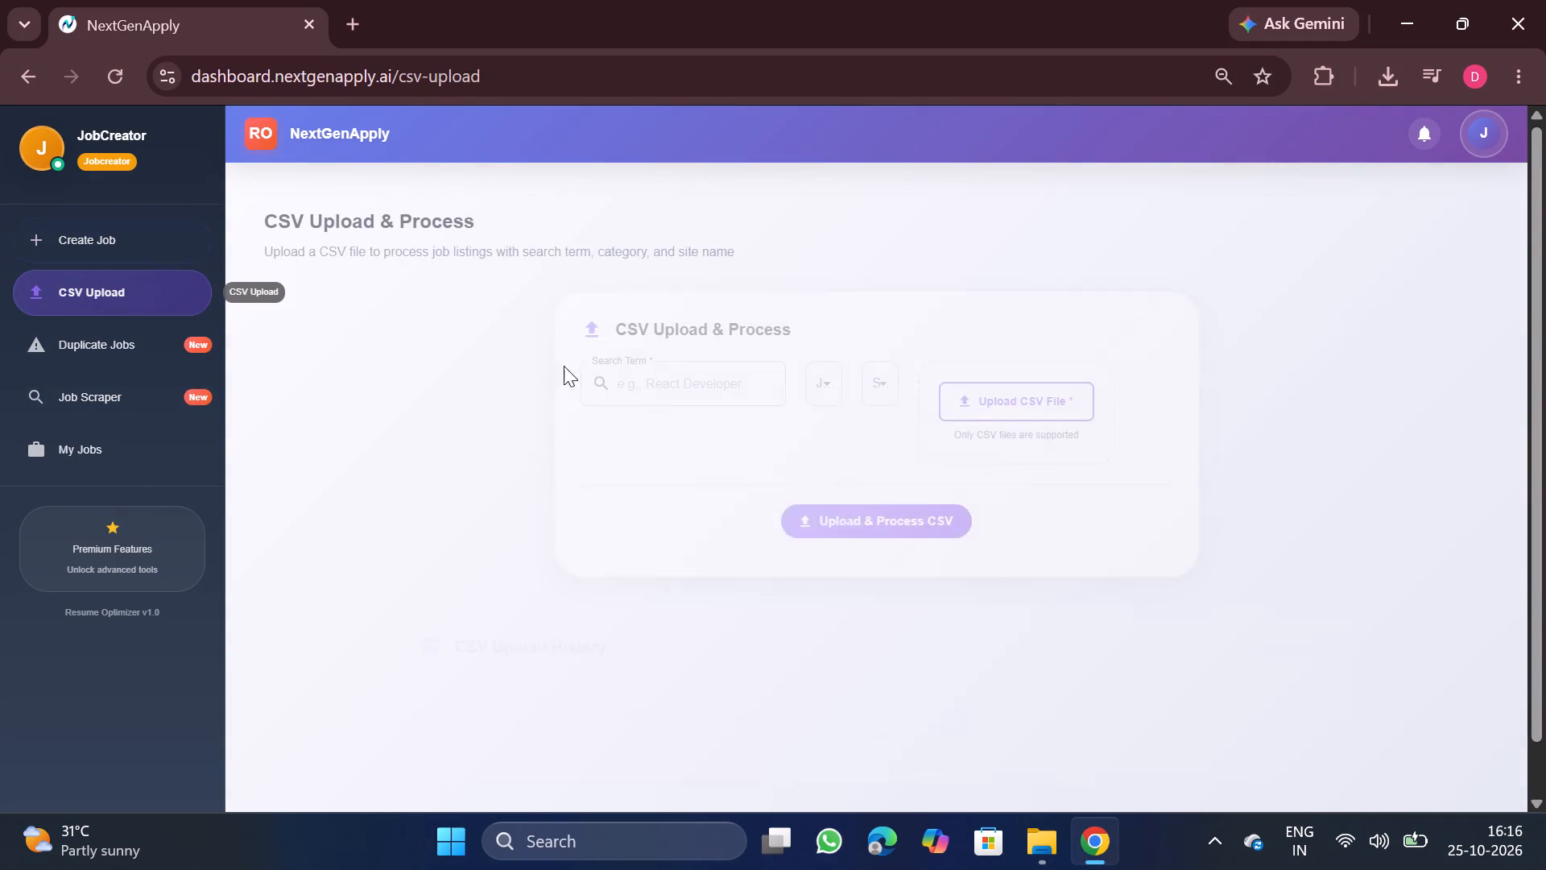
scroll(923, 450, up, 5)
scroll(1165, 557, down, 1)
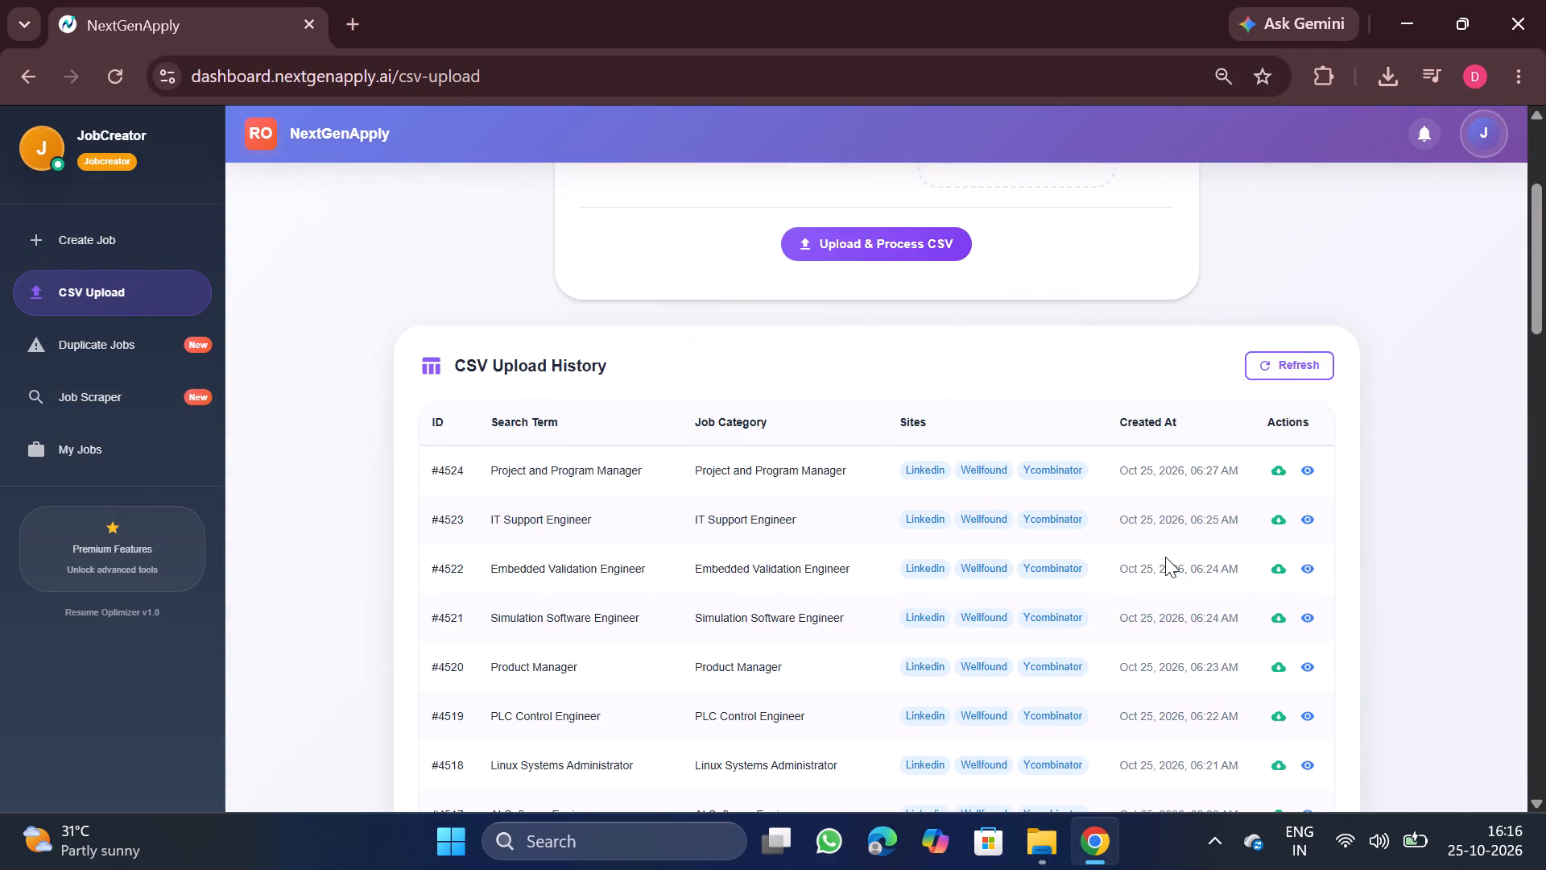
scroll(1165, 557, down, 3)
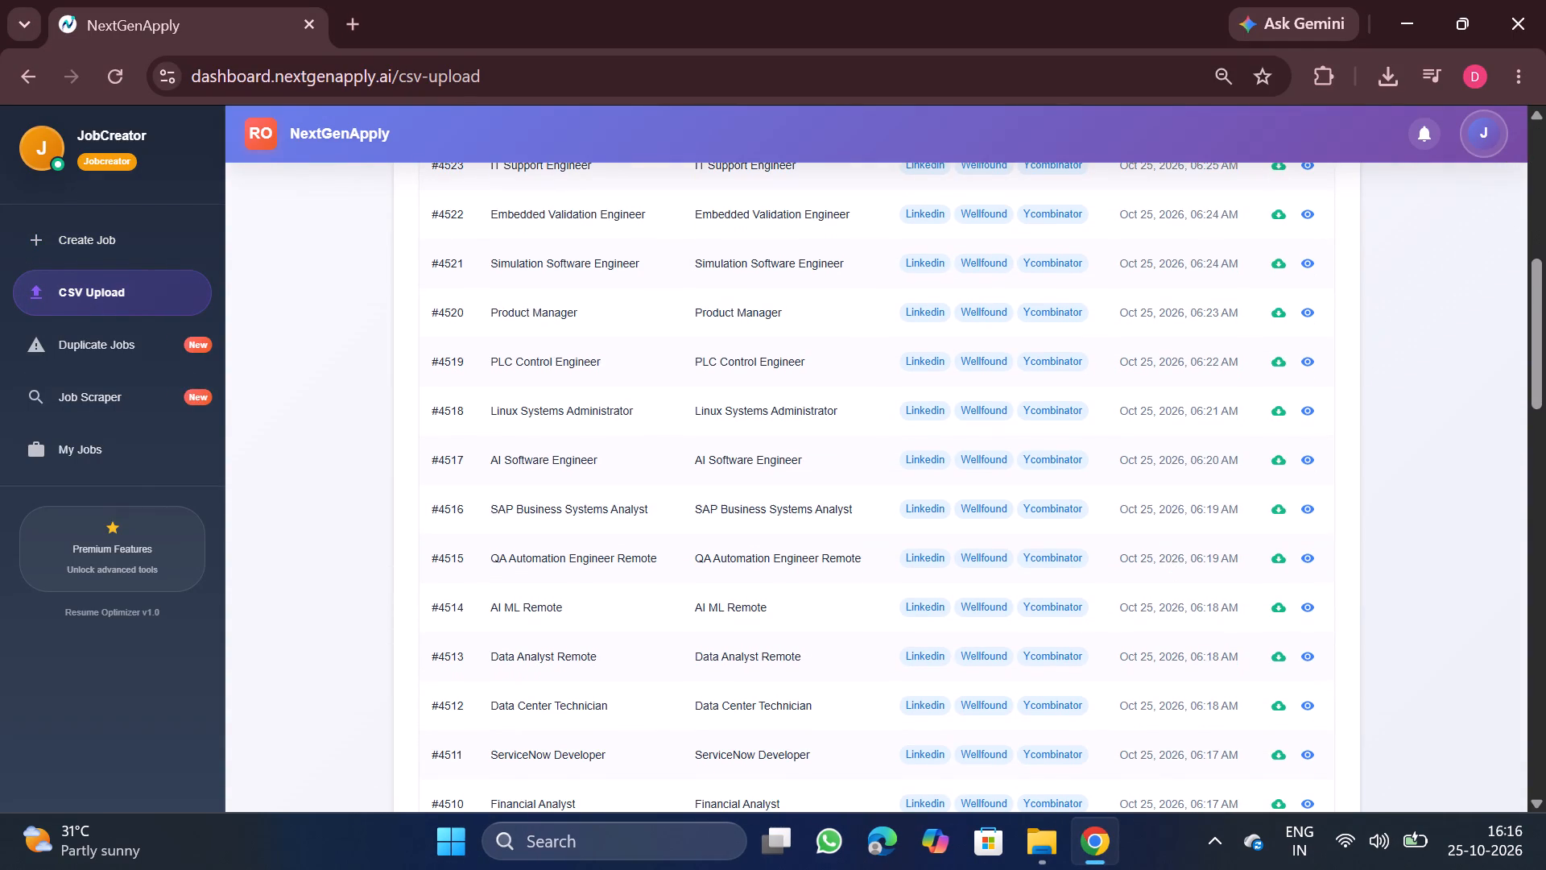
click(1165, 557)
scroll(1165, 557, down, 3)
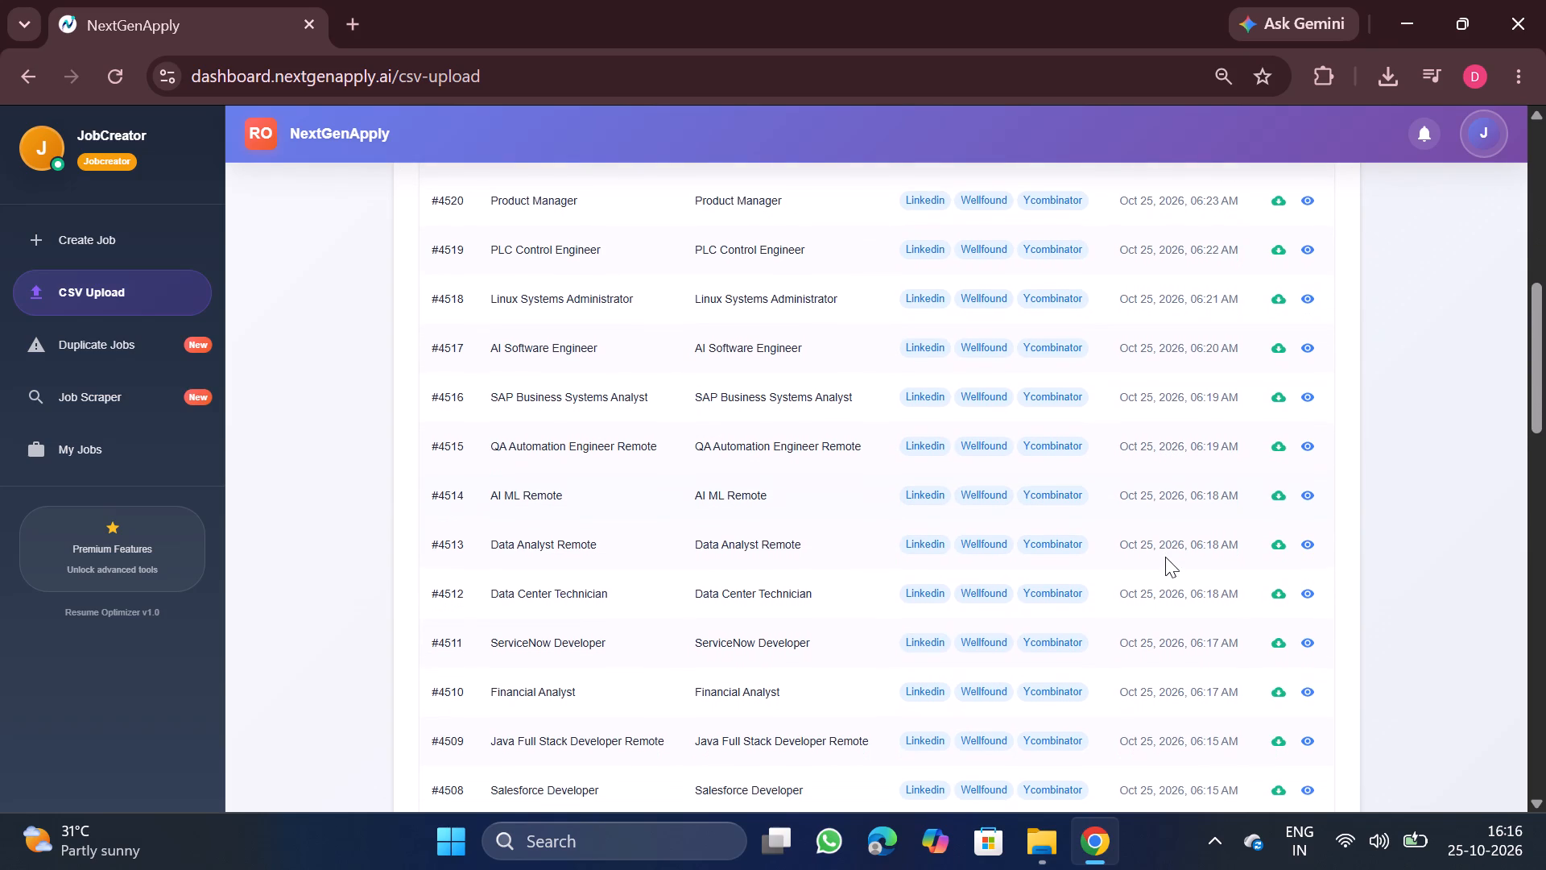
scroll(1165, 557, down, 1)
click(1275, 717)
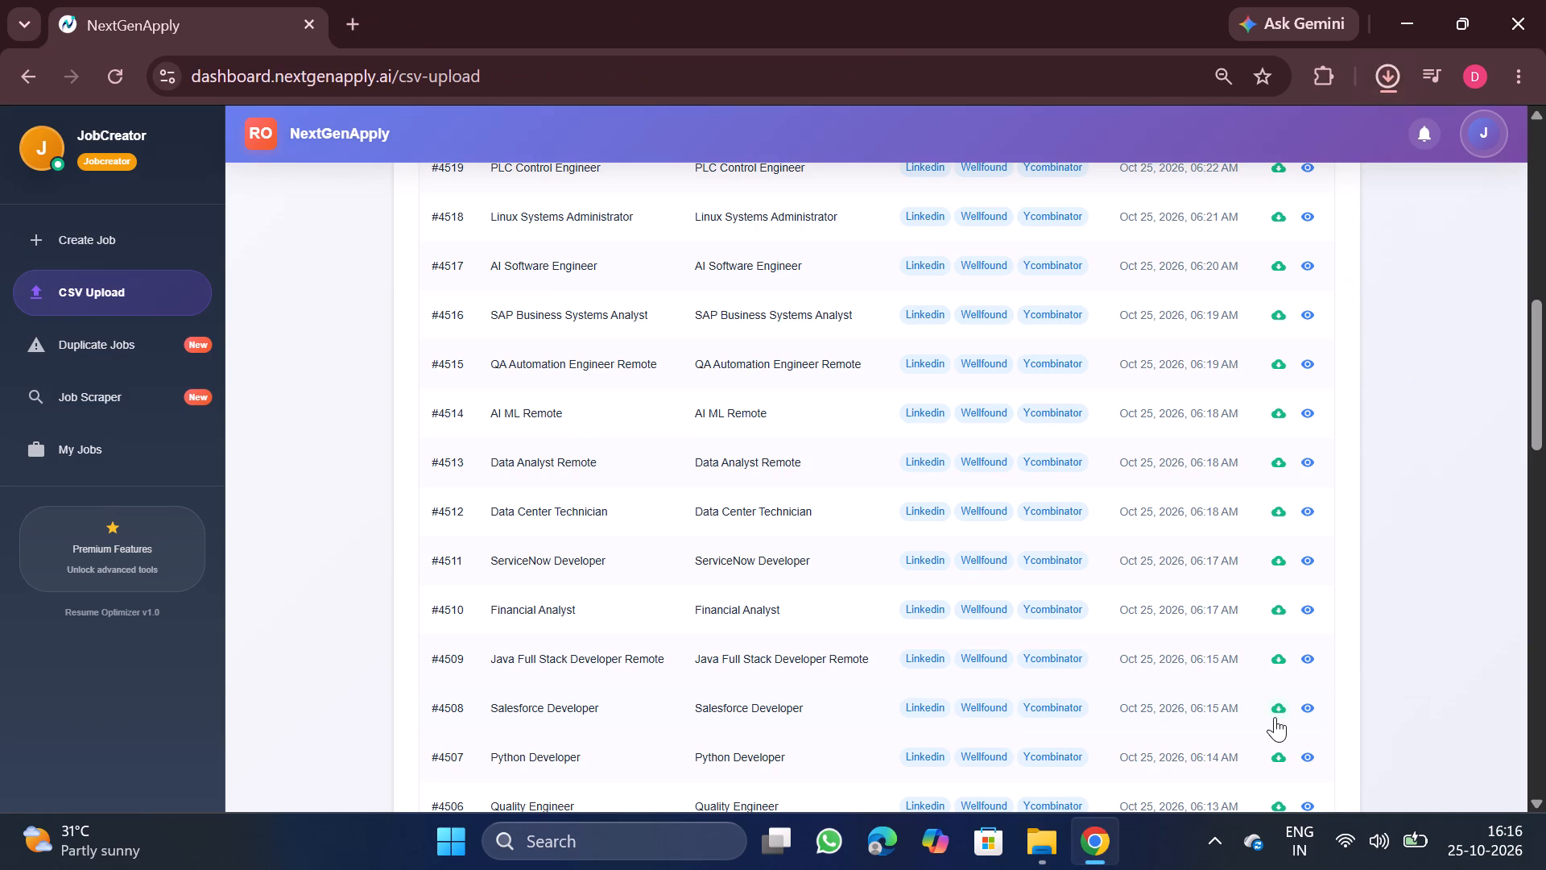
click(1192, 127)
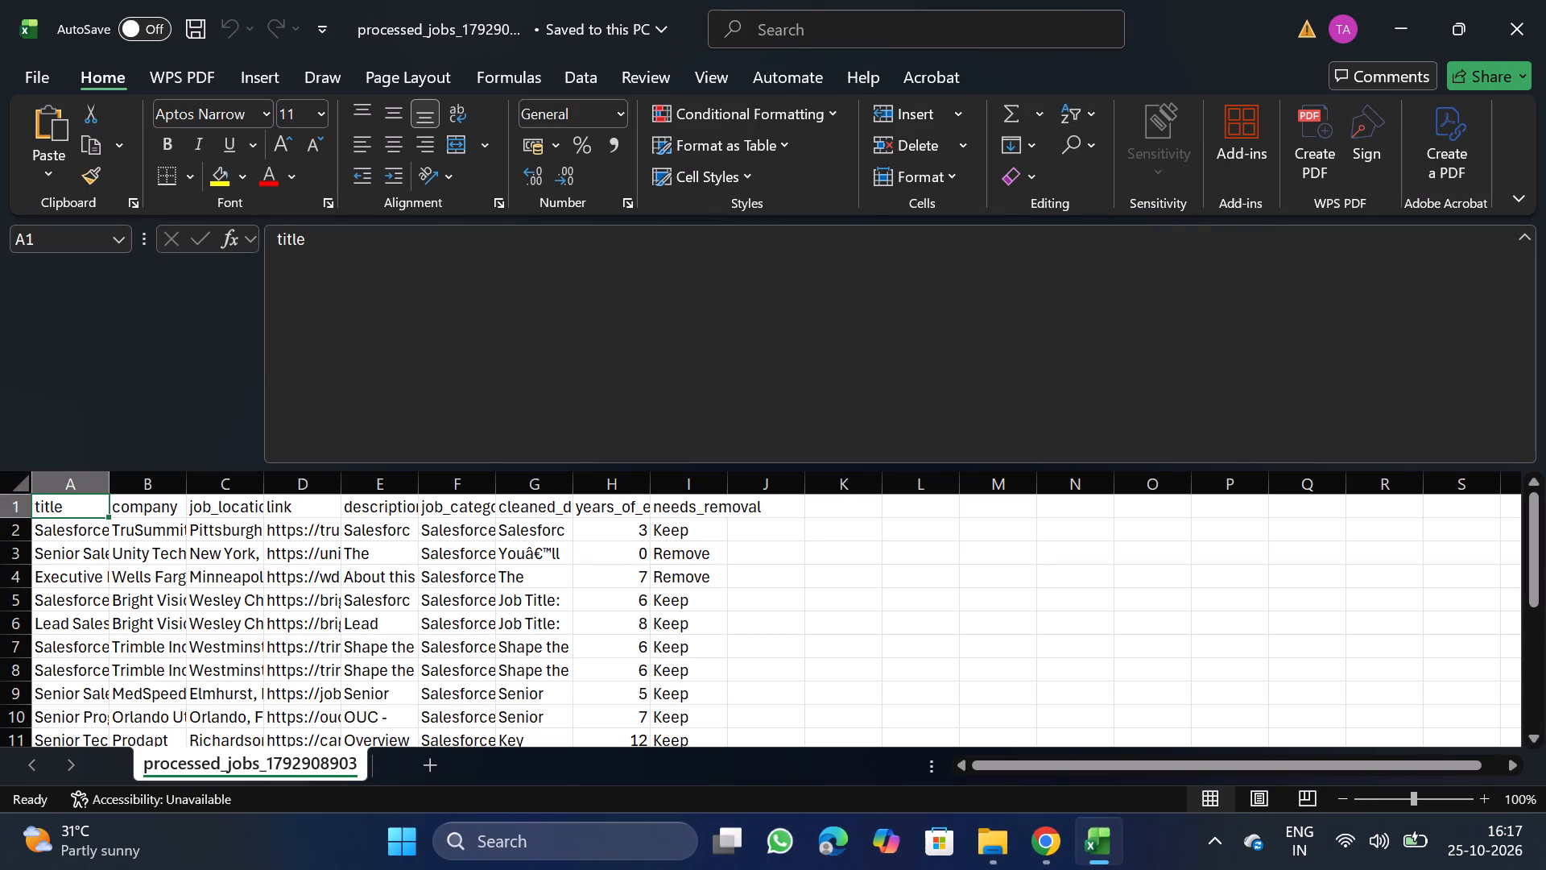
Remove duplicate rows from the whole Salesforce sheet, comparing only the company column.
click(676, 503)
click(380, 644)
key(ctrl+a)
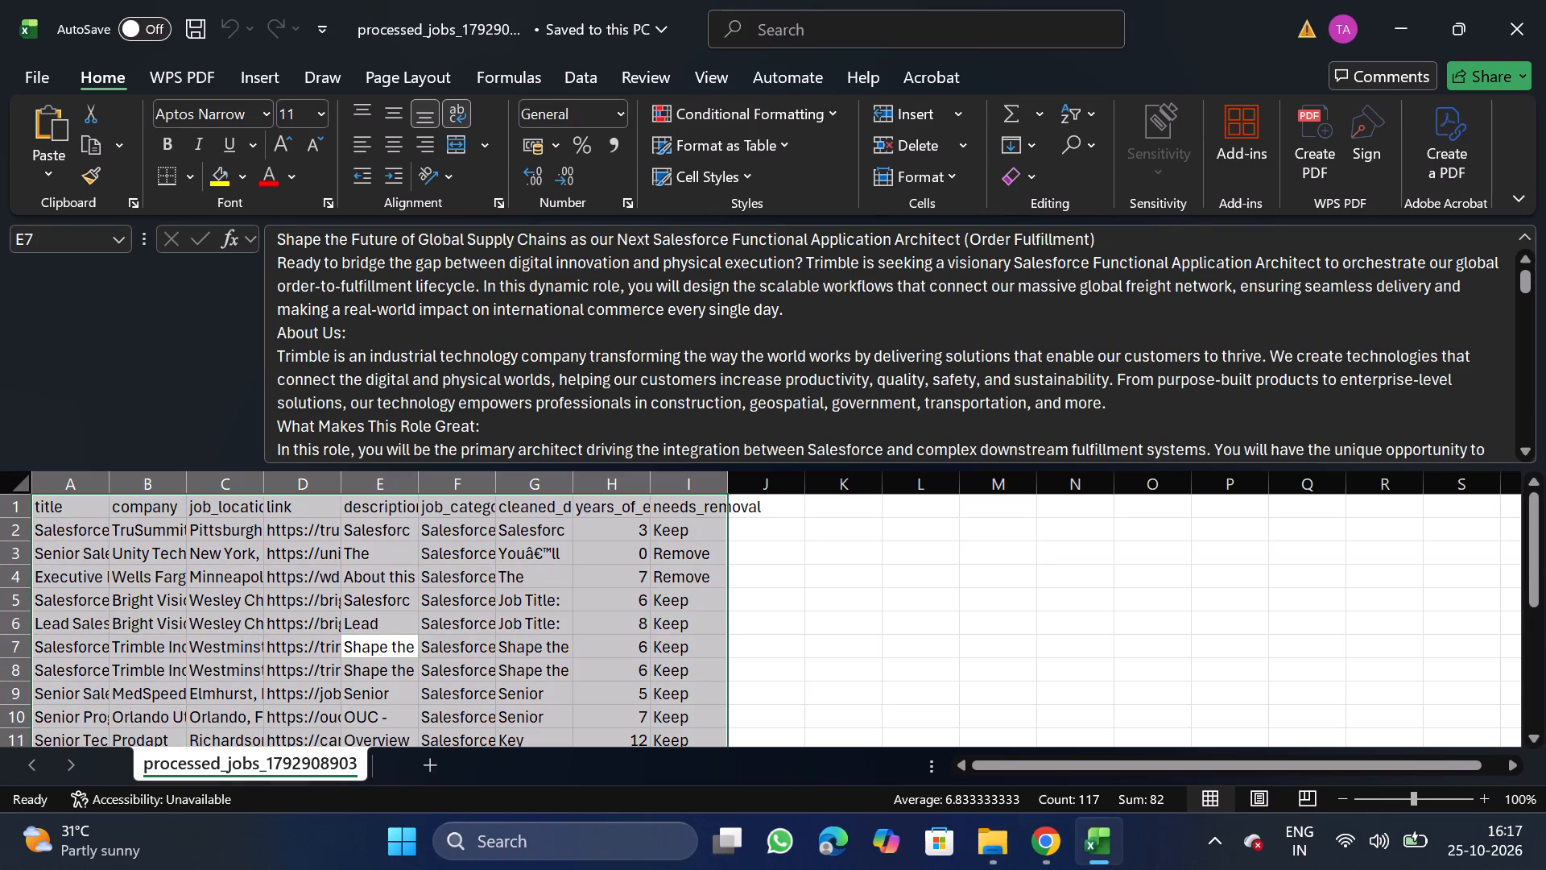
click(585, 81)
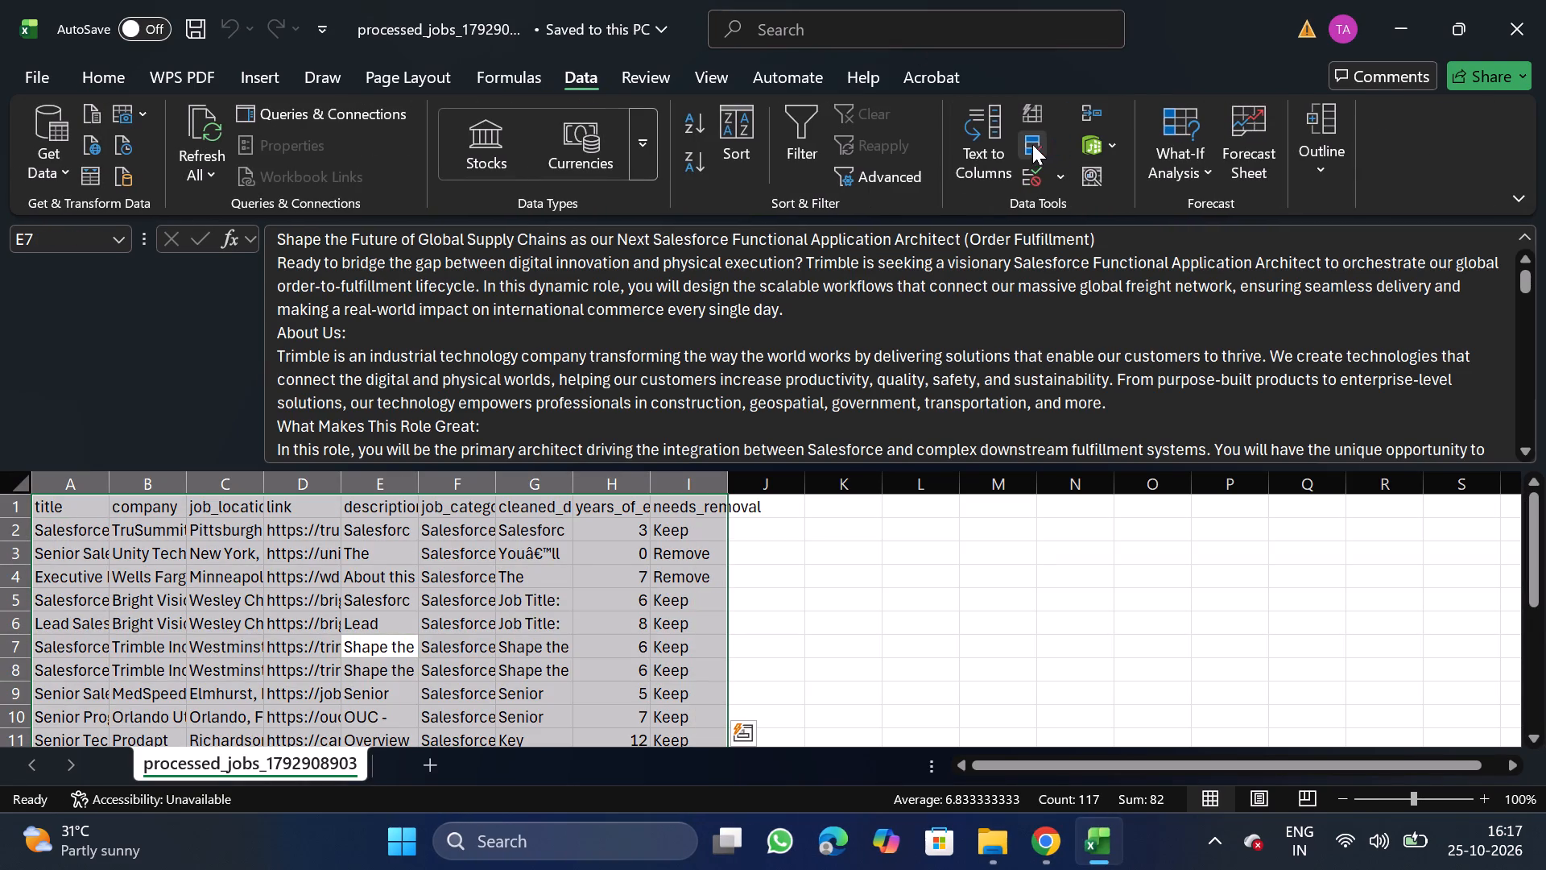
click(1032, 144)
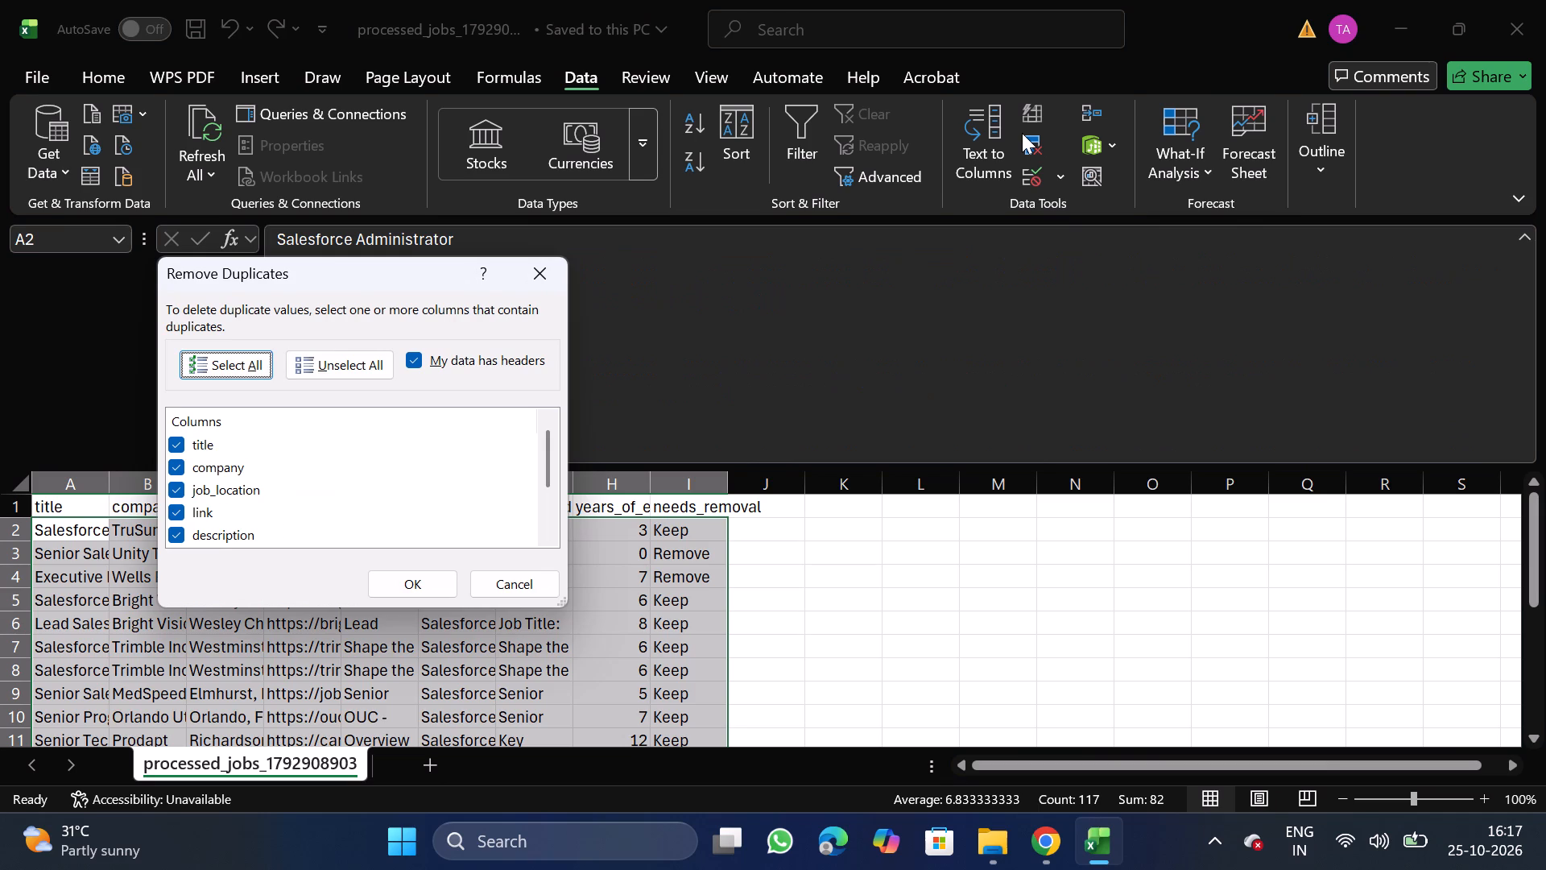
click(353, 354)
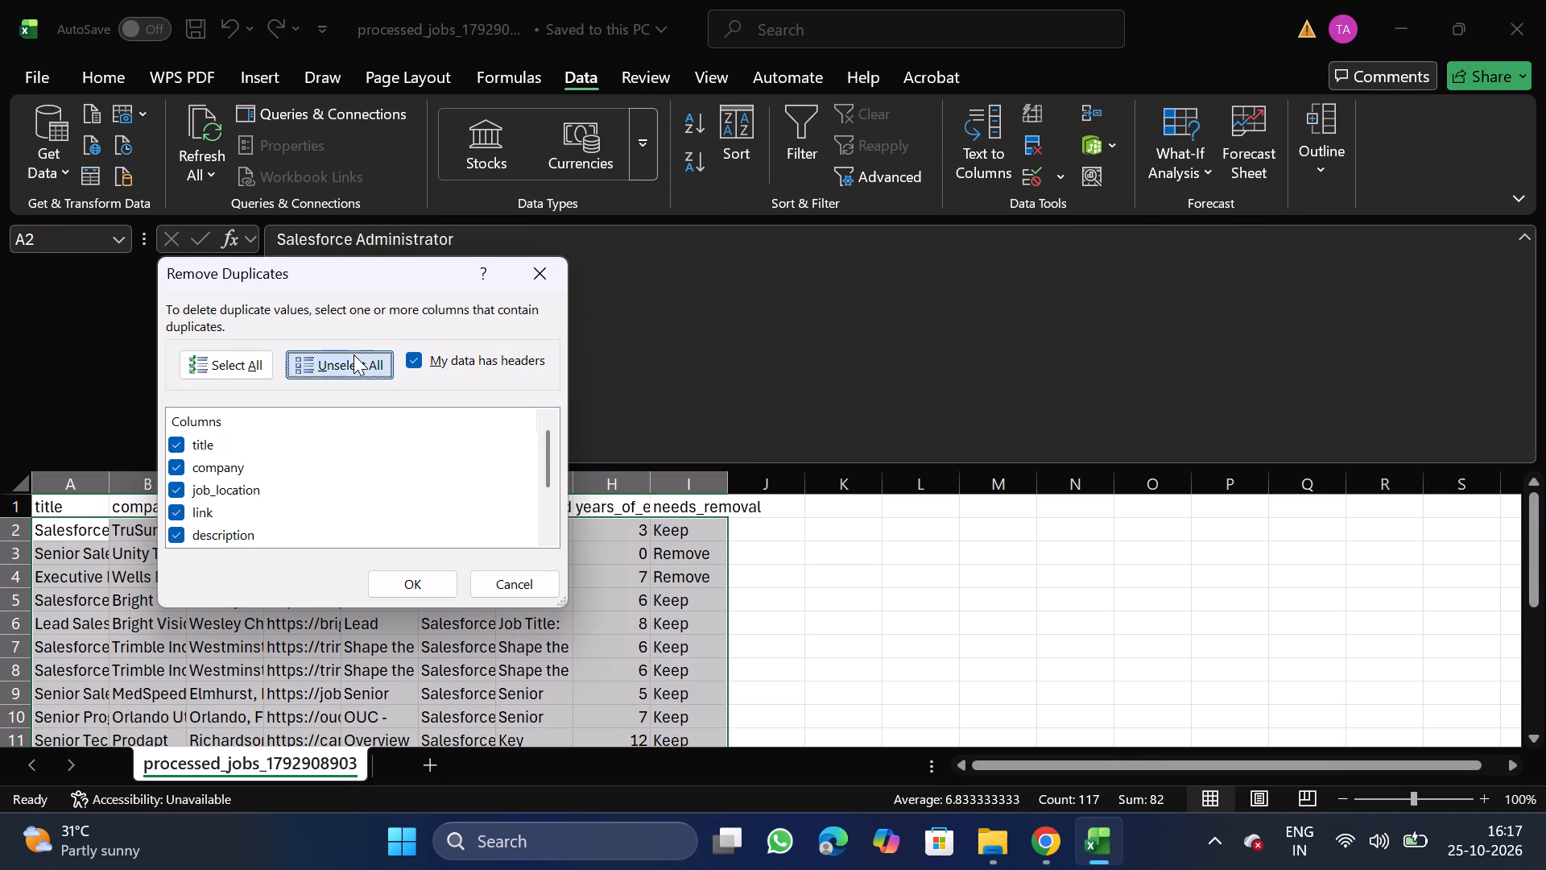
click(172, 468)
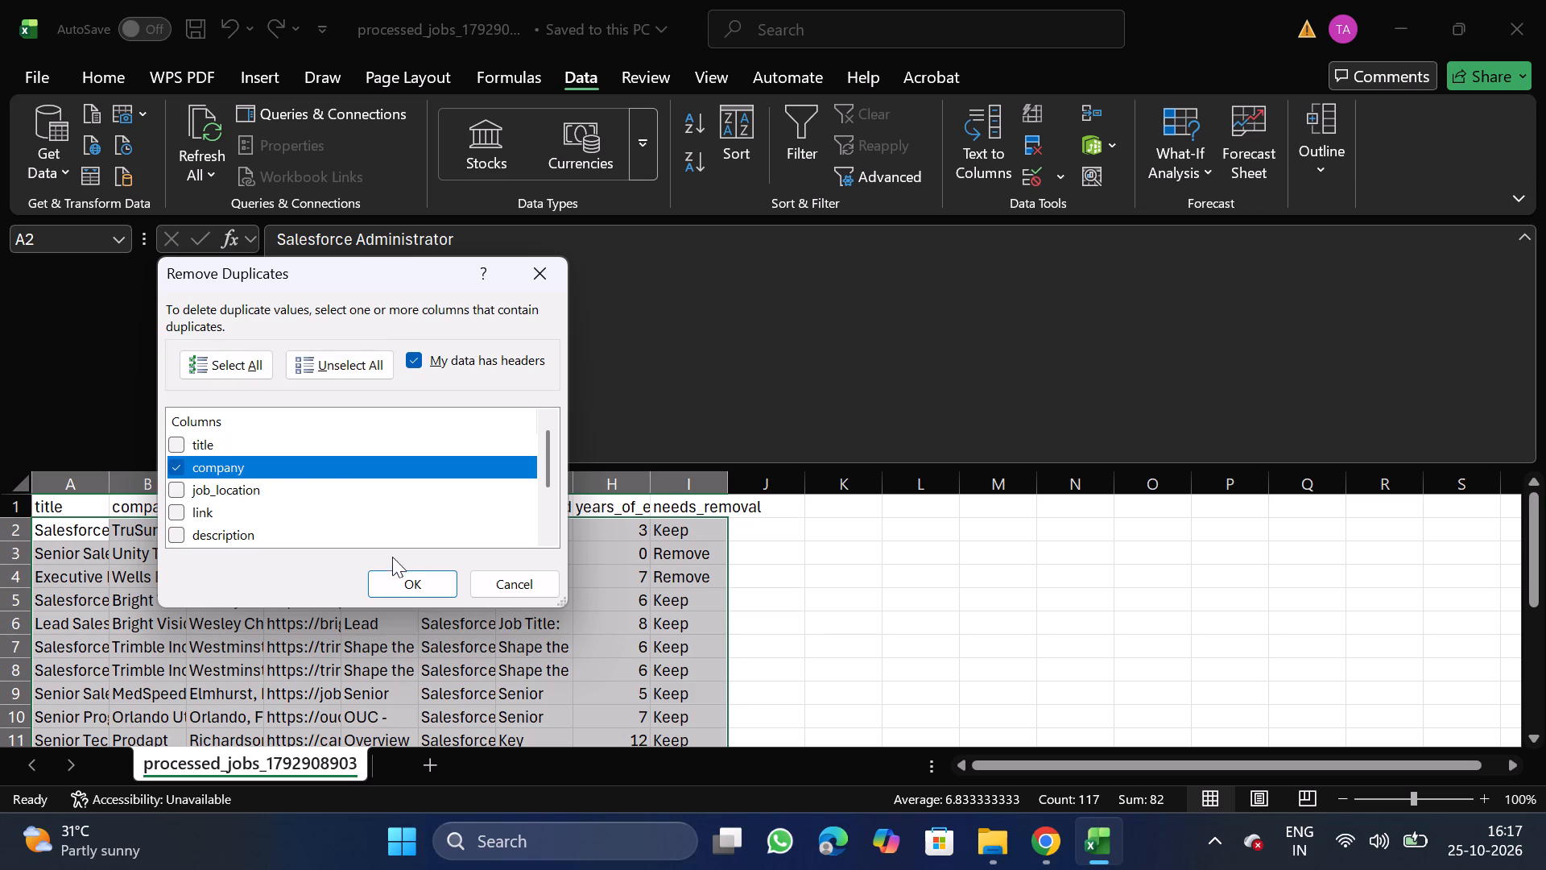
click(421, 583)
click(928, 471)
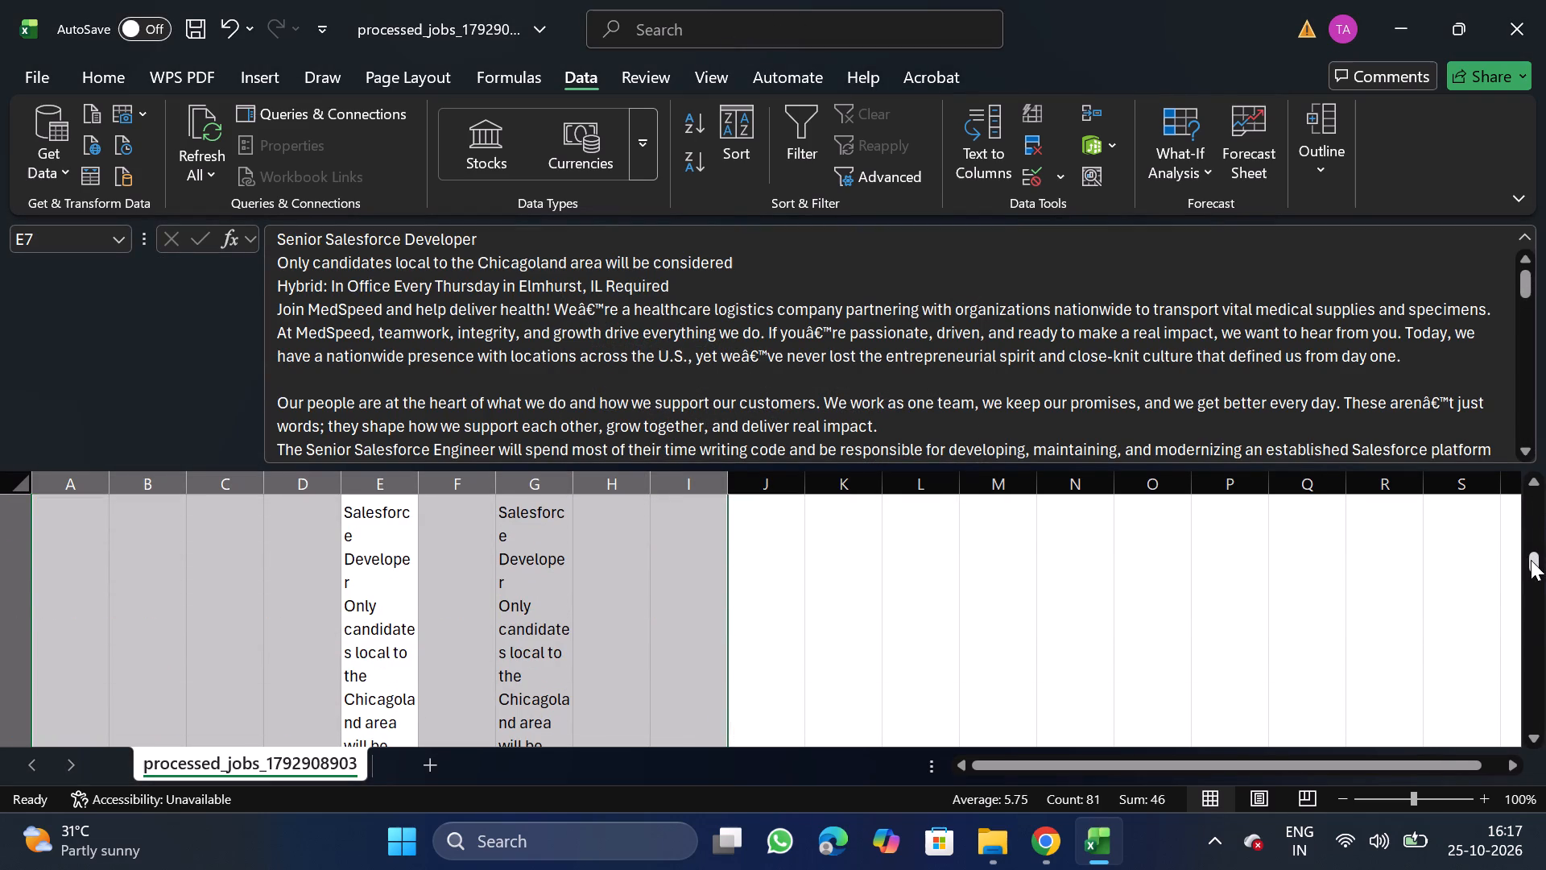
Filter needs_removal to Remove, delete the filtered rows, and turn the filter off.
drag(1531, 560, 1533, 419)
click(675, 506)
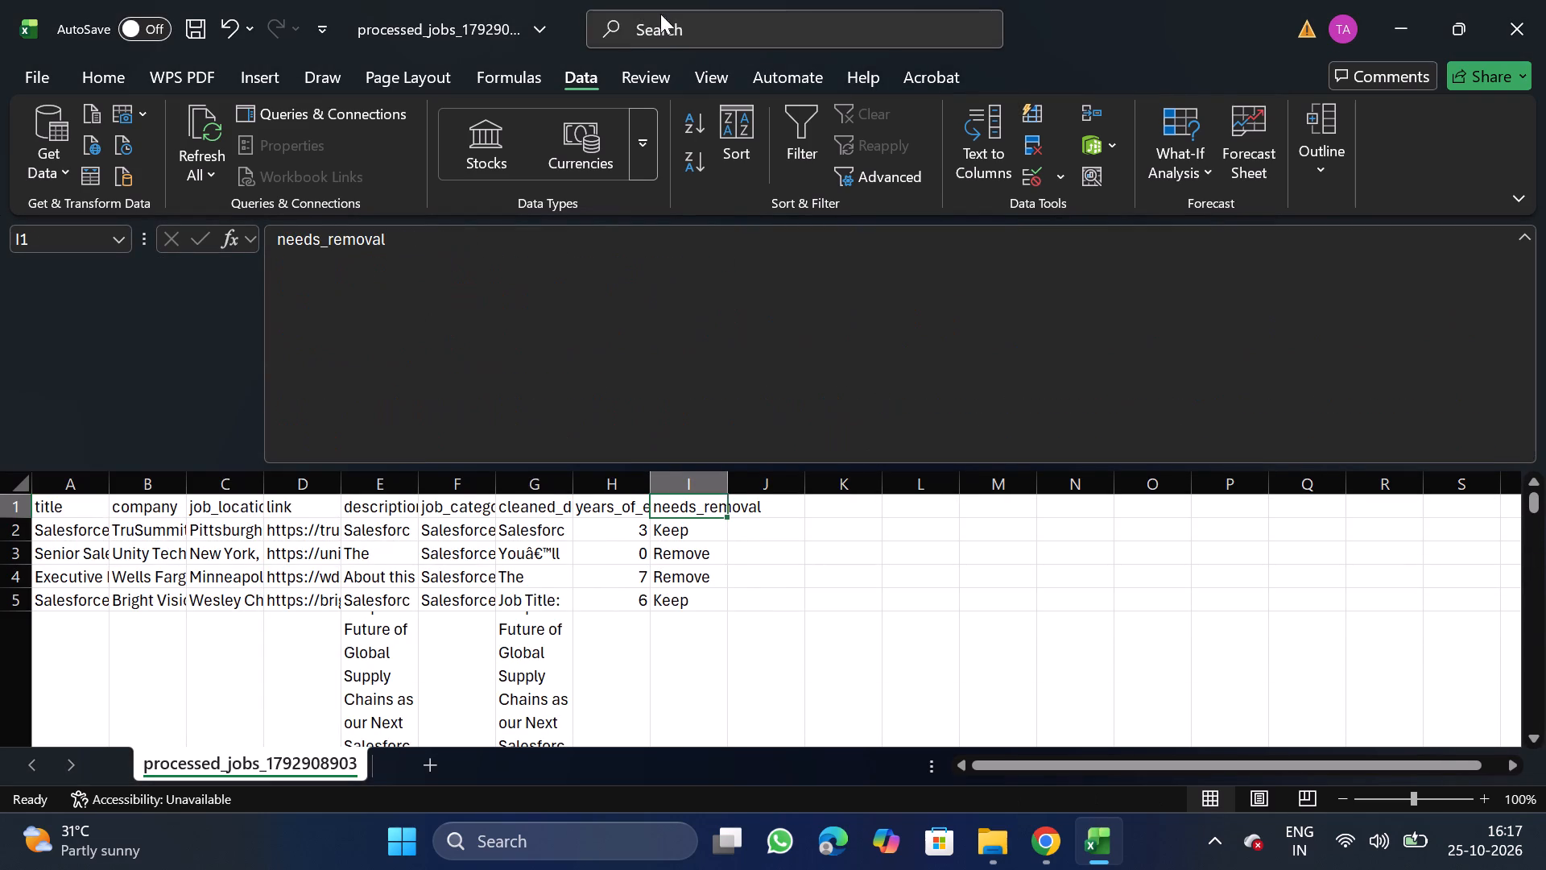
click(800, 138)
click(713, 511)
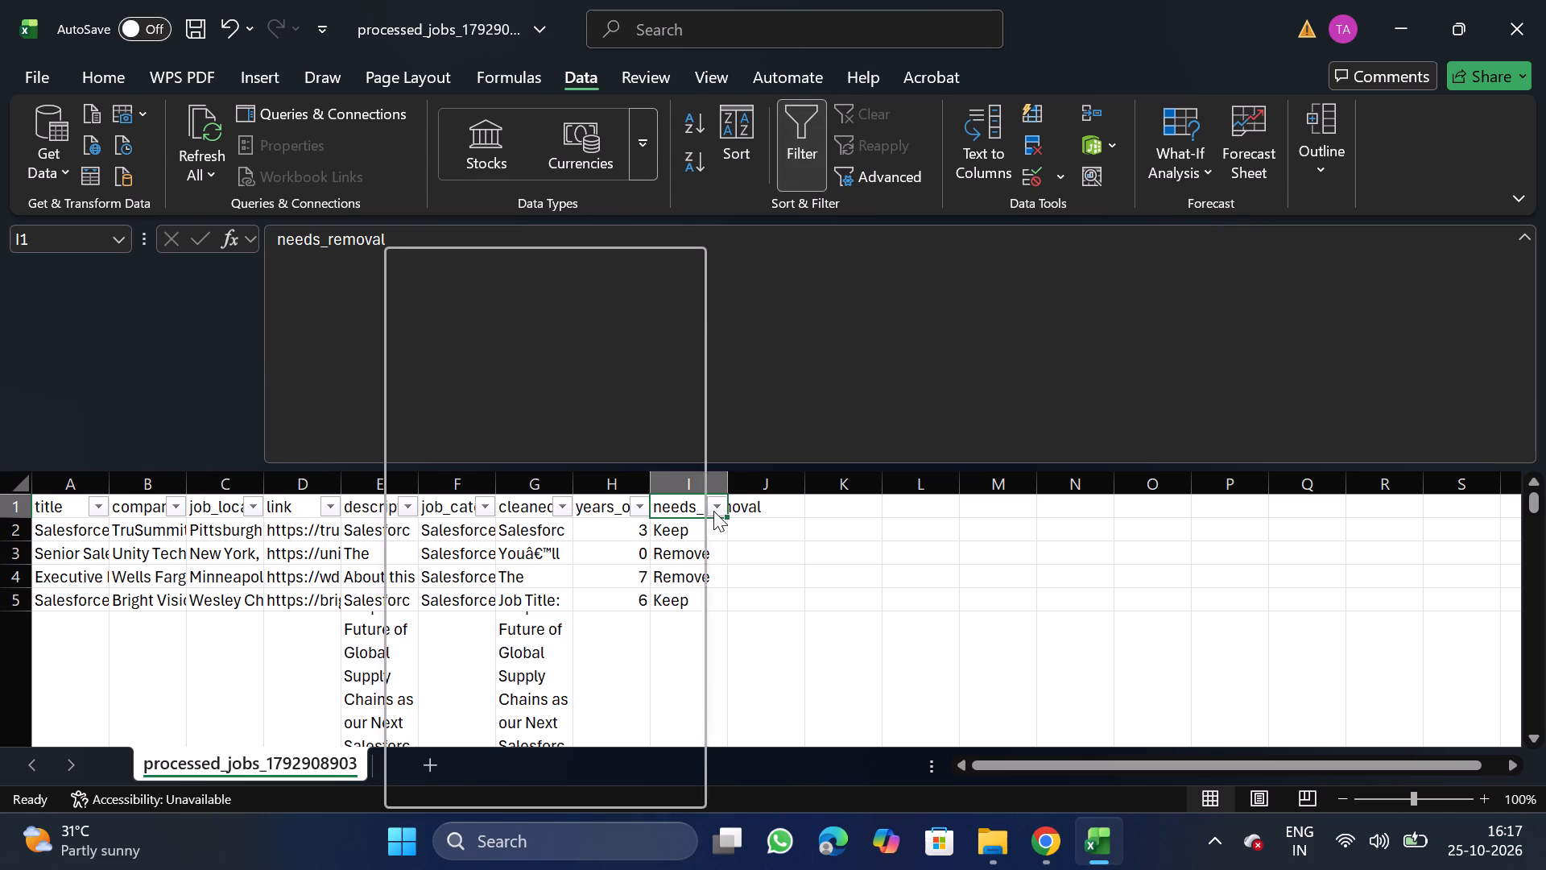
click(463, 577)
click(613, 778)
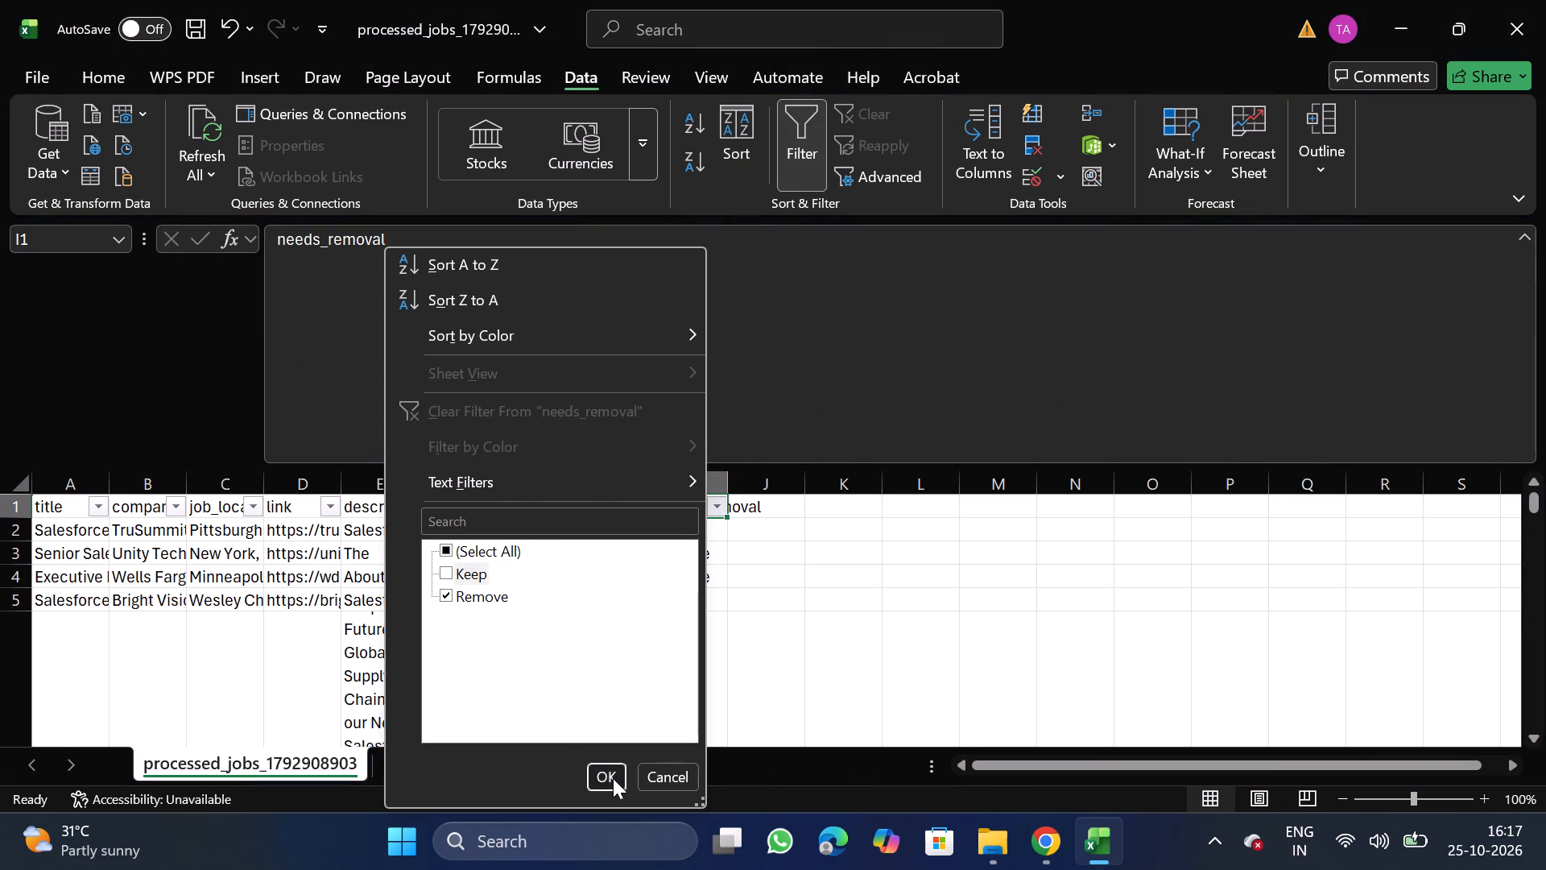
click(6, 527)
key(ctrl+shift+Down)
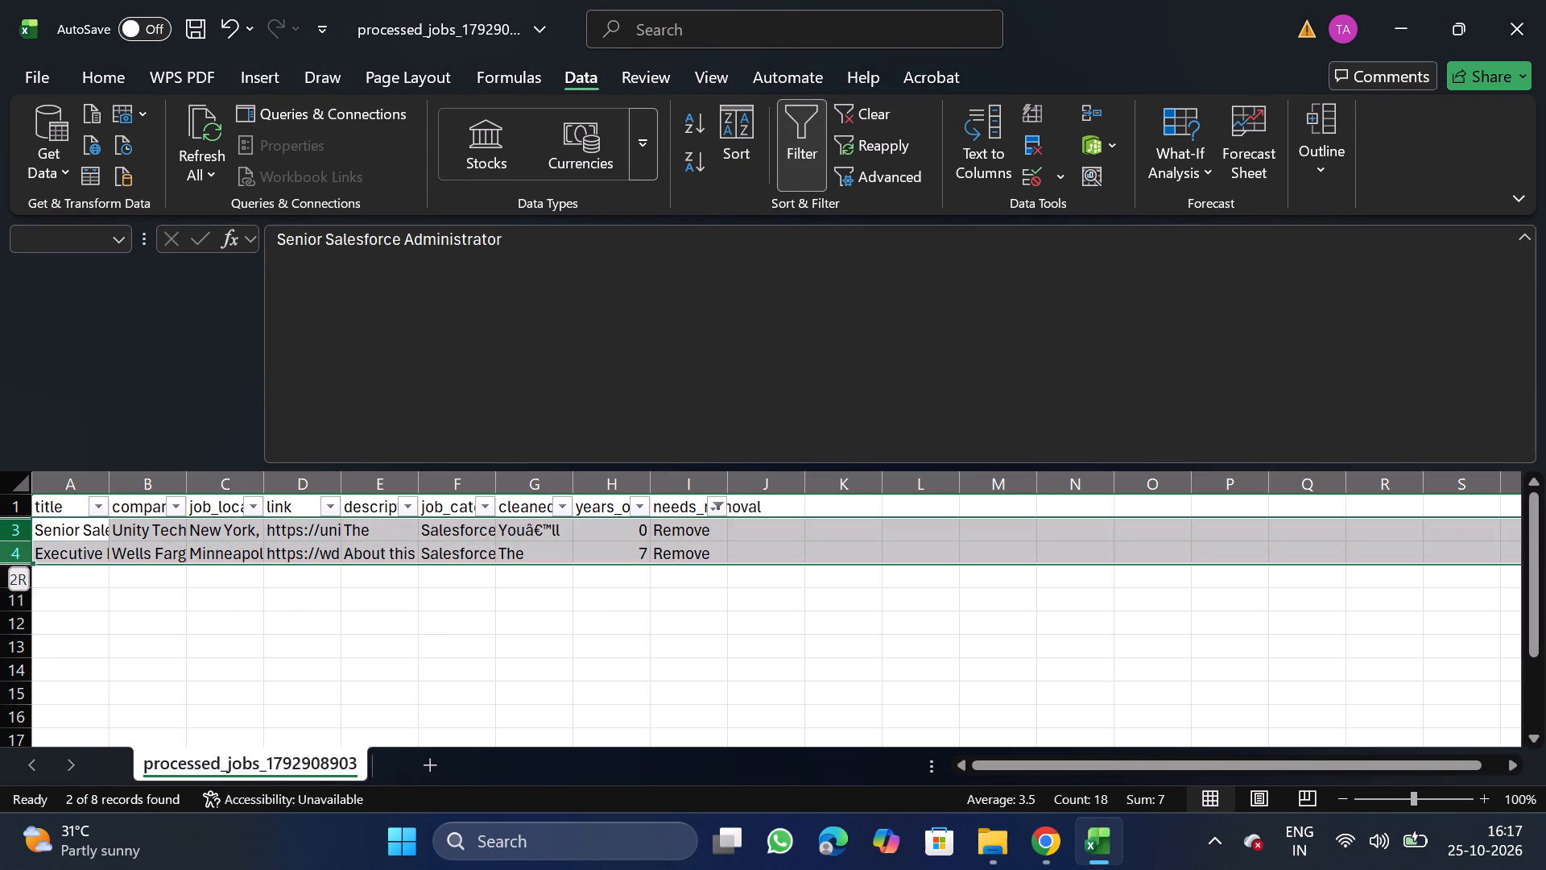
right_click(52, 539)
click(177, 357)
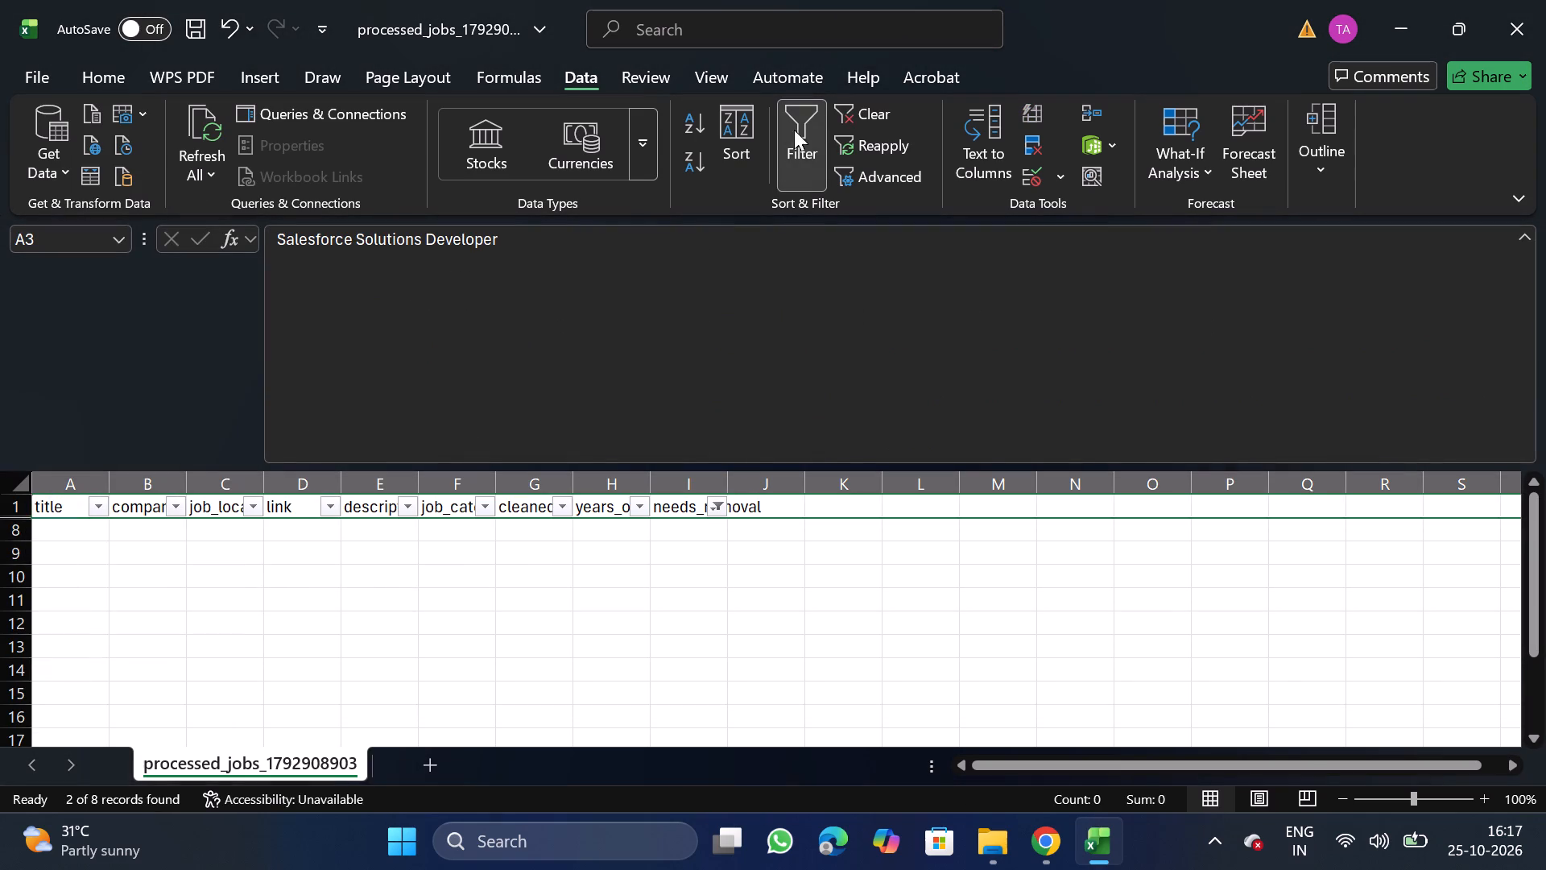
click(801, 139)
Delete the needs_removal column.
click(709, 483)
right_click(701, 591)
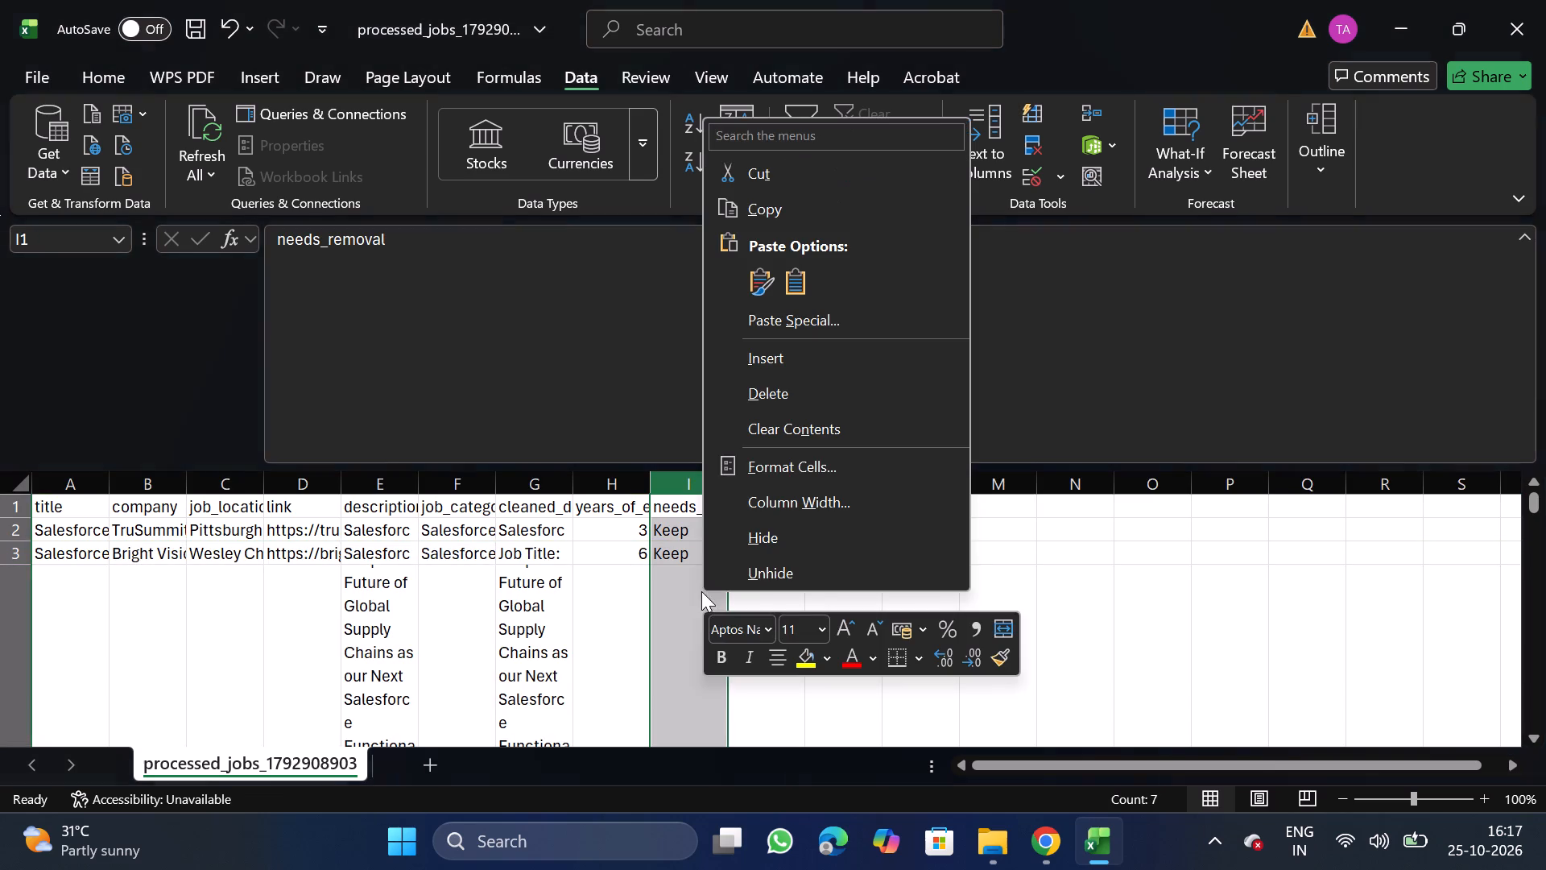
click(796, 391)
Filter years_of_experience to 12, delete the filtered rows, and turn the filter off.
click(606, 507)
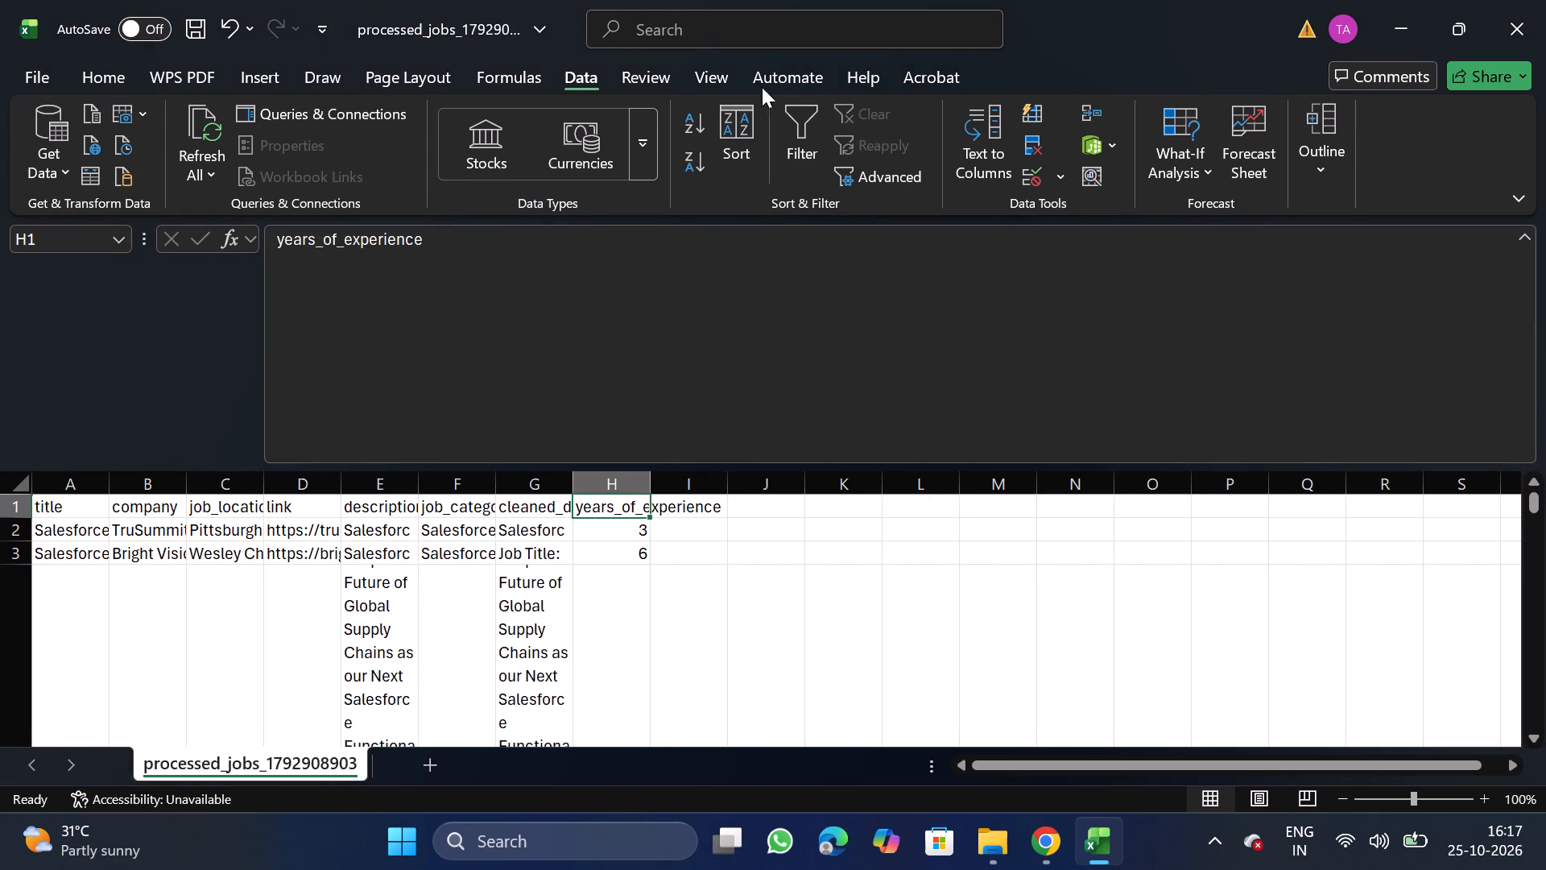
click(790, 153)
click(647, 515)
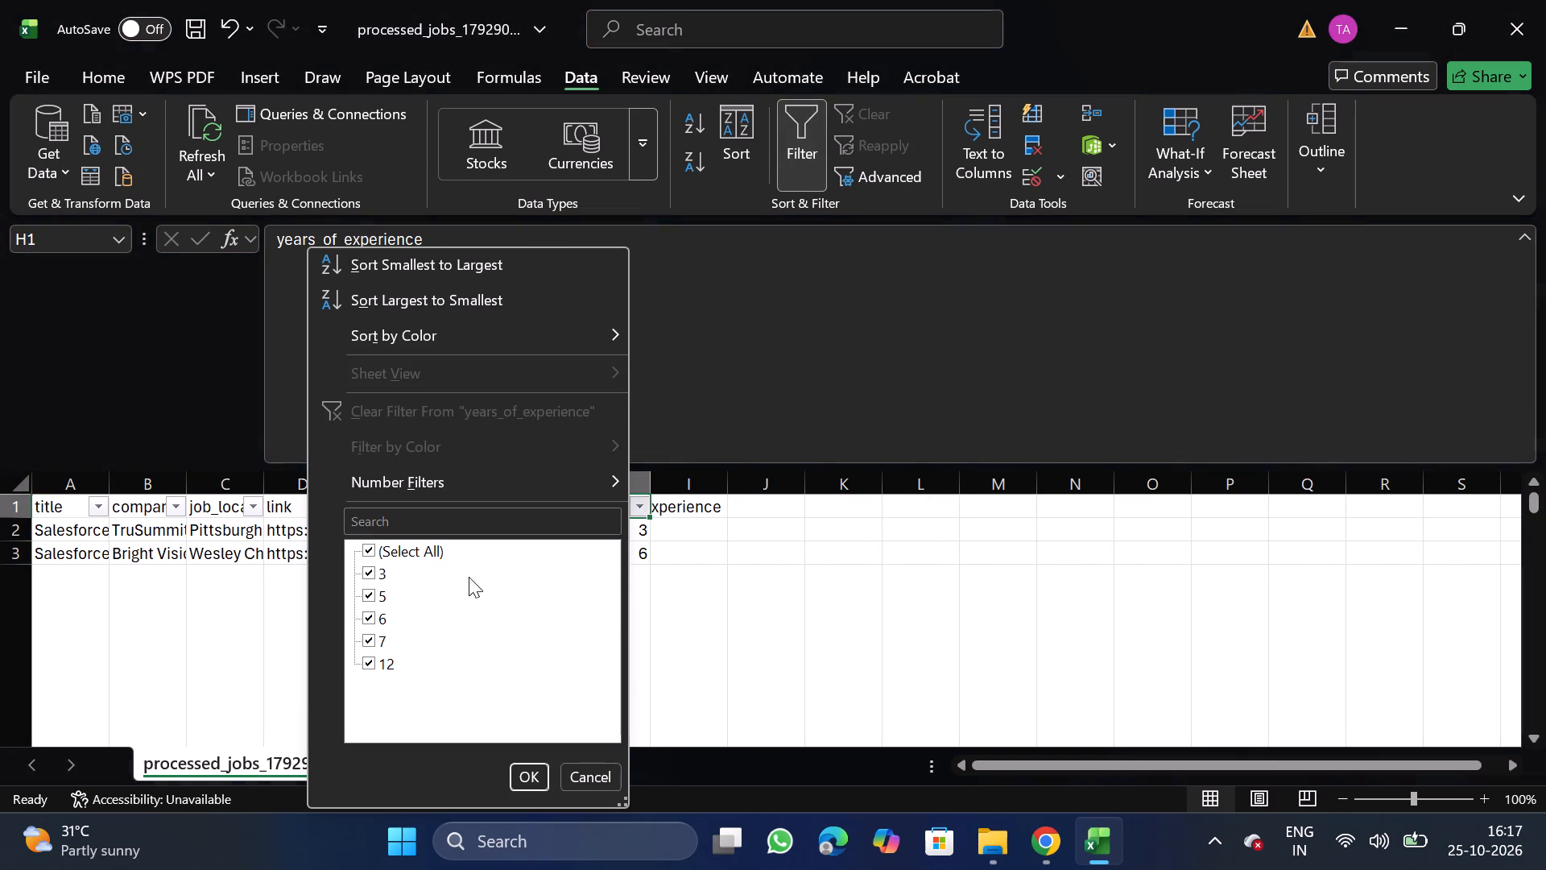
click(416, 550)
click(371, 663)
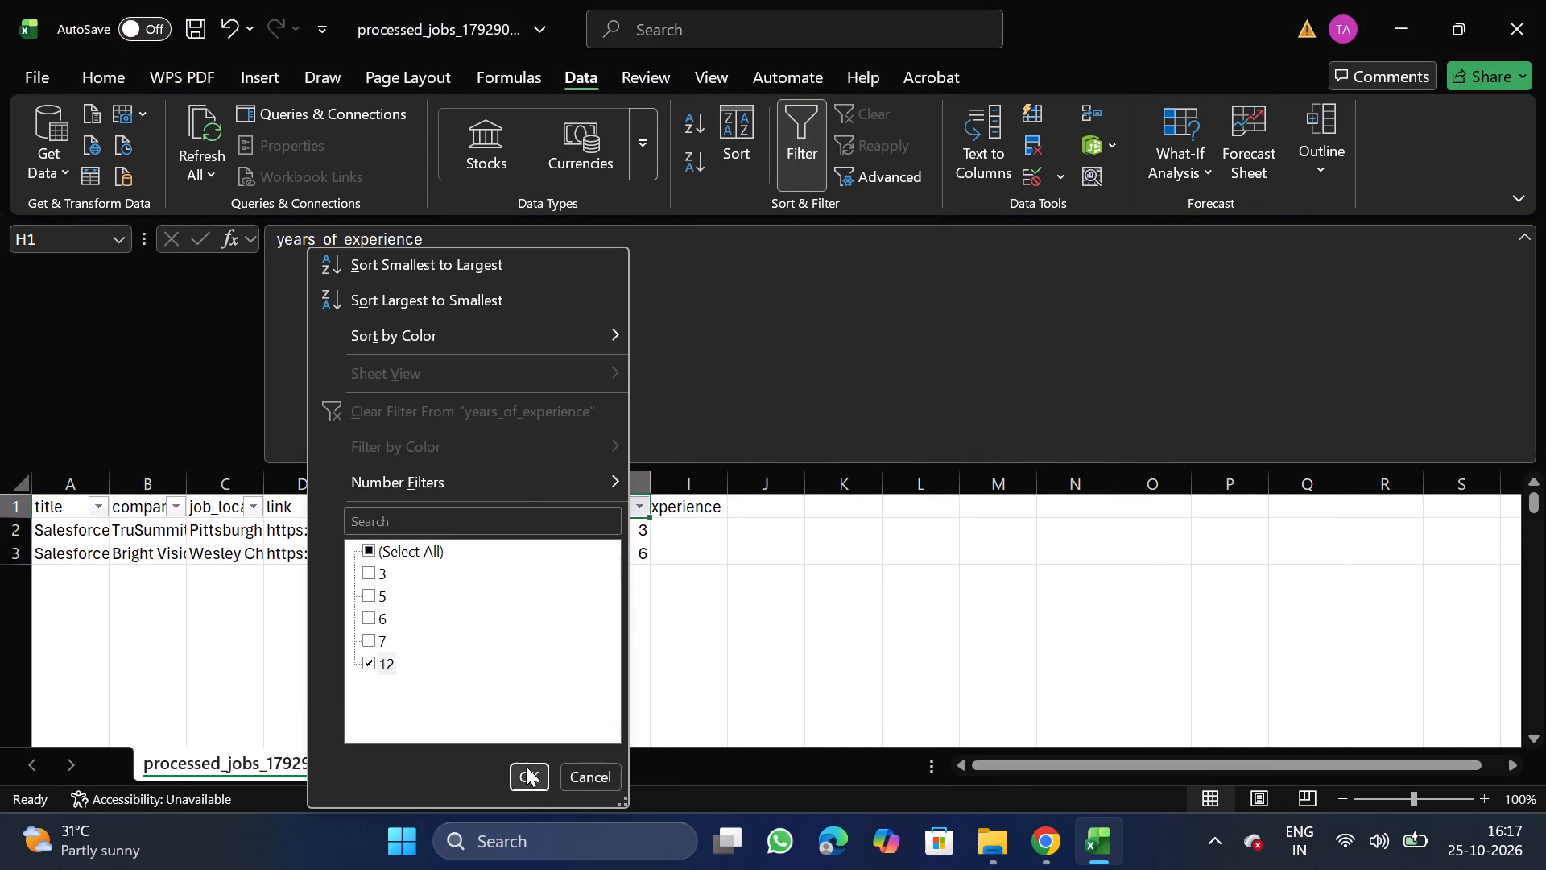
click(531, 782)
click(0, 547)
key(ctrl+shift+Down)
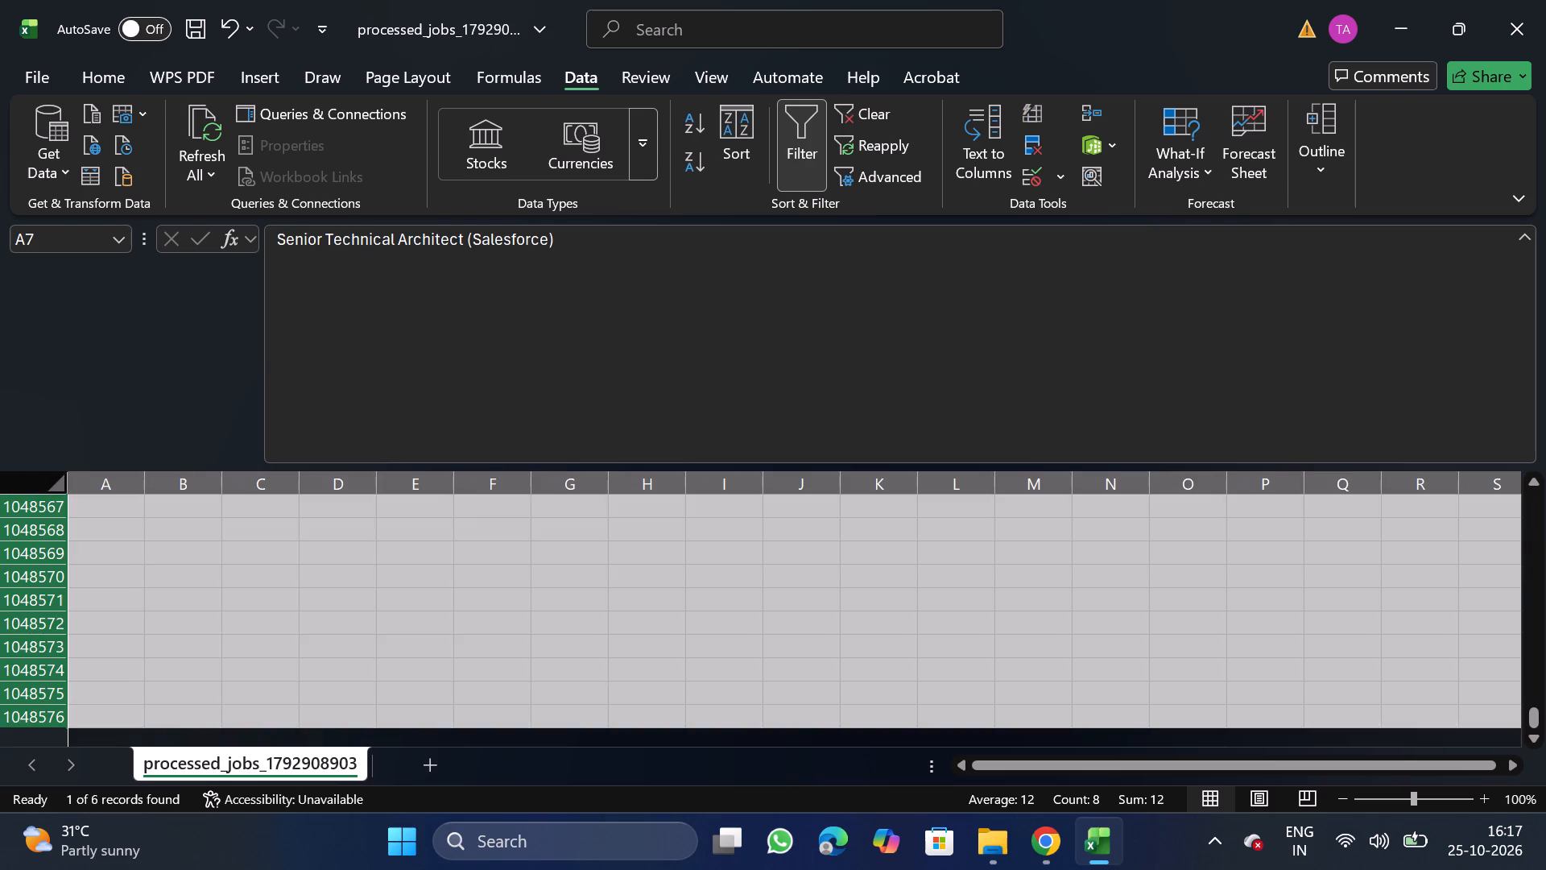
right_click(197, 603)
click(306, 404)
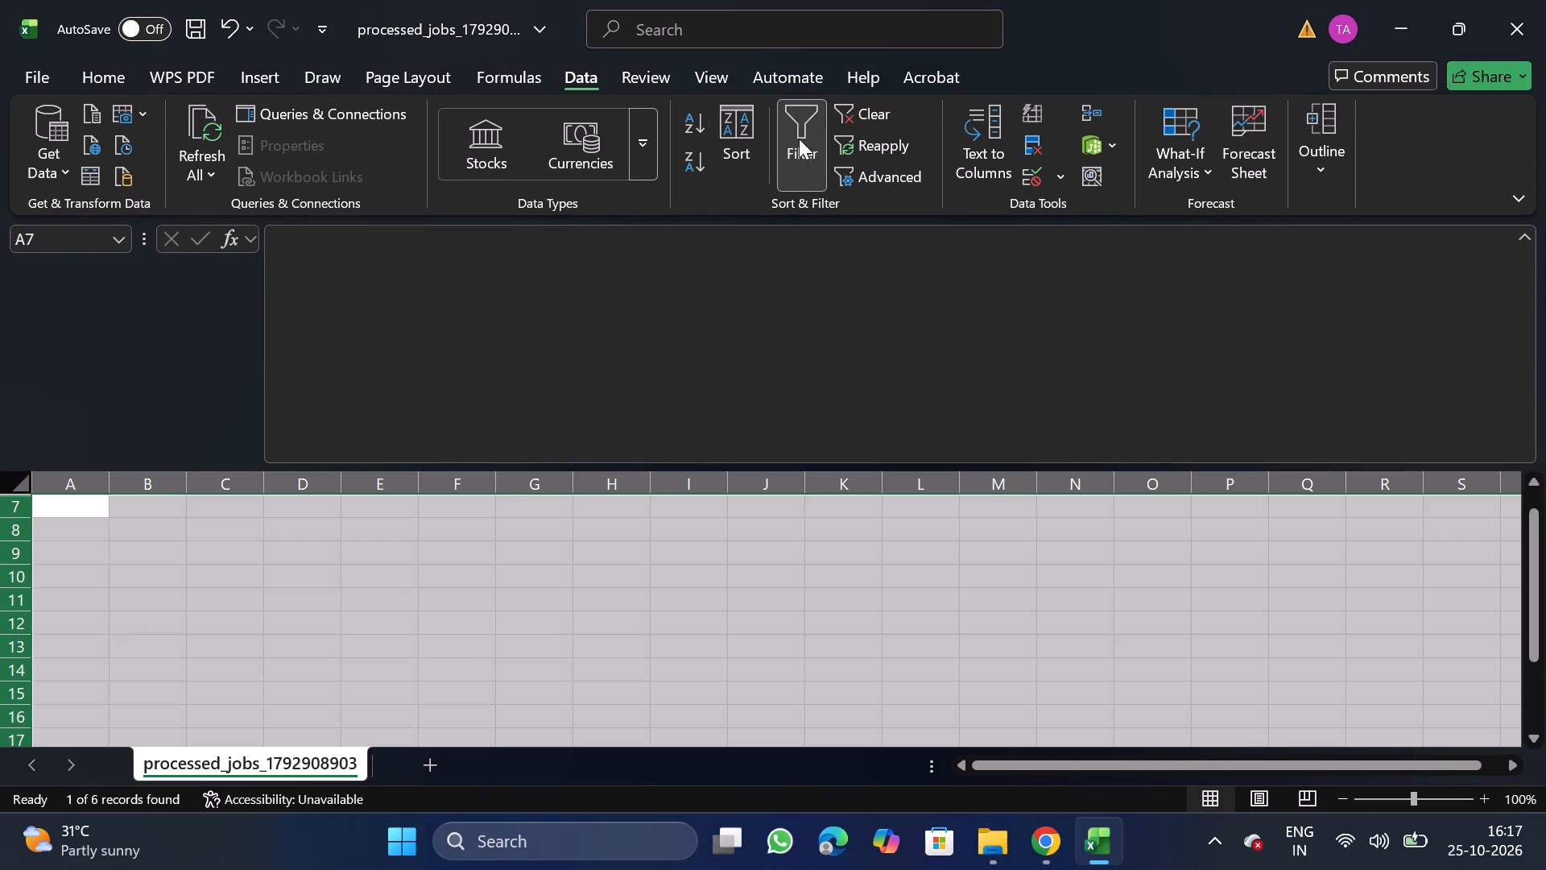
click(816, 152)
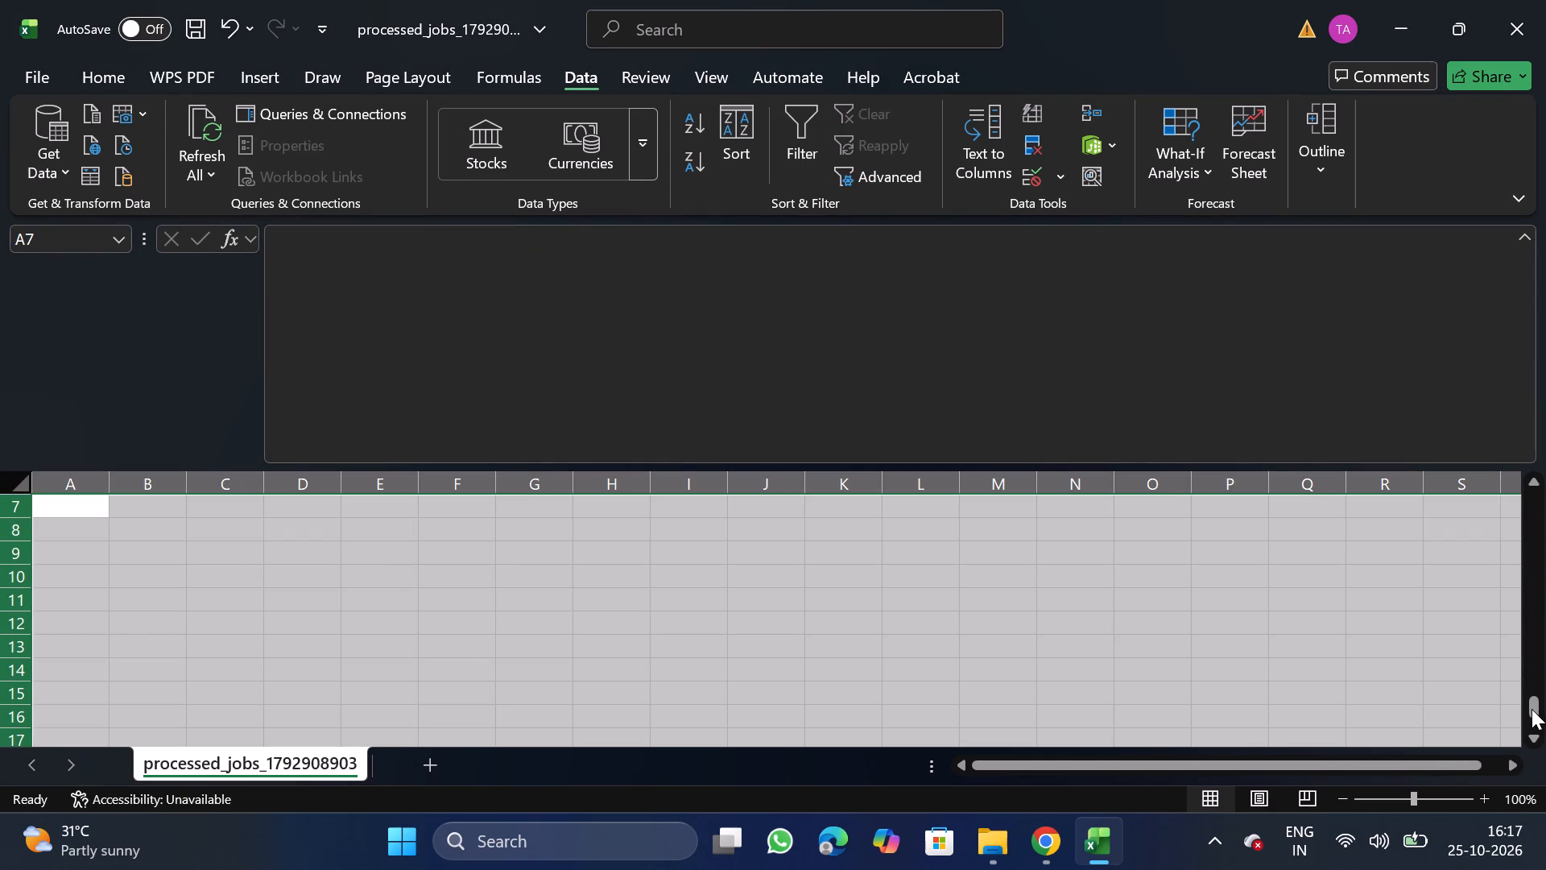
Move the job_category column in front of title as the first column.
drag(1532, 709, 1523, 403)
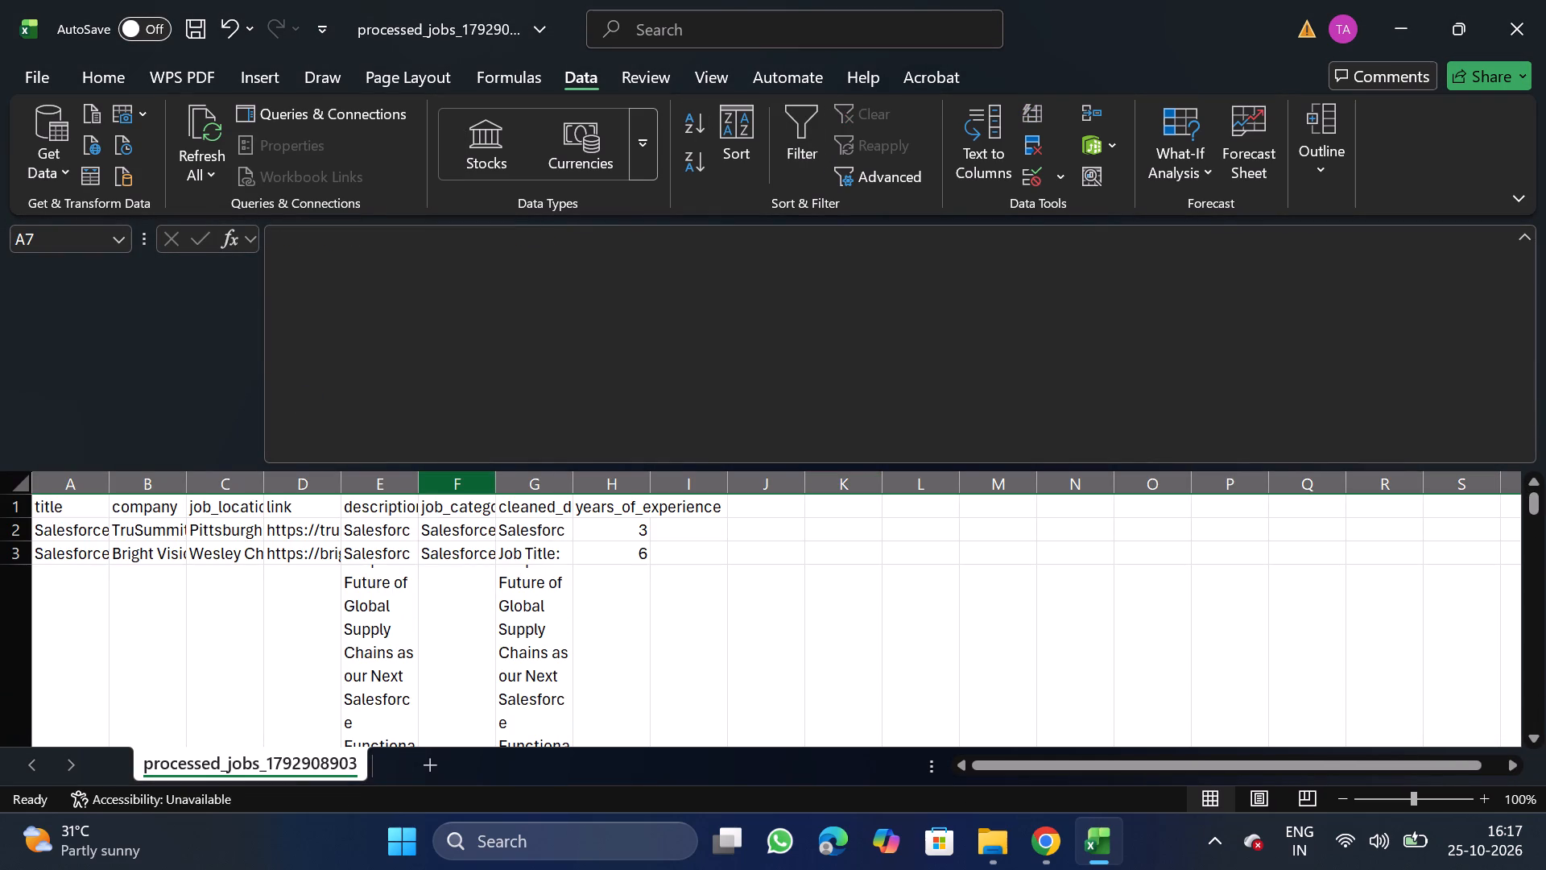
click(448, 483)
key(ctrl+x)
drag(67, 478, 60, 606)
right_click(60, 606)
click(151, 359)
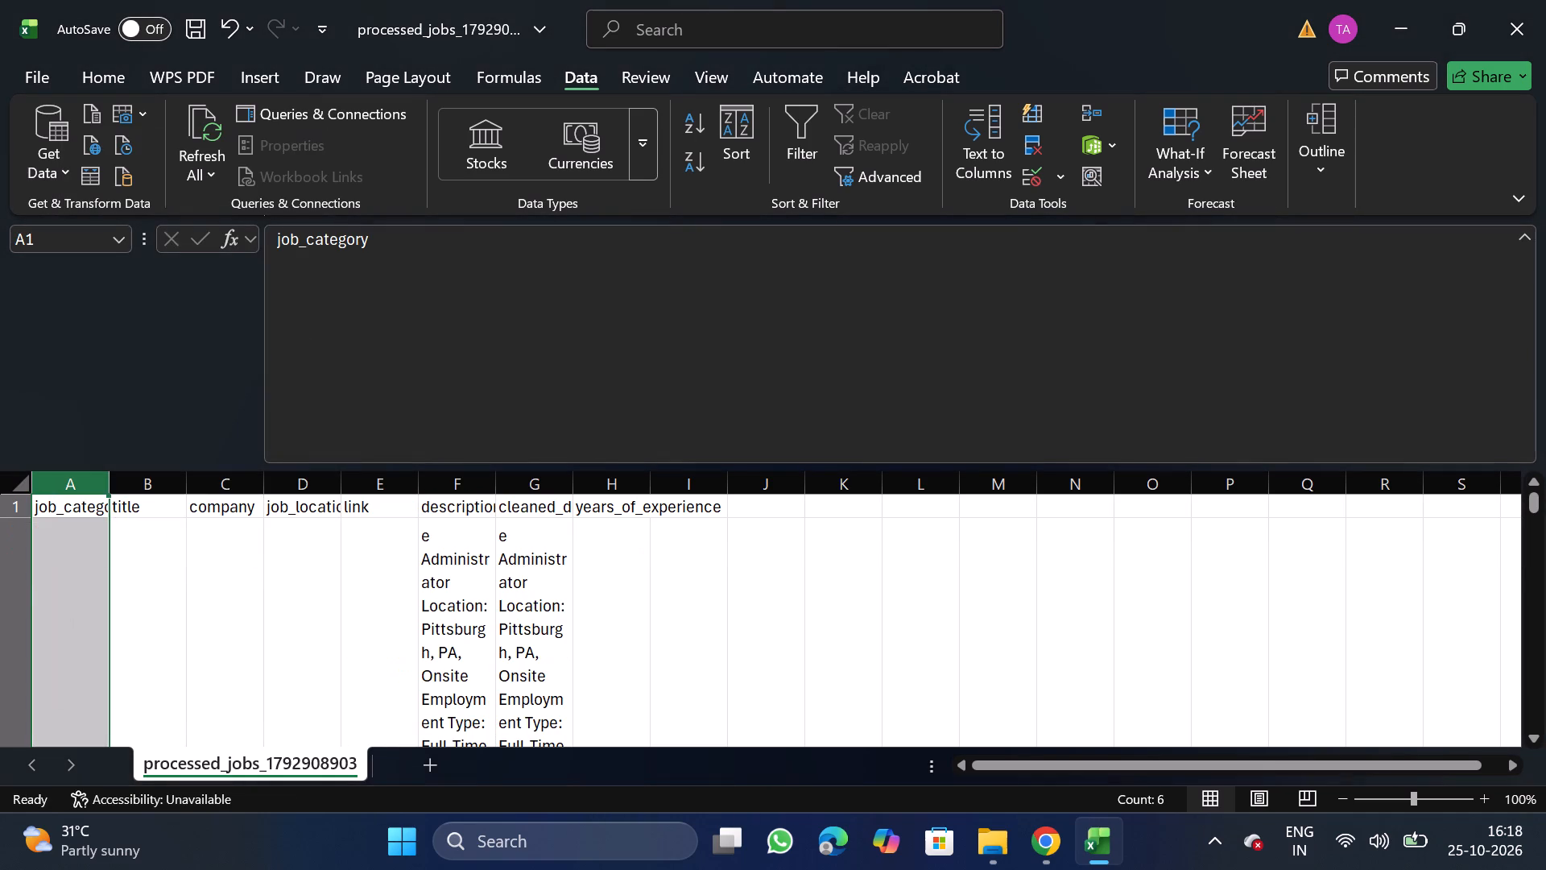
Turn off text wrapping for the description and cleaned description columns.
click(457, 486)
key(shift+Right)
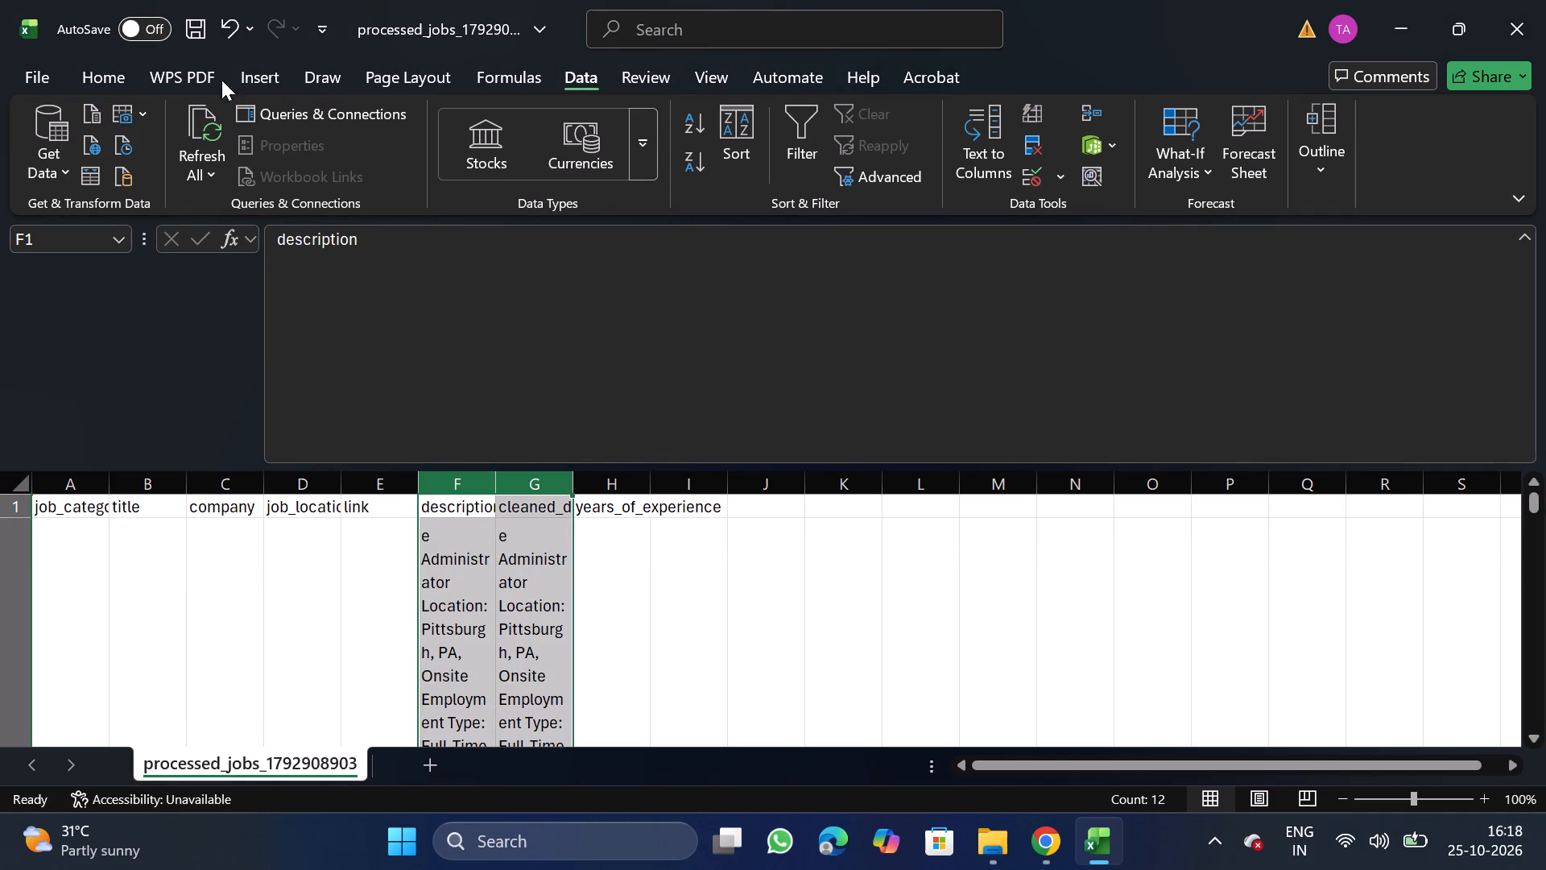
click(125, 72)
click(498, 205)
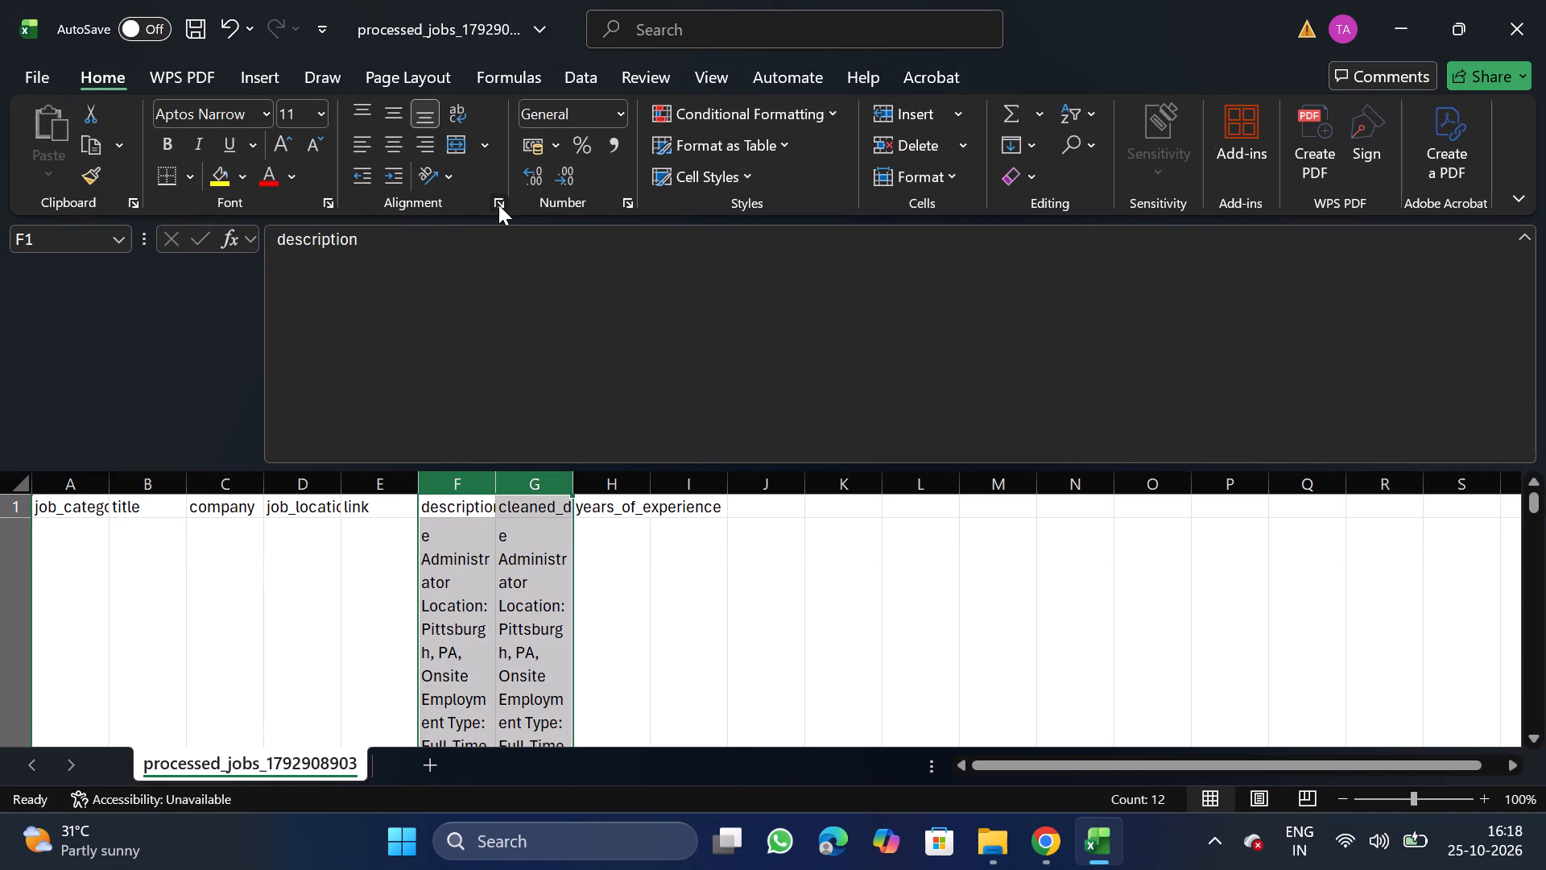
double_click(146, 391)
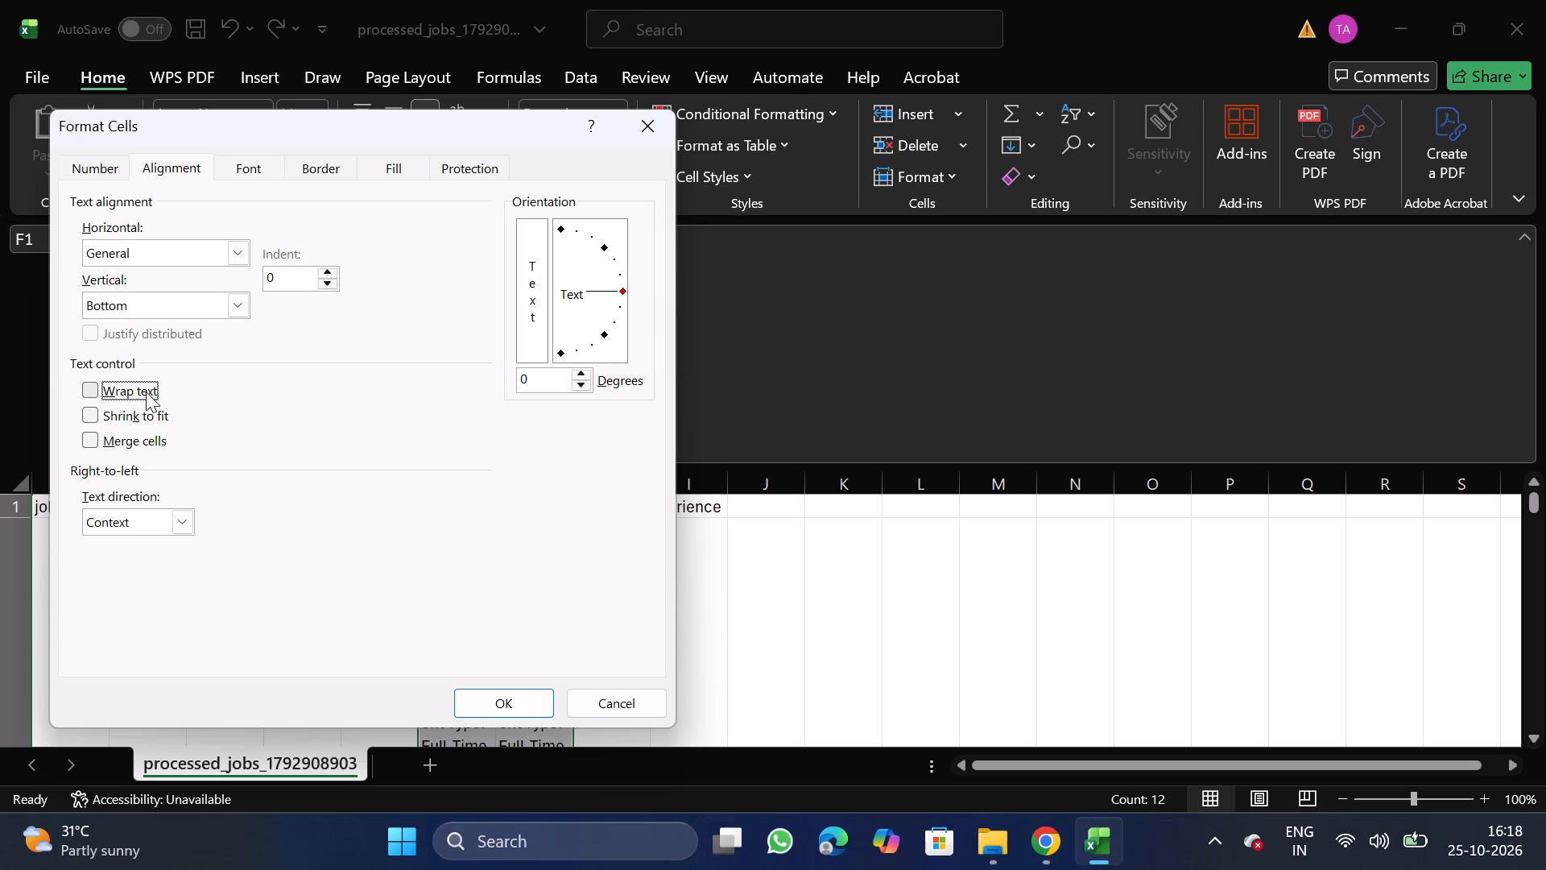
click(503, 704)
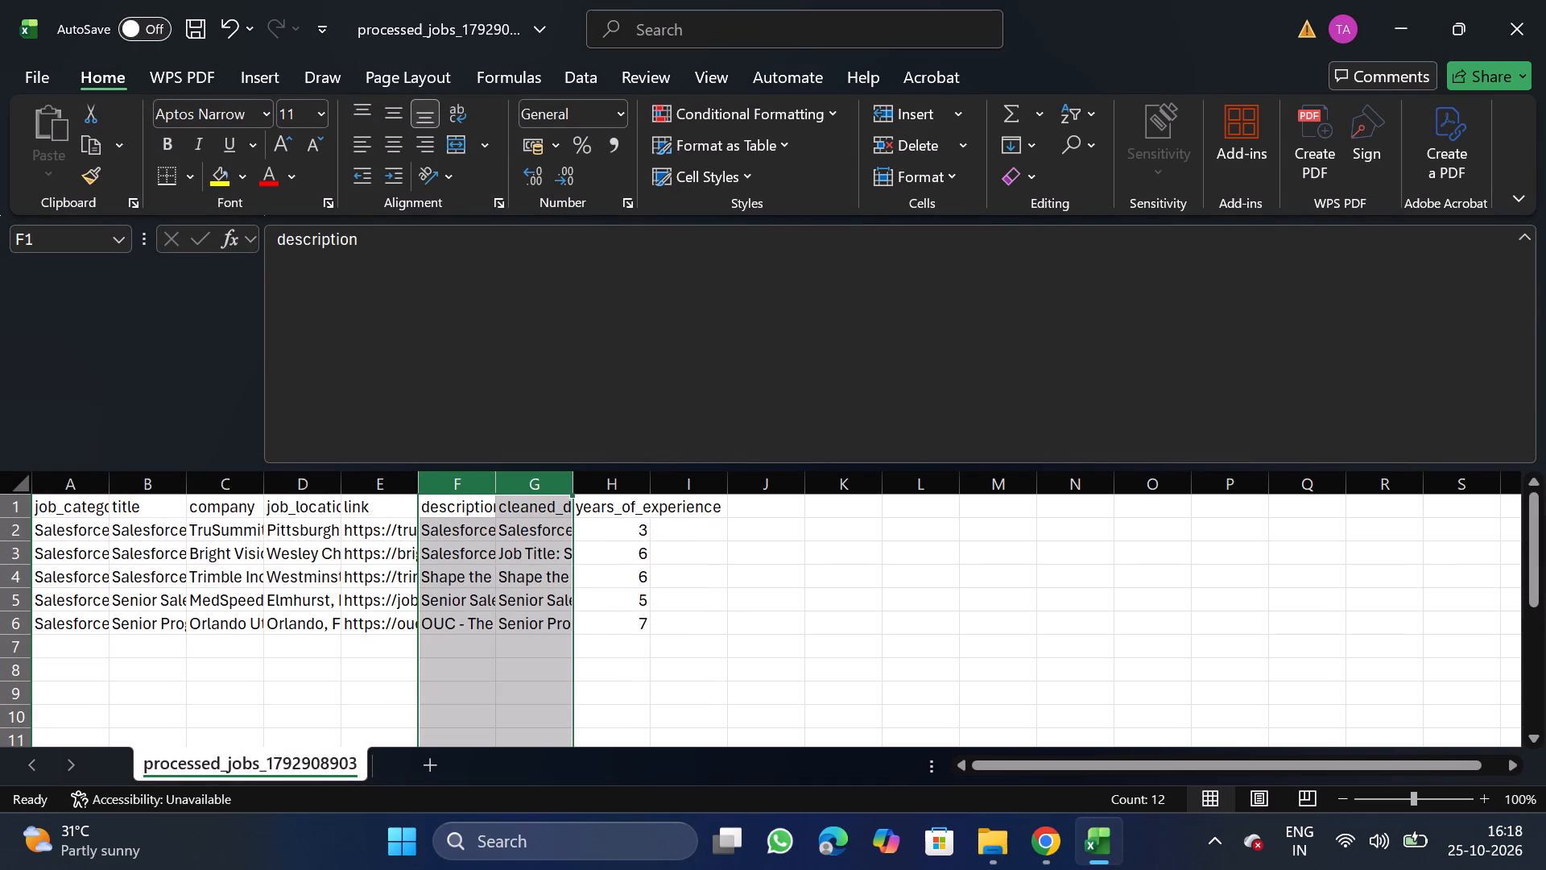
Move the link column to directly after years_of_experience.
click(374, 491)
key(ctrl+x)
drag(696, 487, 695, 545)
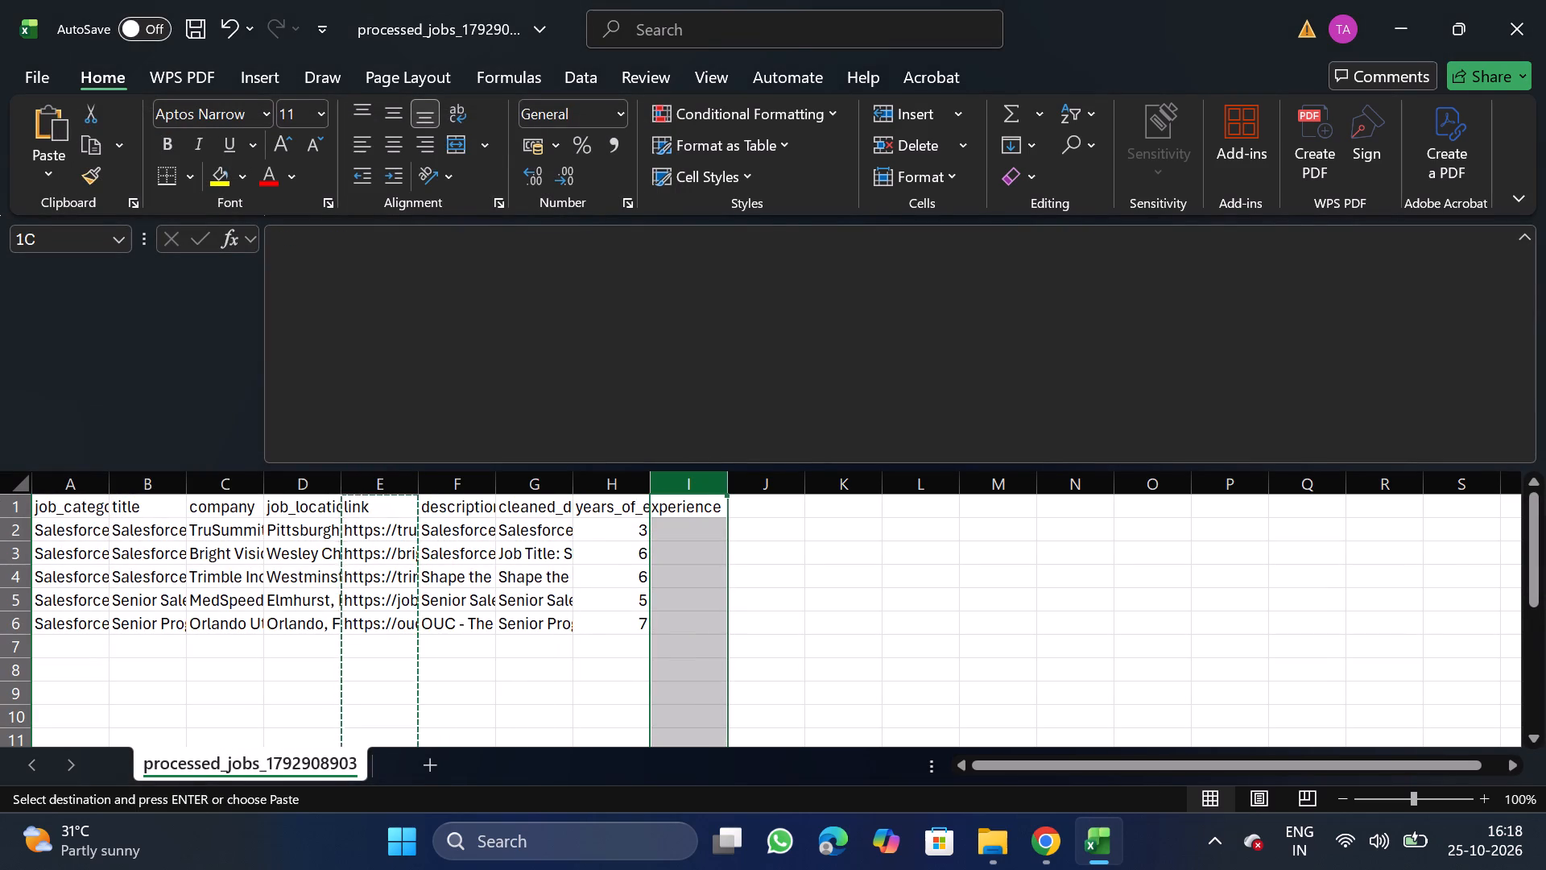
drag(695, 545, 697, 579)
right_click(697, 579)
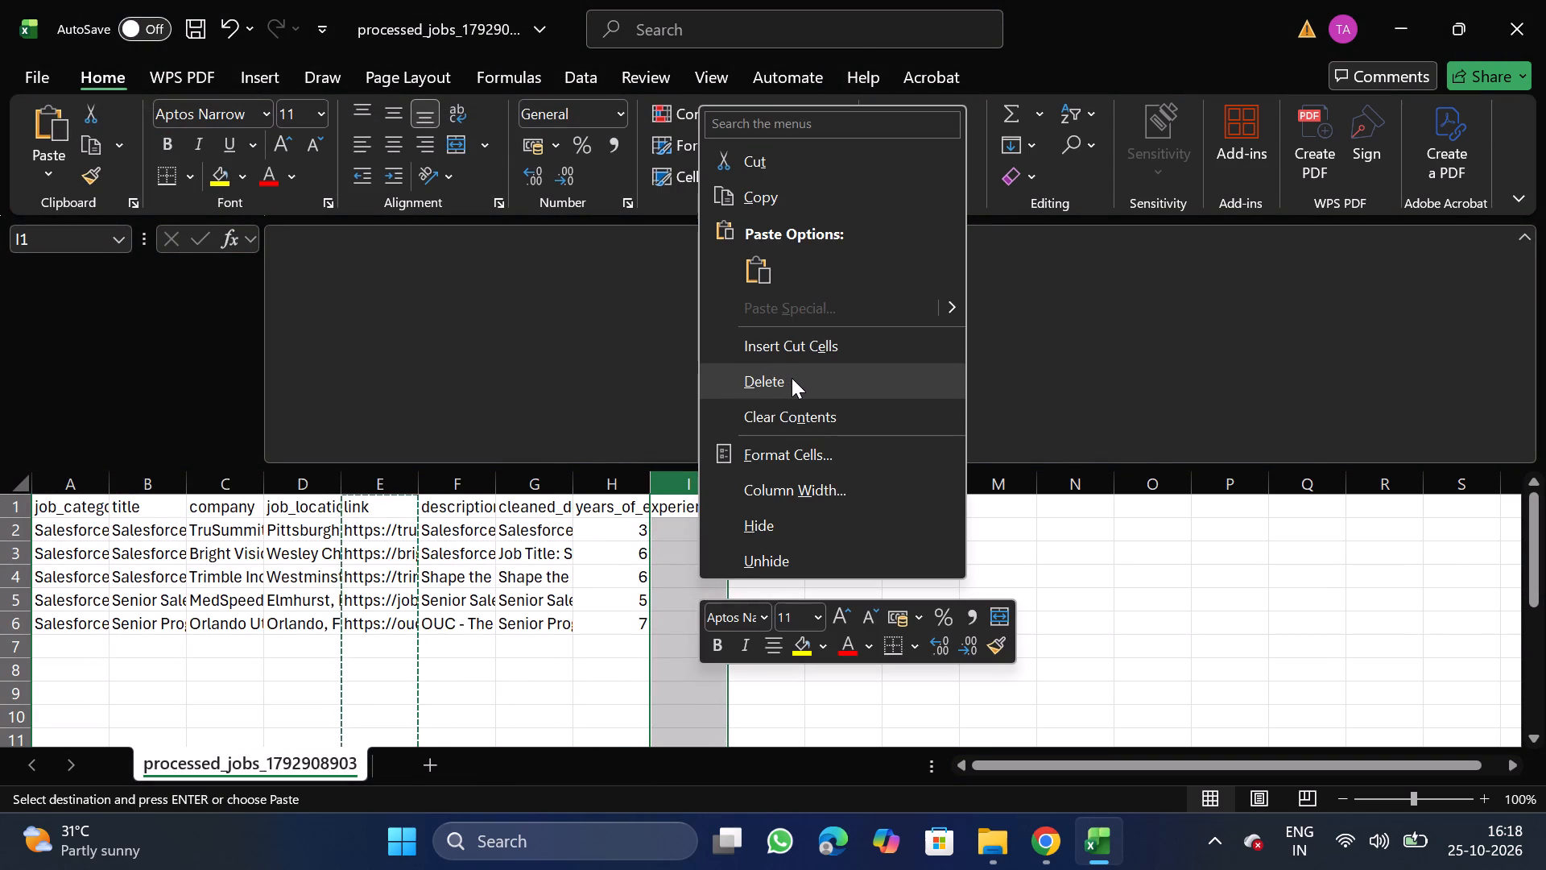
click(794, 337)
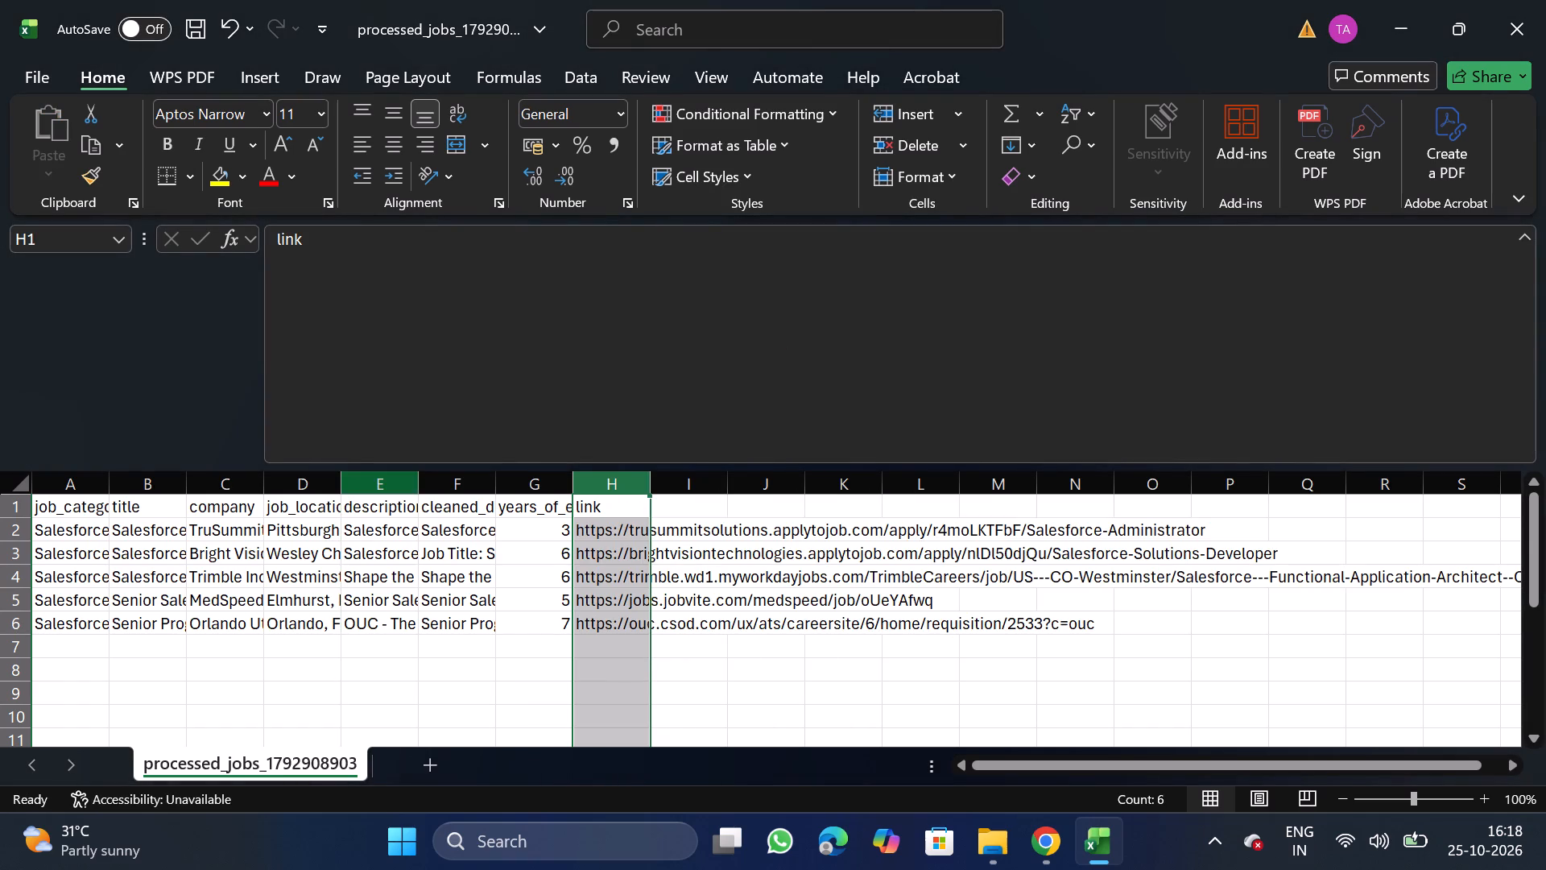
Move the years_of_experience column to directly after job_location, ahead of the description column.
click(526, 474)
key(ctrl+x)
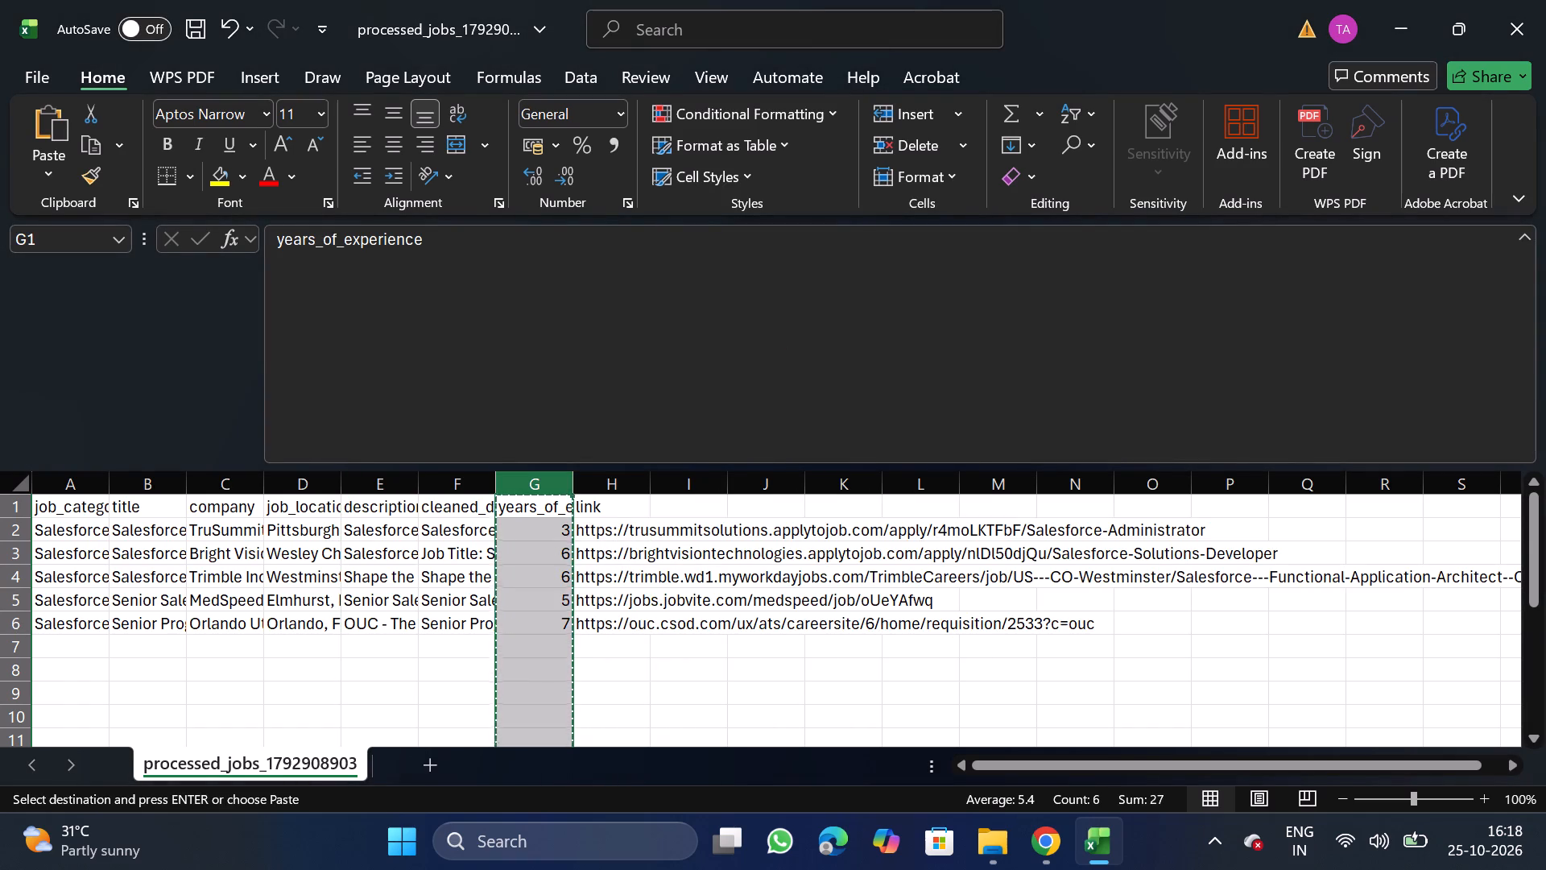
click(367, 492)
right_click(370, 544)
click(489, 313)
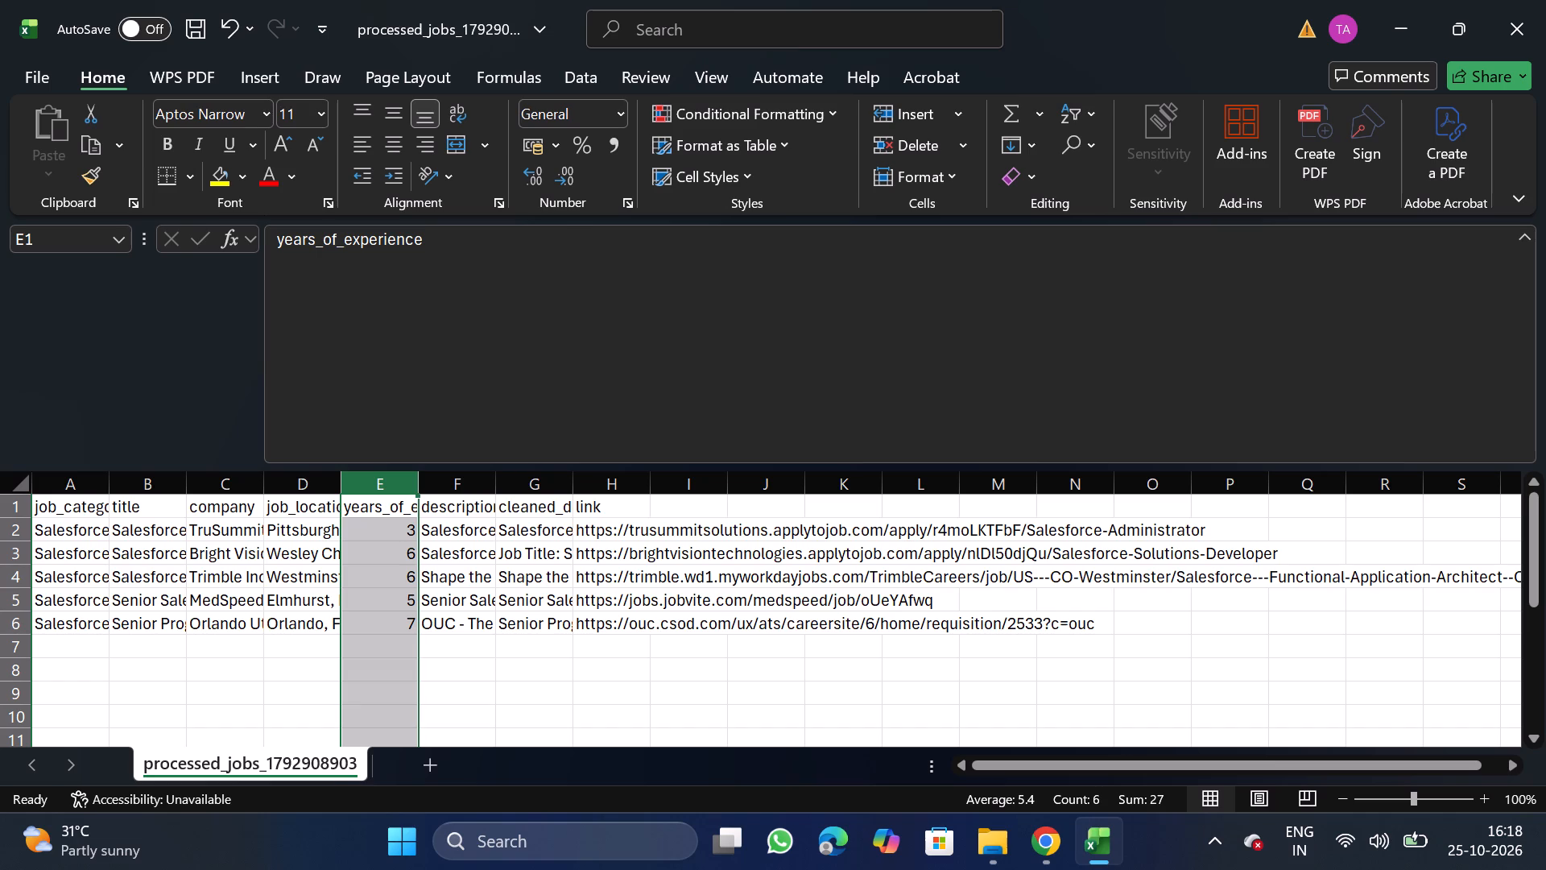
Delete the job rows requiring 6 or 7 years of experience: Bright Vision, Trimble and Orlando.
click(9, 554)
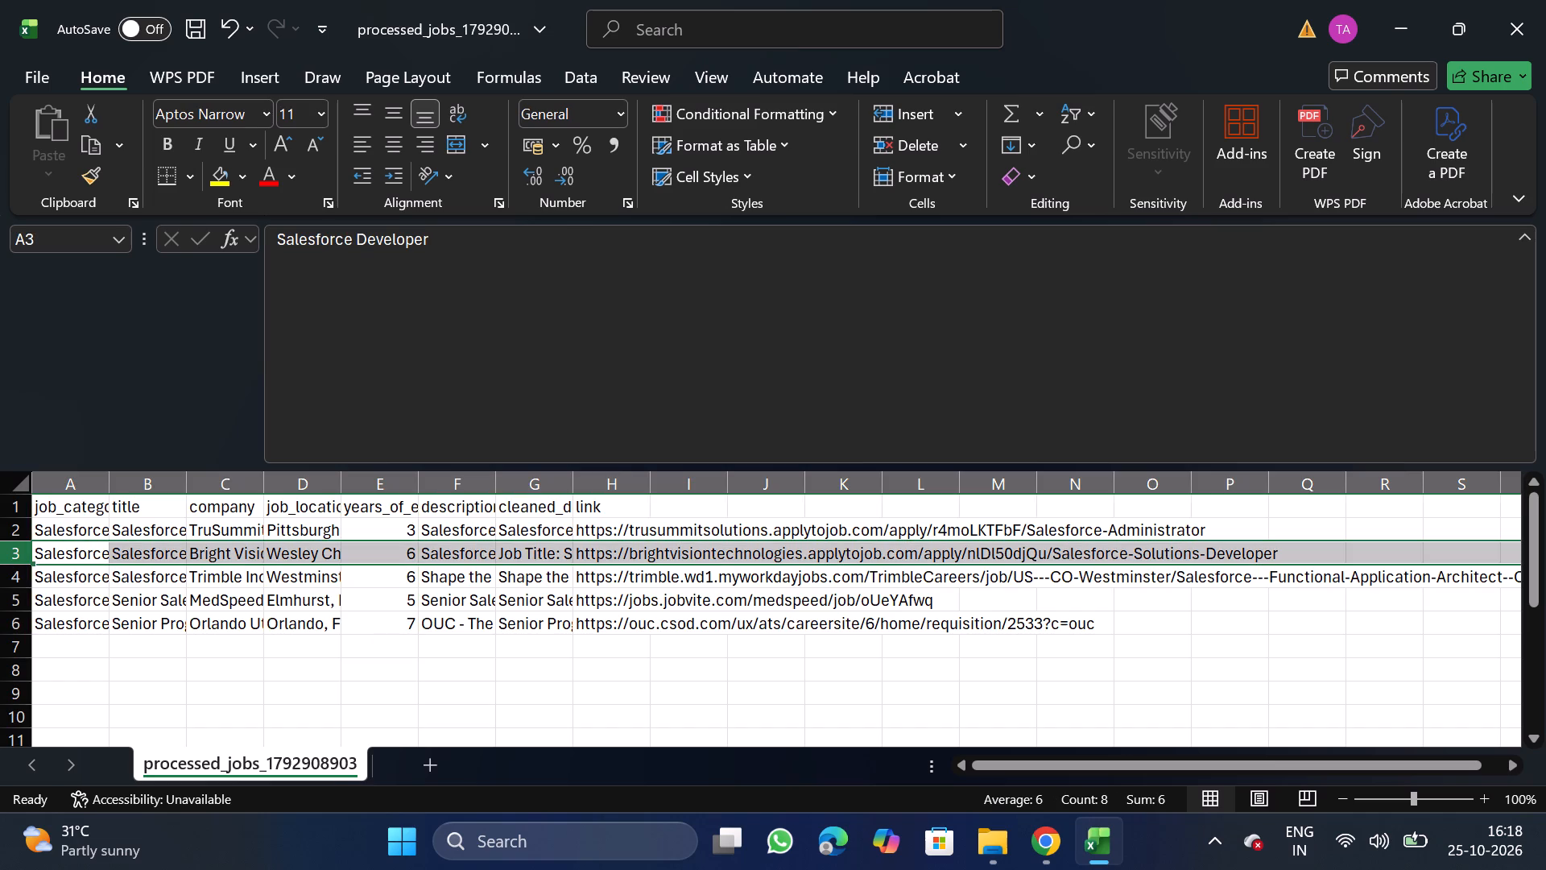
key(shift+Down)
right_click(116, 552)
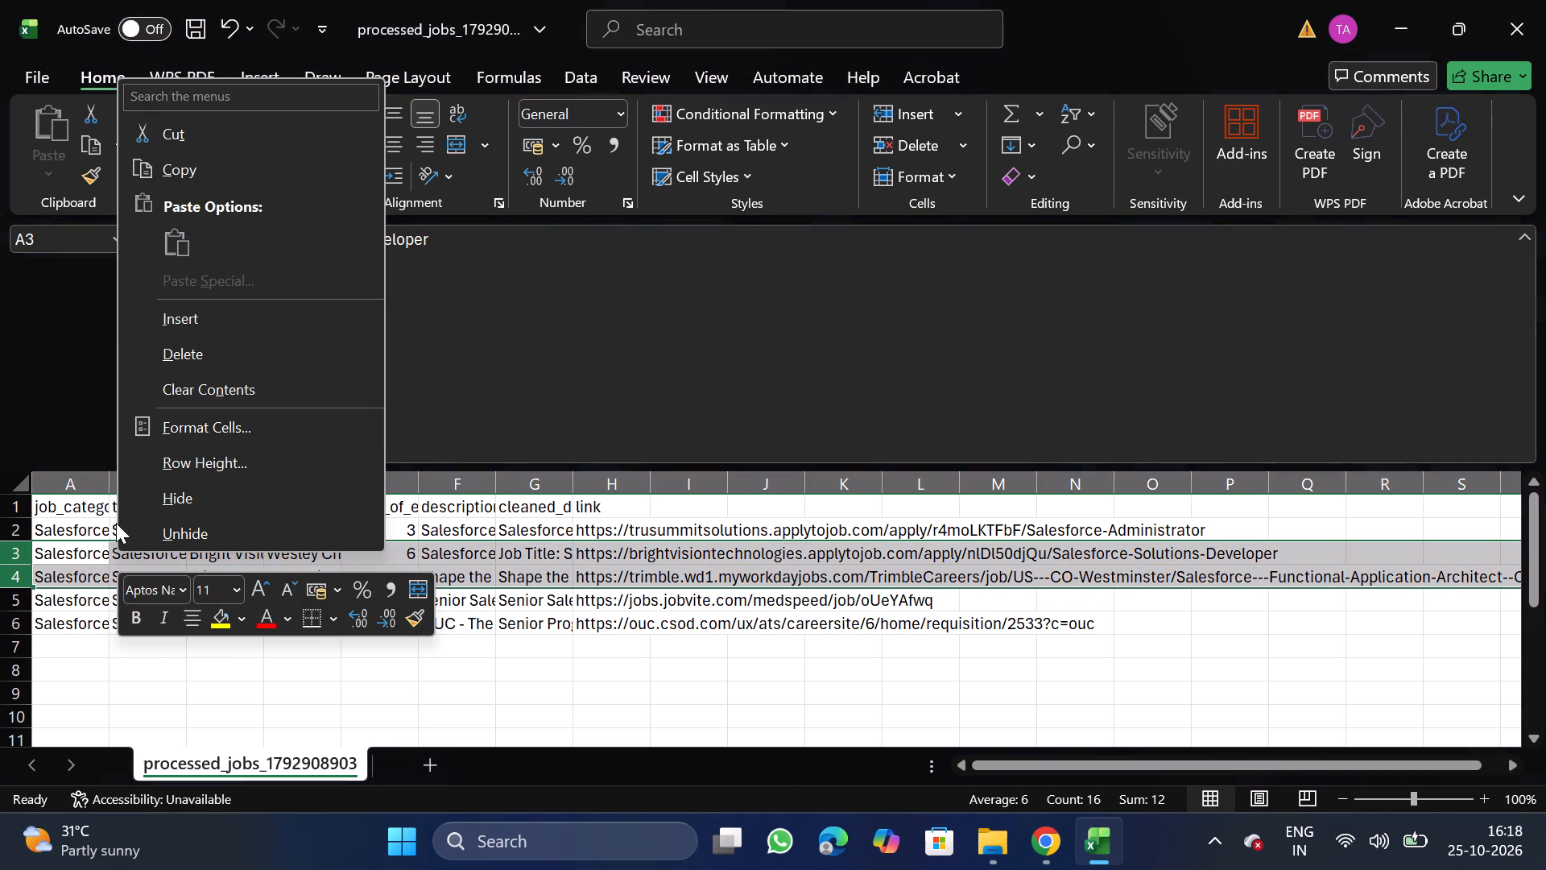
click(246, 352)
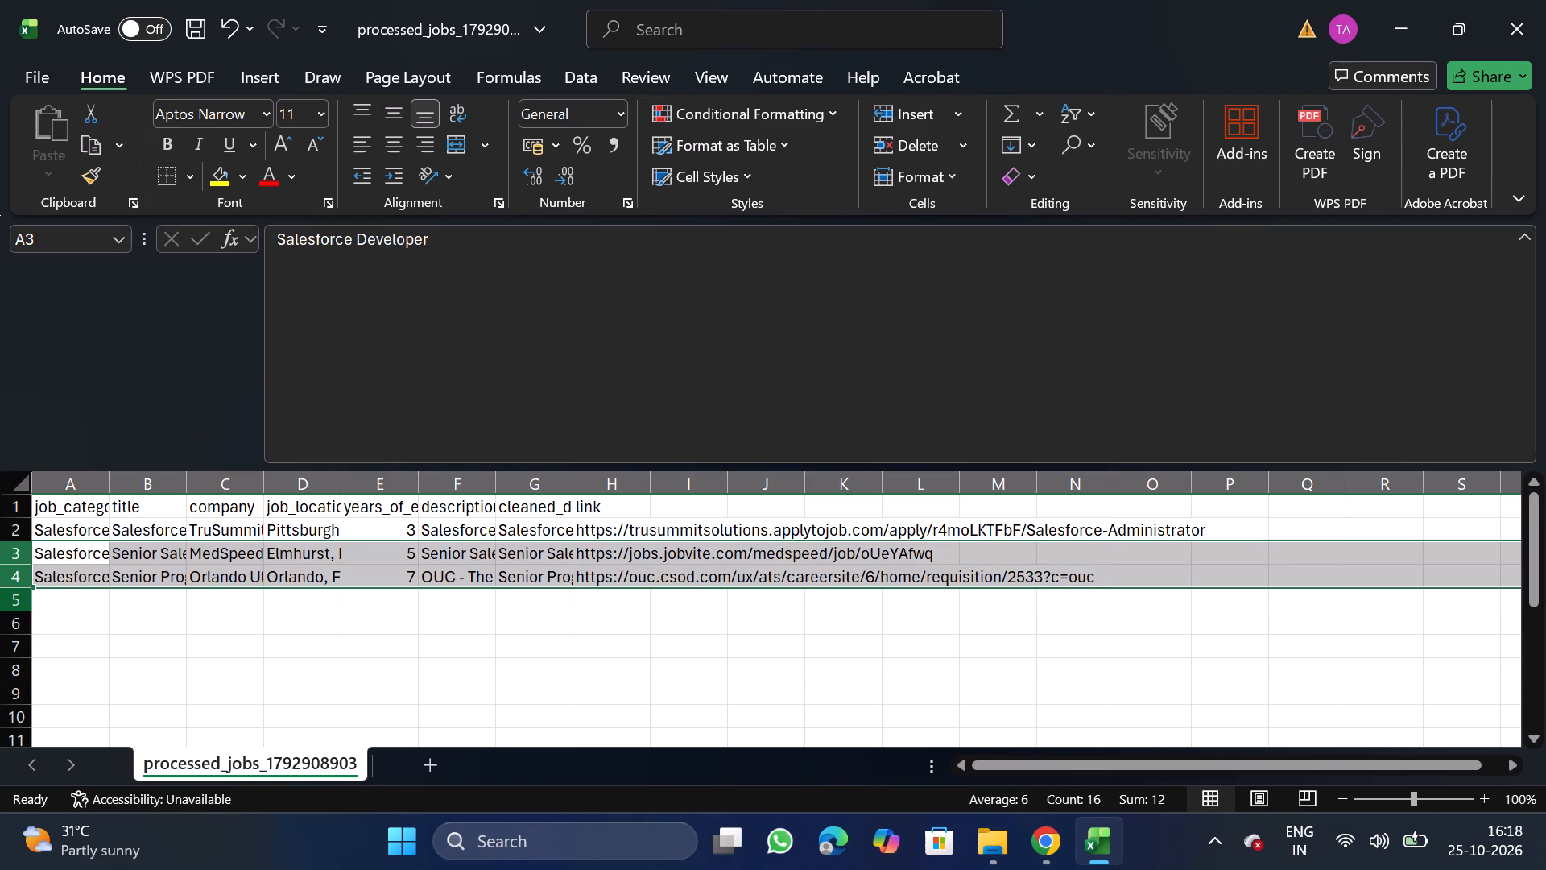
drag(7, 578, 58, 574)
right_click(58, 574)
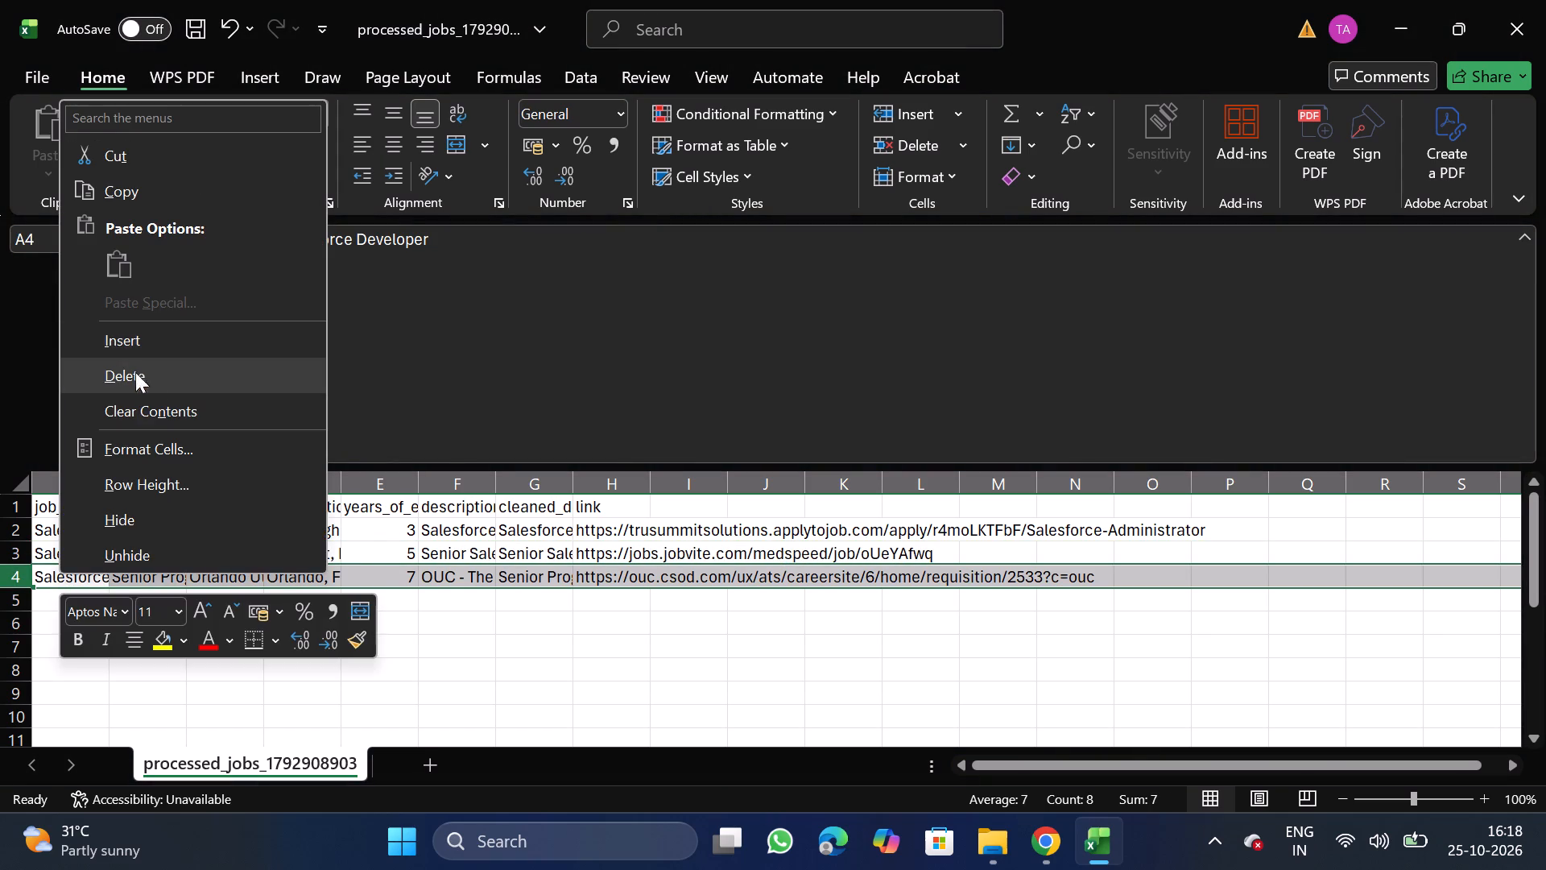
click(153, 386)
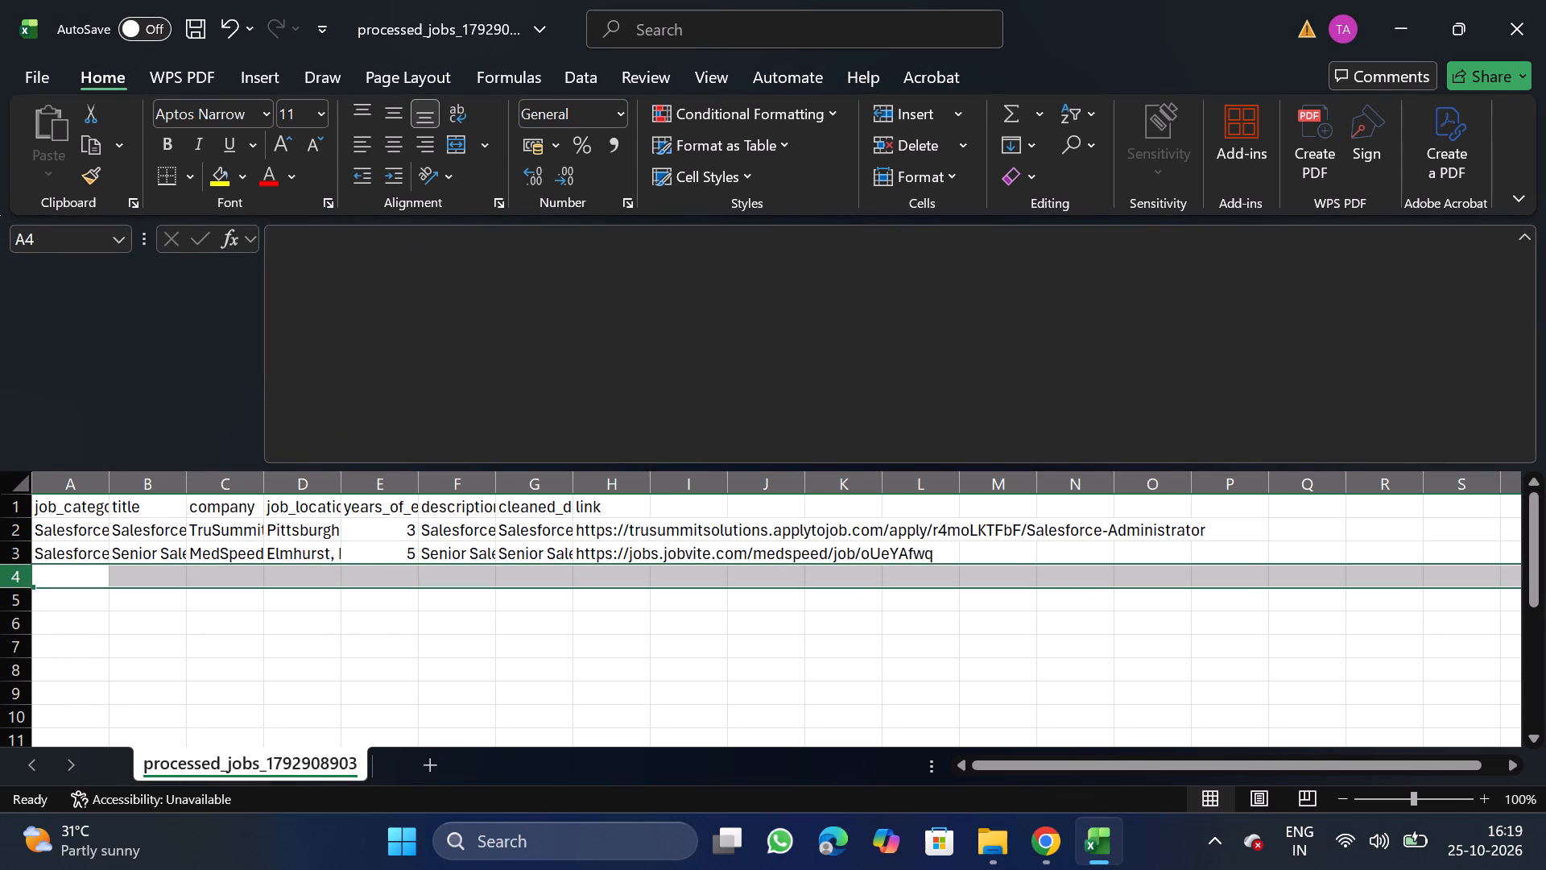
Replace the cleaned description column's header in G1 with description, copied from the header in F1.
click(440, 503)
drag(278, 240, 387, 243)
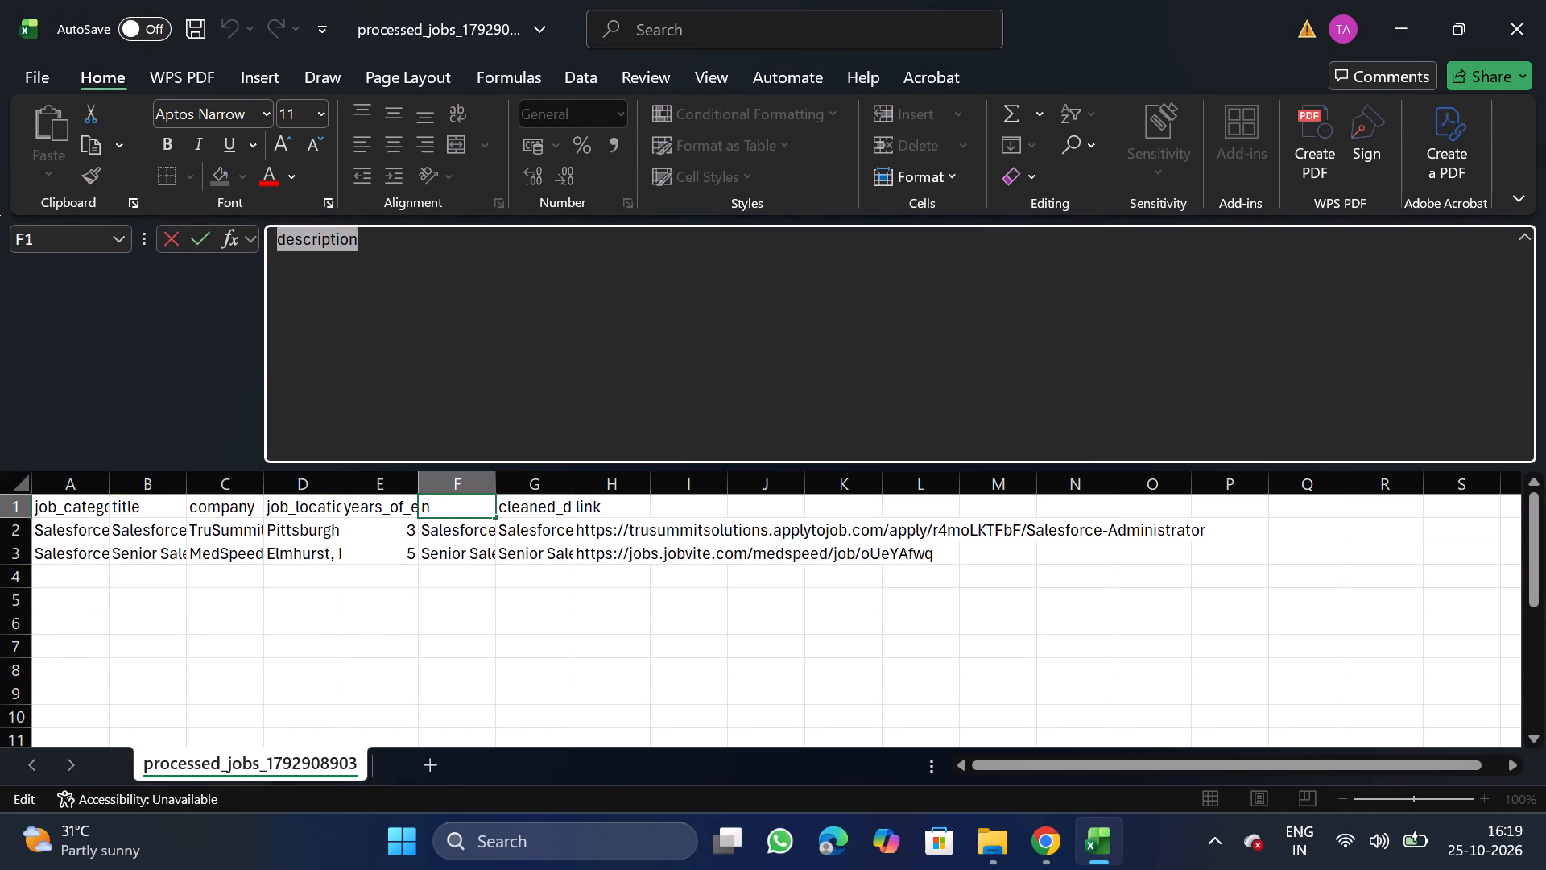
key(ctrl+c)
click(545, 504)
click(674, 408)
key(BackSpace)
key(BackSpace)
key(BackSpace)
key(BackSpace)
key(BackSpace)
key(BackSpace)
key(BackSpace)
key(BackSpace)
key(BackSpace)
key(BackSpace)
key(BackSpace)
key(BackSpace)
key(BackSpace)
key(BackSpace)
key(BackSpace)
key(BackSpace)
key(BackSpace)
key(BackSpace)
key(BackSpace)
key(BackSpace)
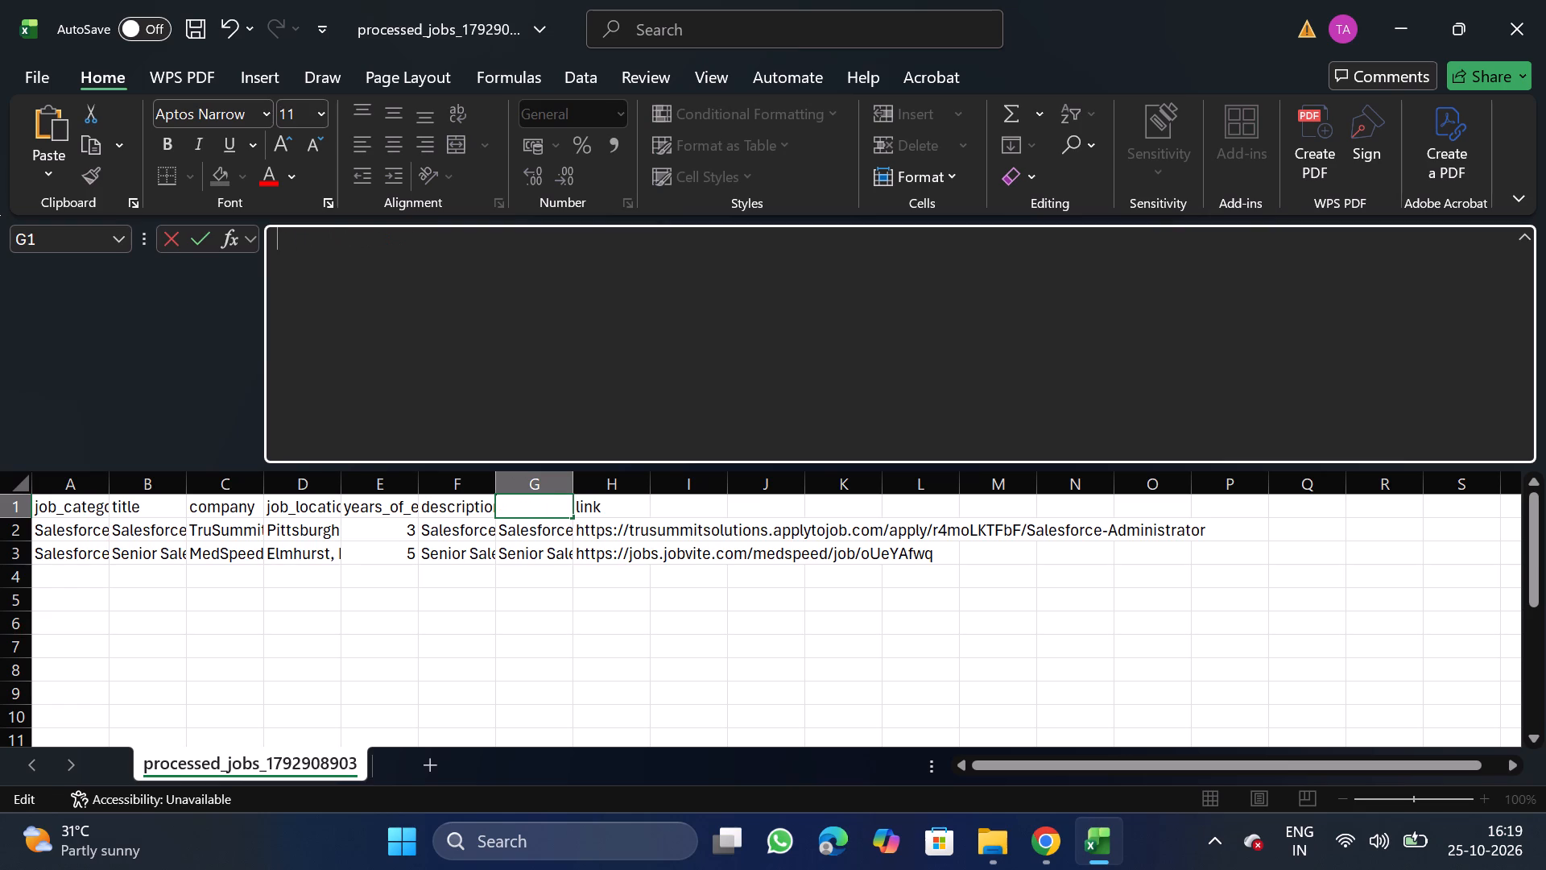
key(ctrl+v)
Clear the header text of the original description column in F1.
click(475, 512)
click(610, 371)
key(BackSpace)
key(BackSpace)
key(BackSpace)
key(BackSpace)
key(BackSpace)
key(BackSpace)
key(BackSpace)
key(BackSpace)
key(BackSpace)
key(BackSpace)
key(BackSpace)
key(BackSpace)
key(BackSpace)
key(BackSpace)
key(BackSpace)
key(BackSpace)
key(BackSpace)
key(BackSpace)
key(BackSpace)
key(BackSpace)
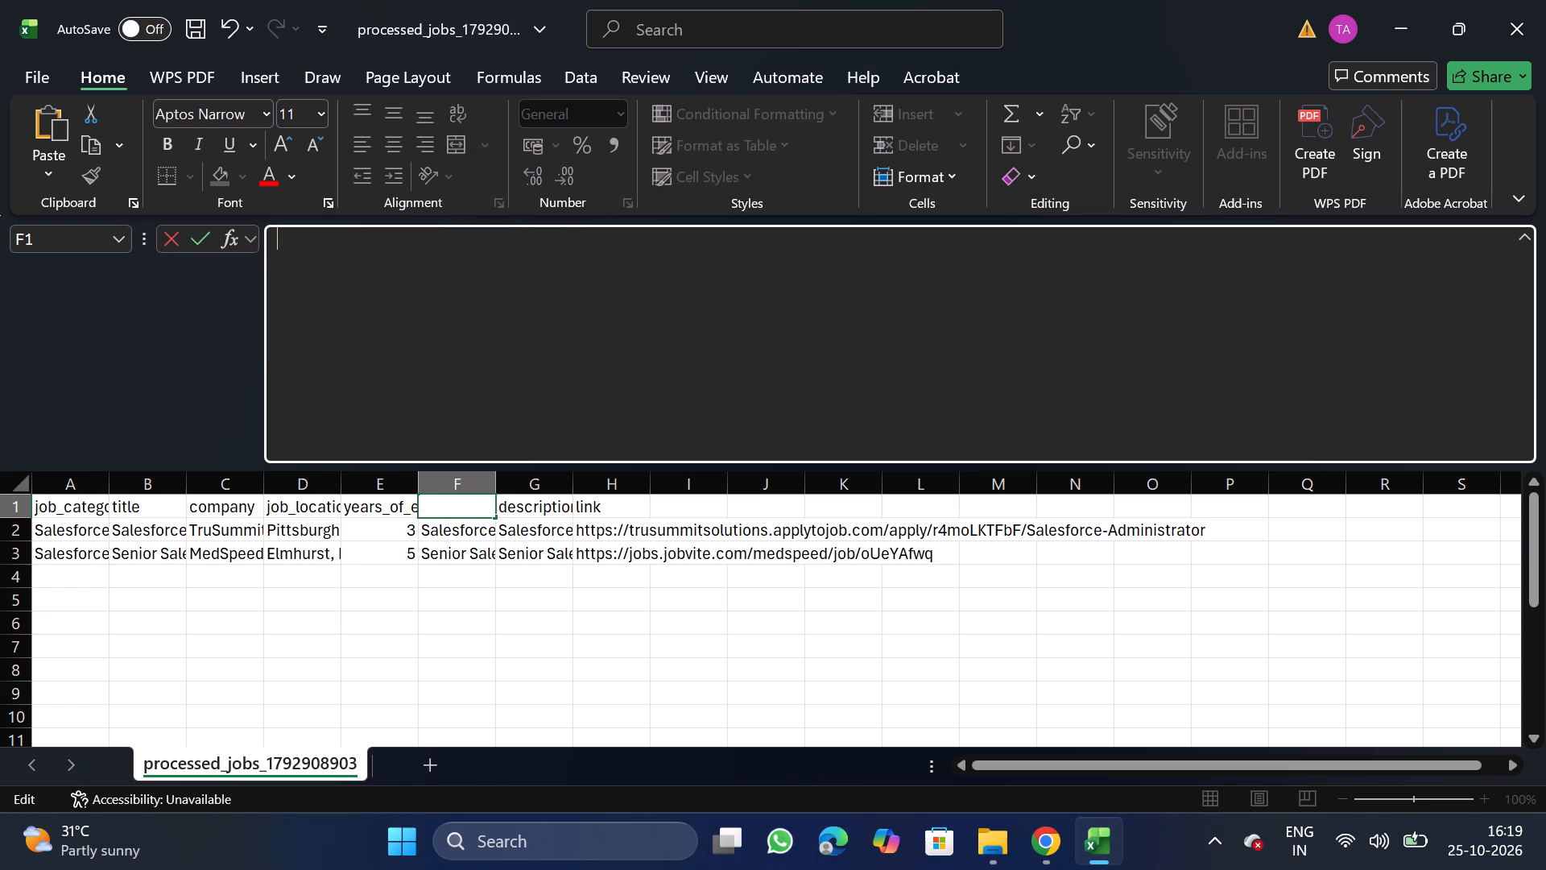
click(1007, 665)
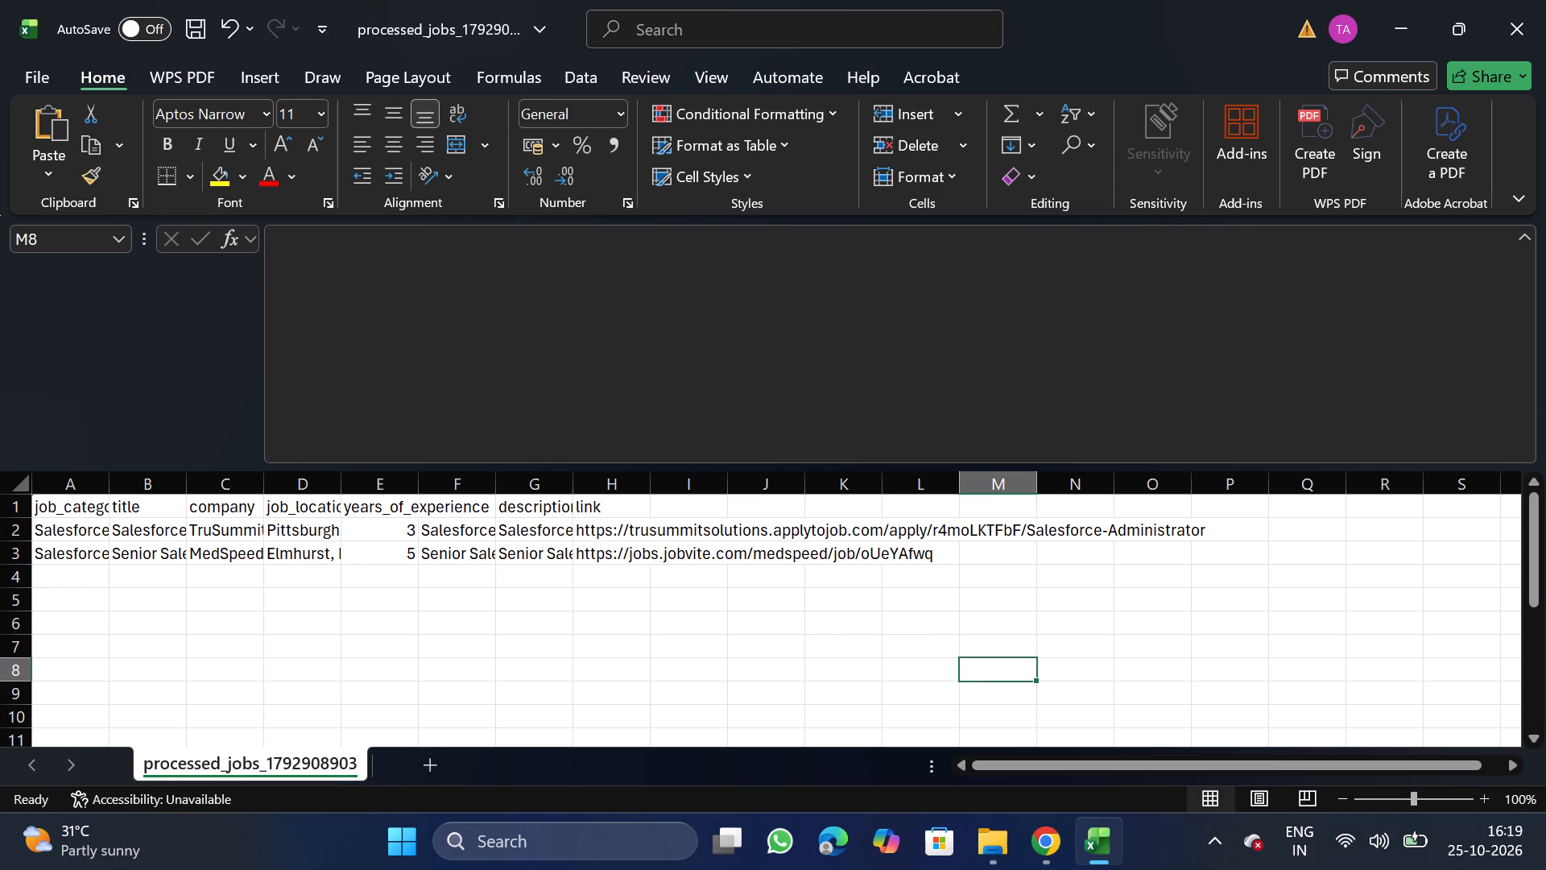
Copy the original_description column name from NextGenApply's bulk CSV upload requirements and paste it into cell M8 of the Salesforce sheet.
click(1035, 832)
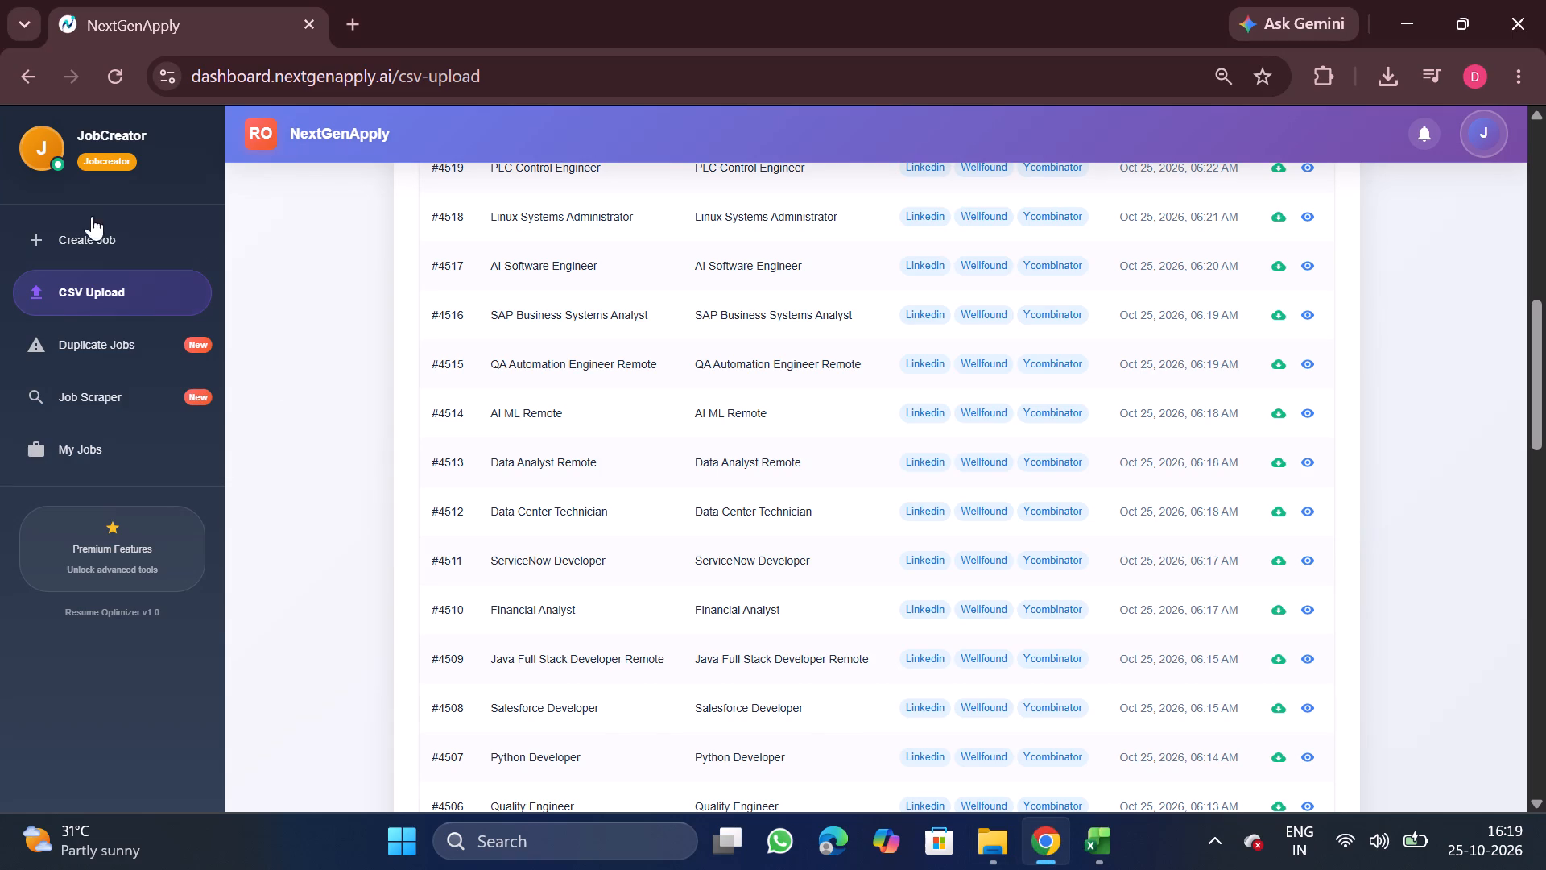
drag(113, 216, 110, 229)
click(110, 229)
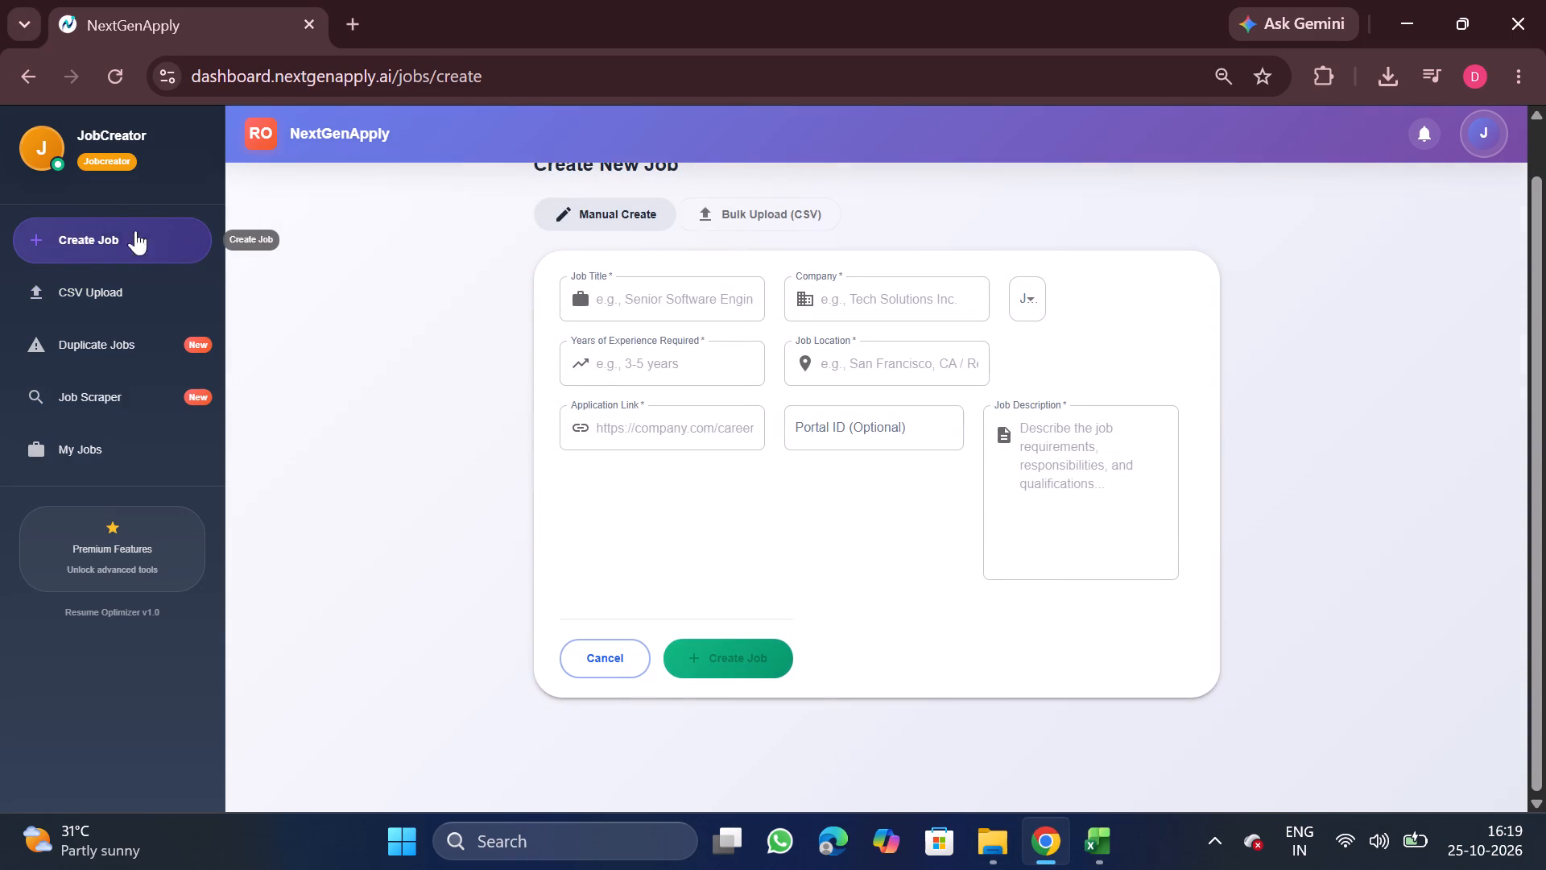
click(775, 208)
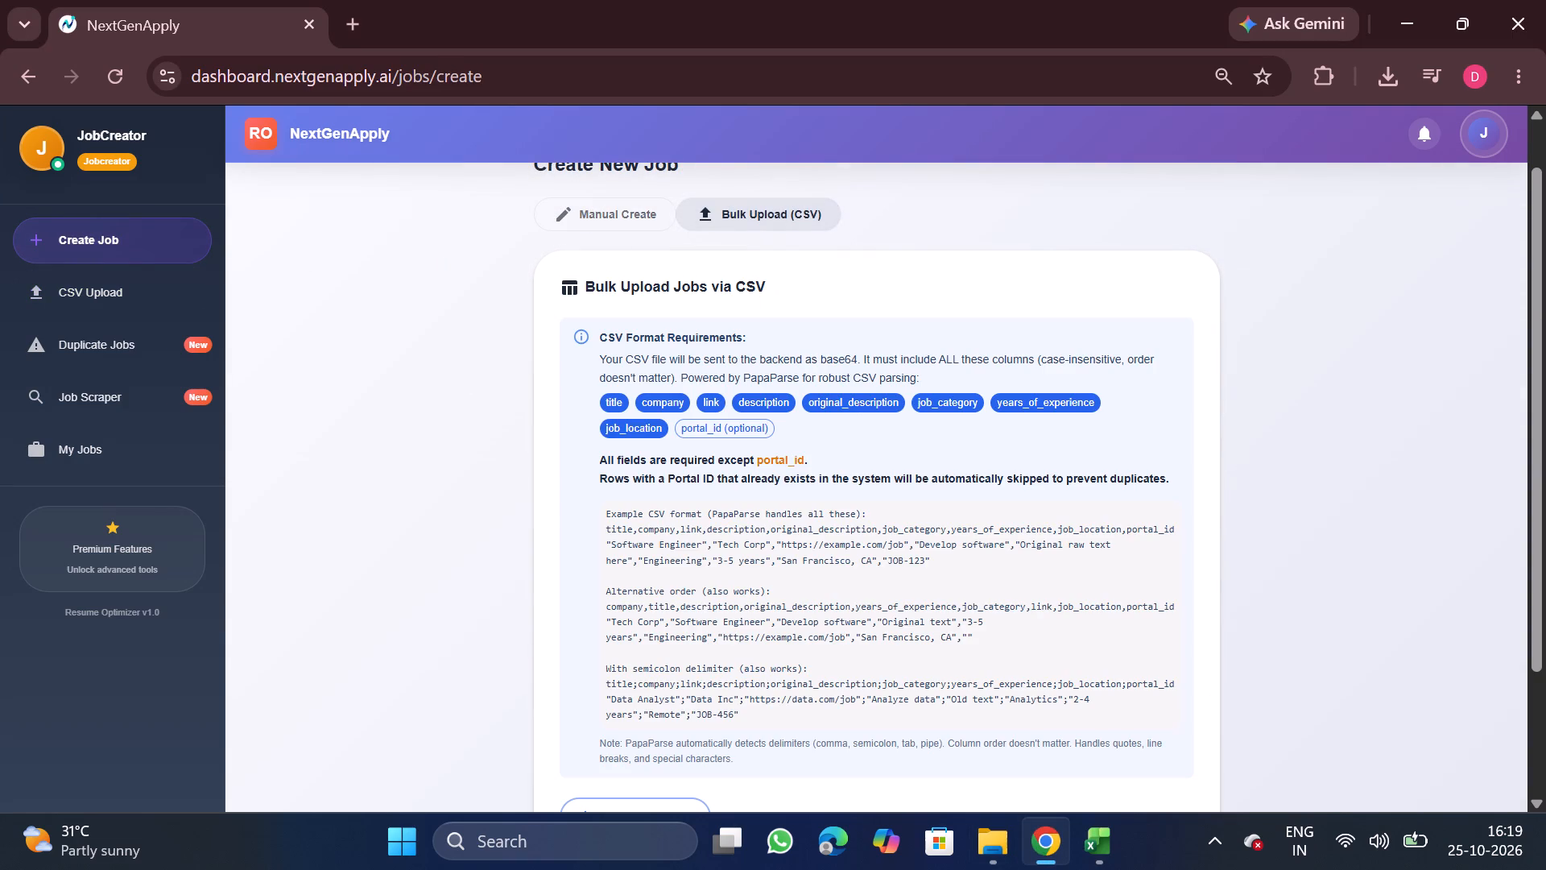
double_click(860, 396)
key(ctrl+c)
click(1102, 860)
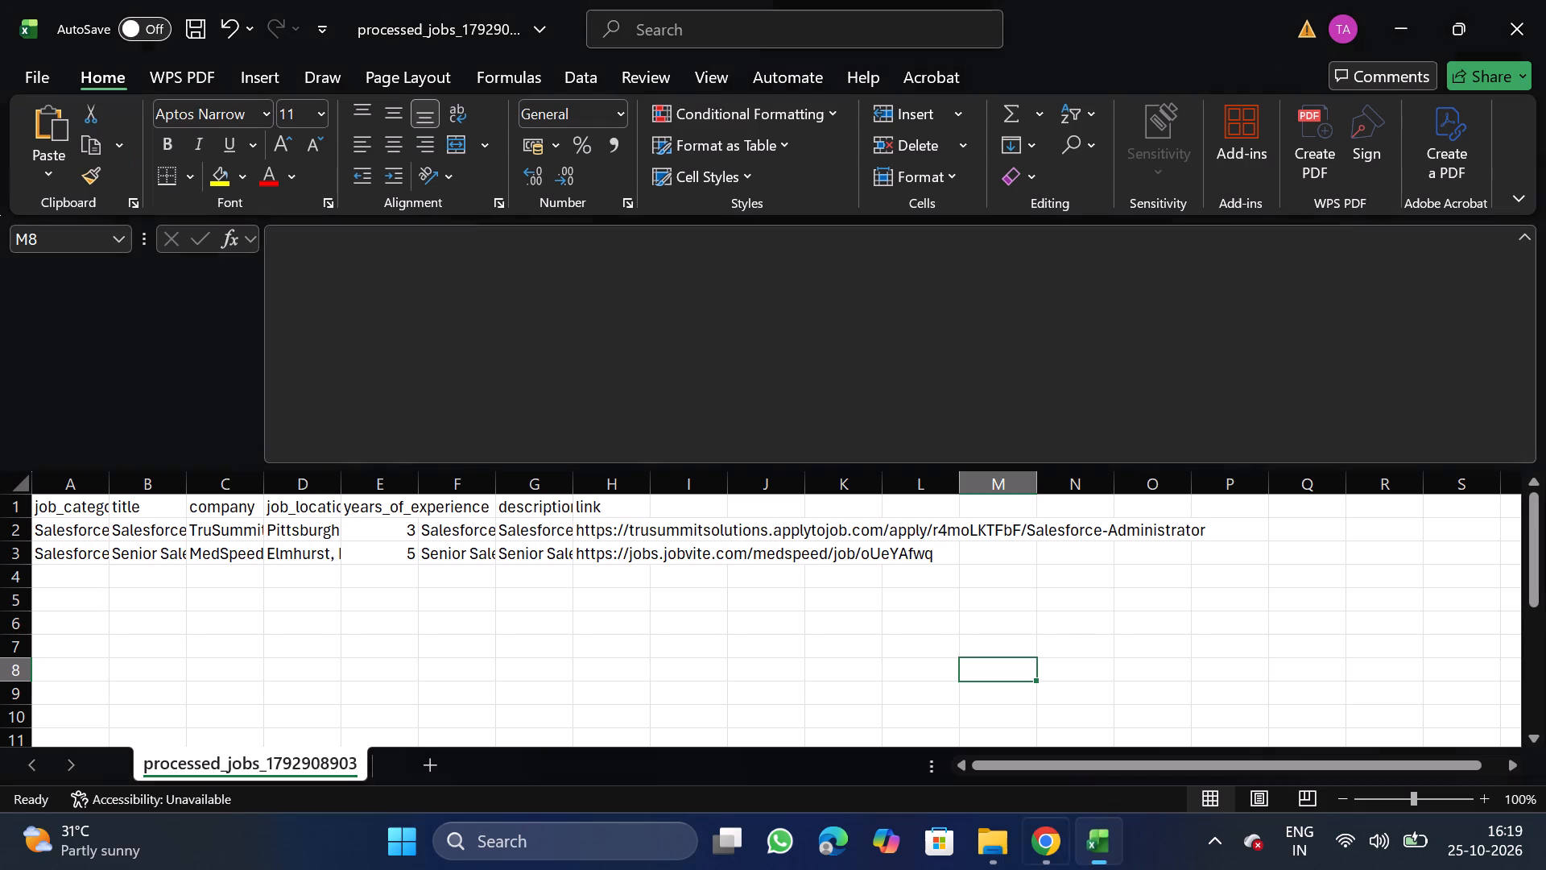
key(ctrl+v)
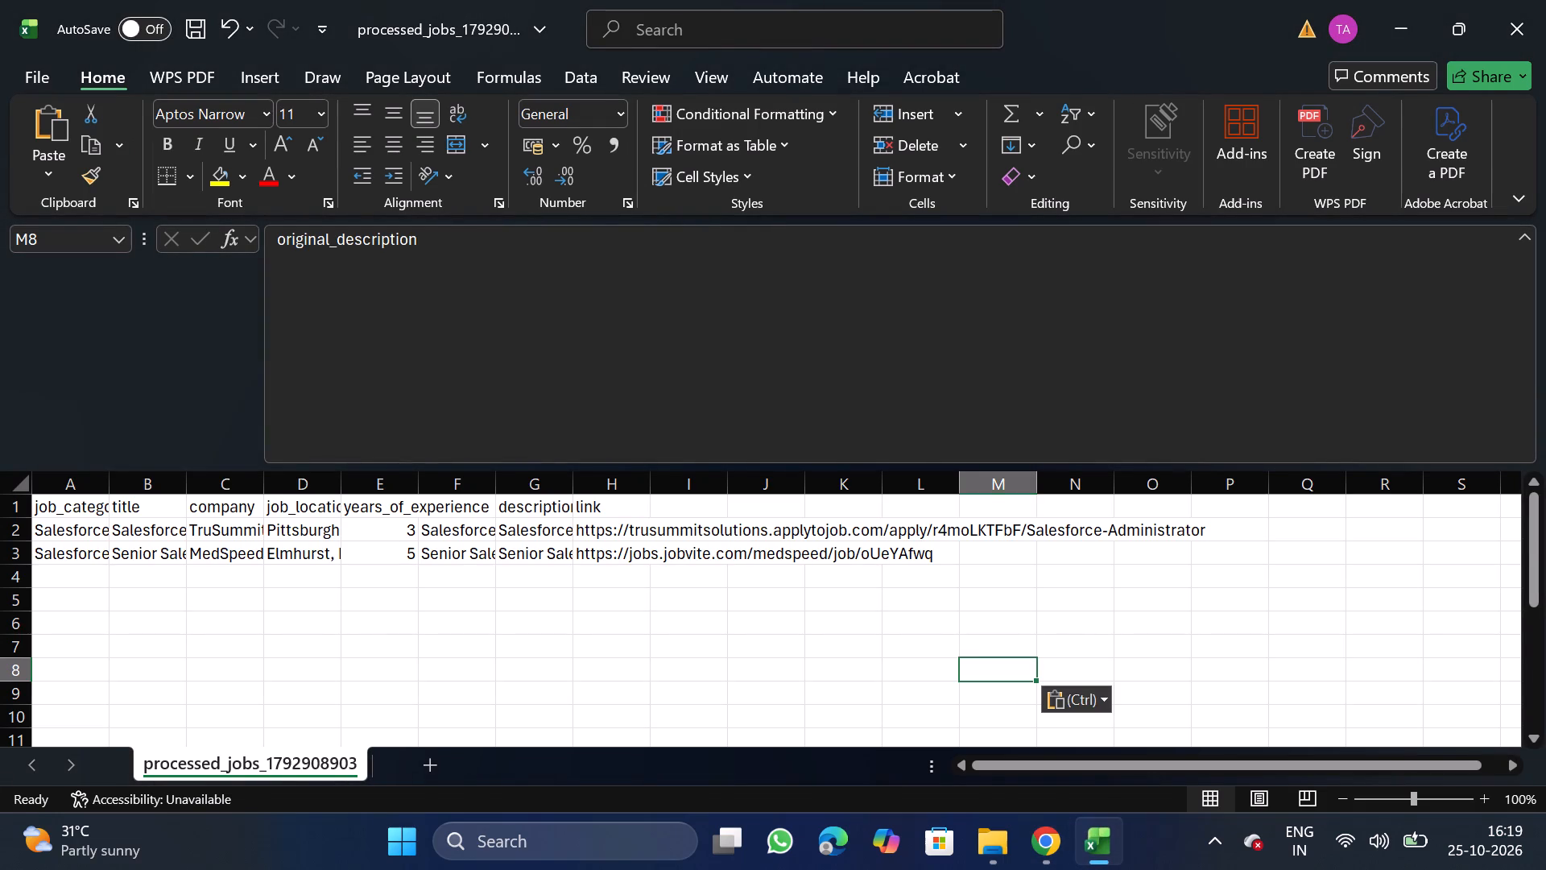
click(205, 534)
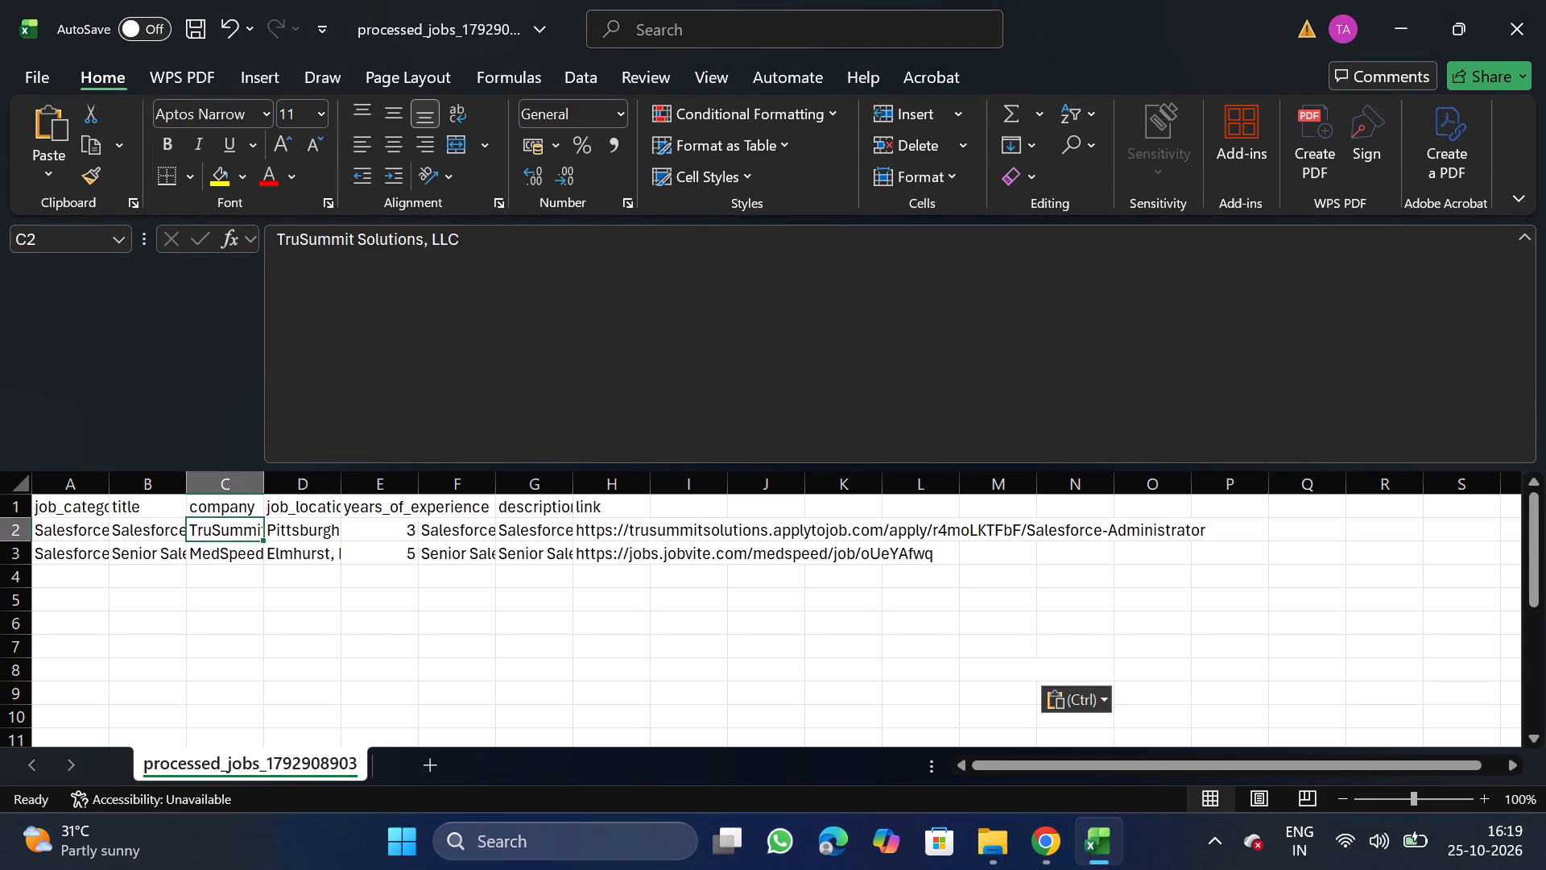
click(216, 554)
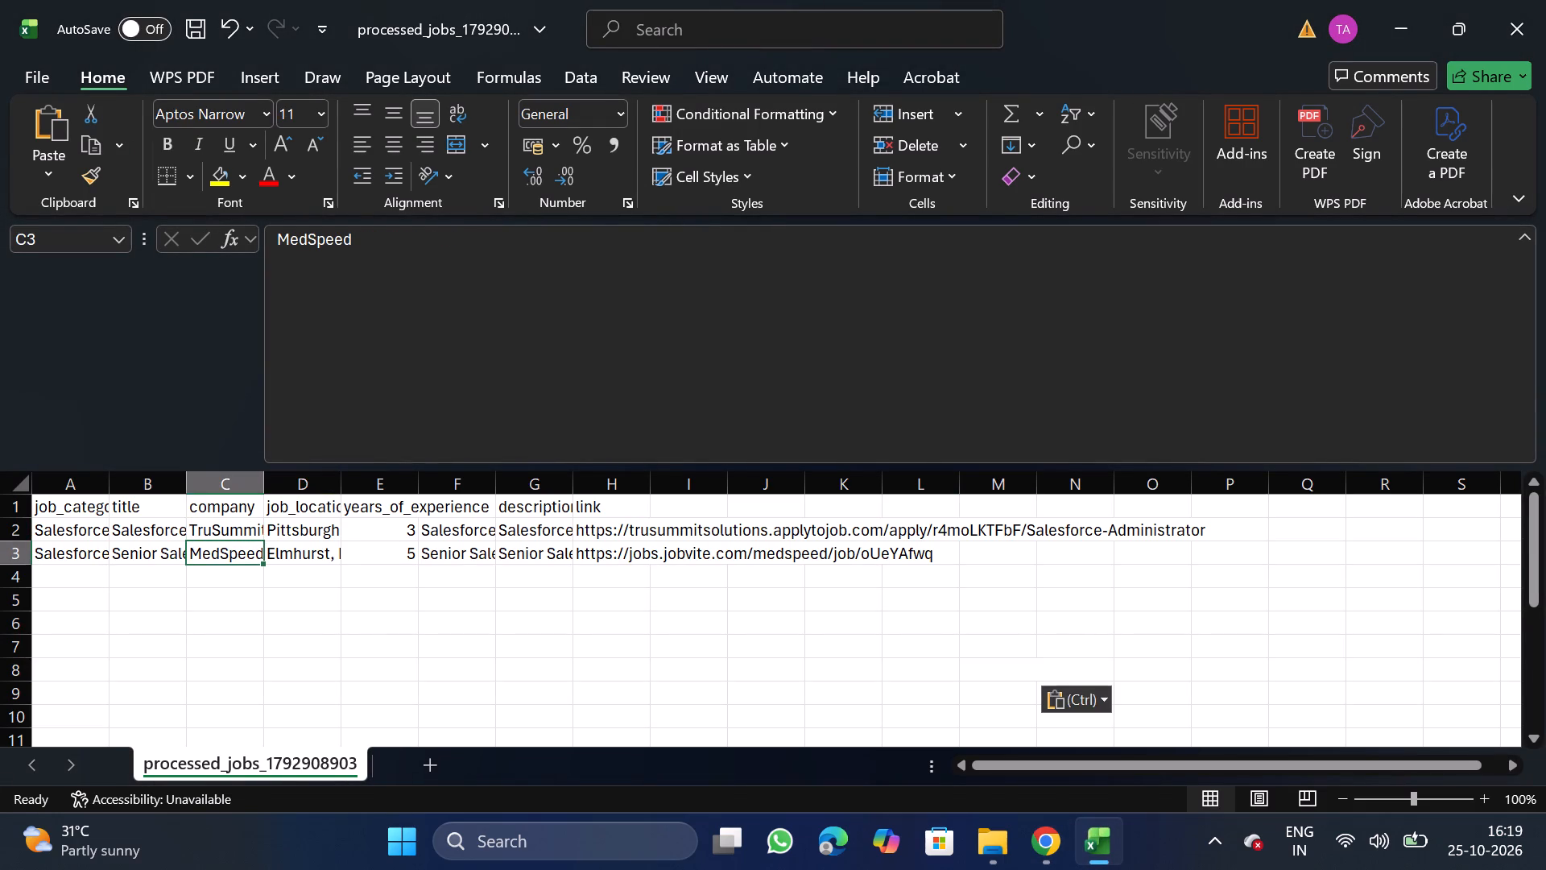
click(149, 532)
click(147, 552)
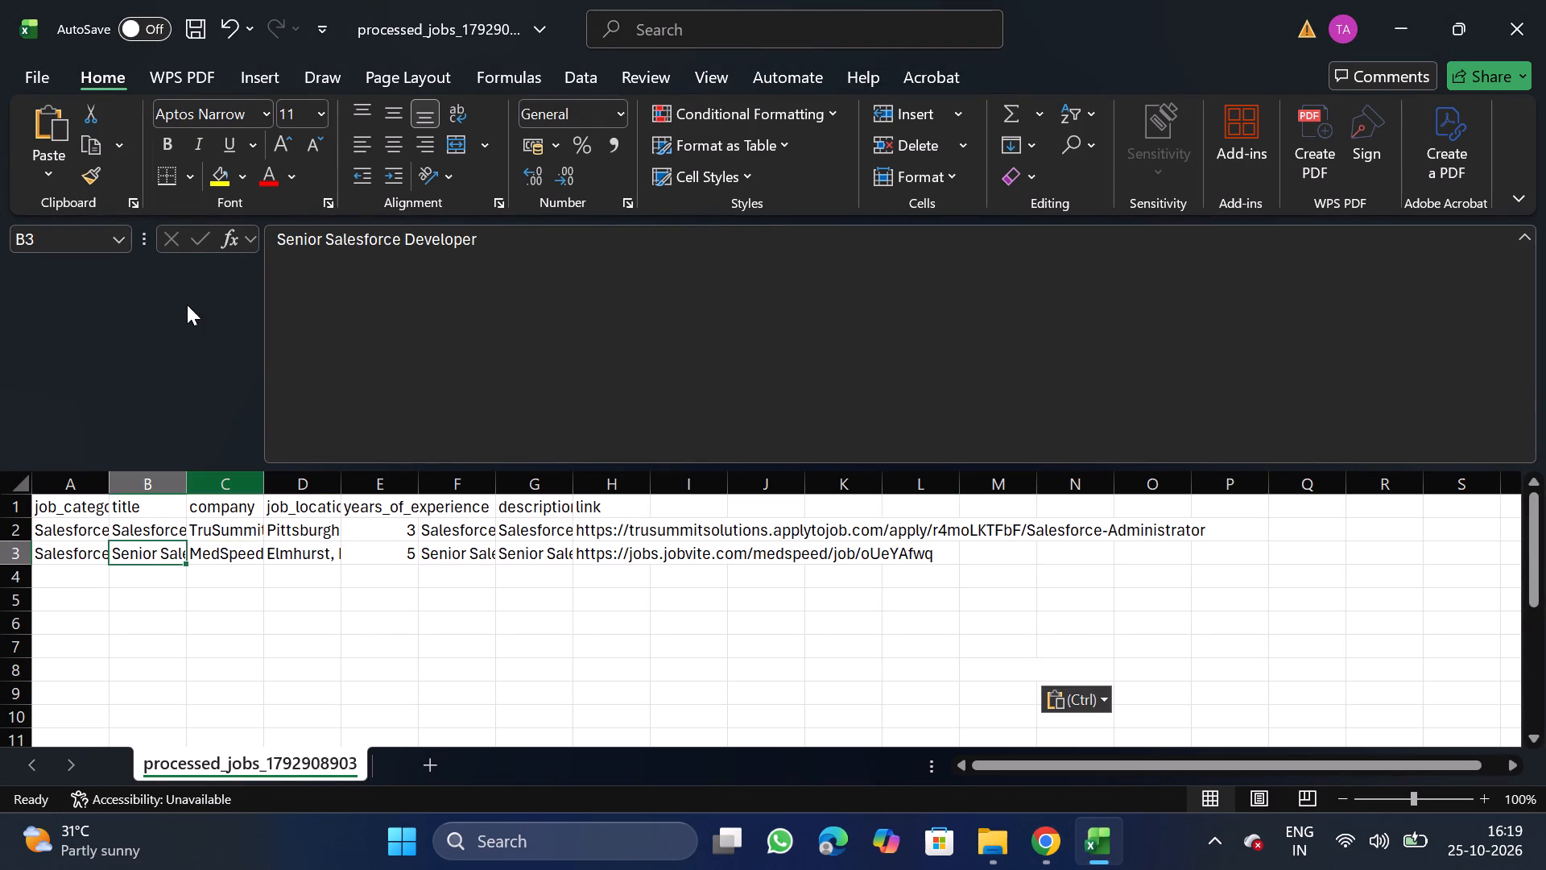
Save the sheet as the comma-delimited CSV file Salesforce_10_25 in the Daily Scraping jobs folder under Documents.
click(27, 82)
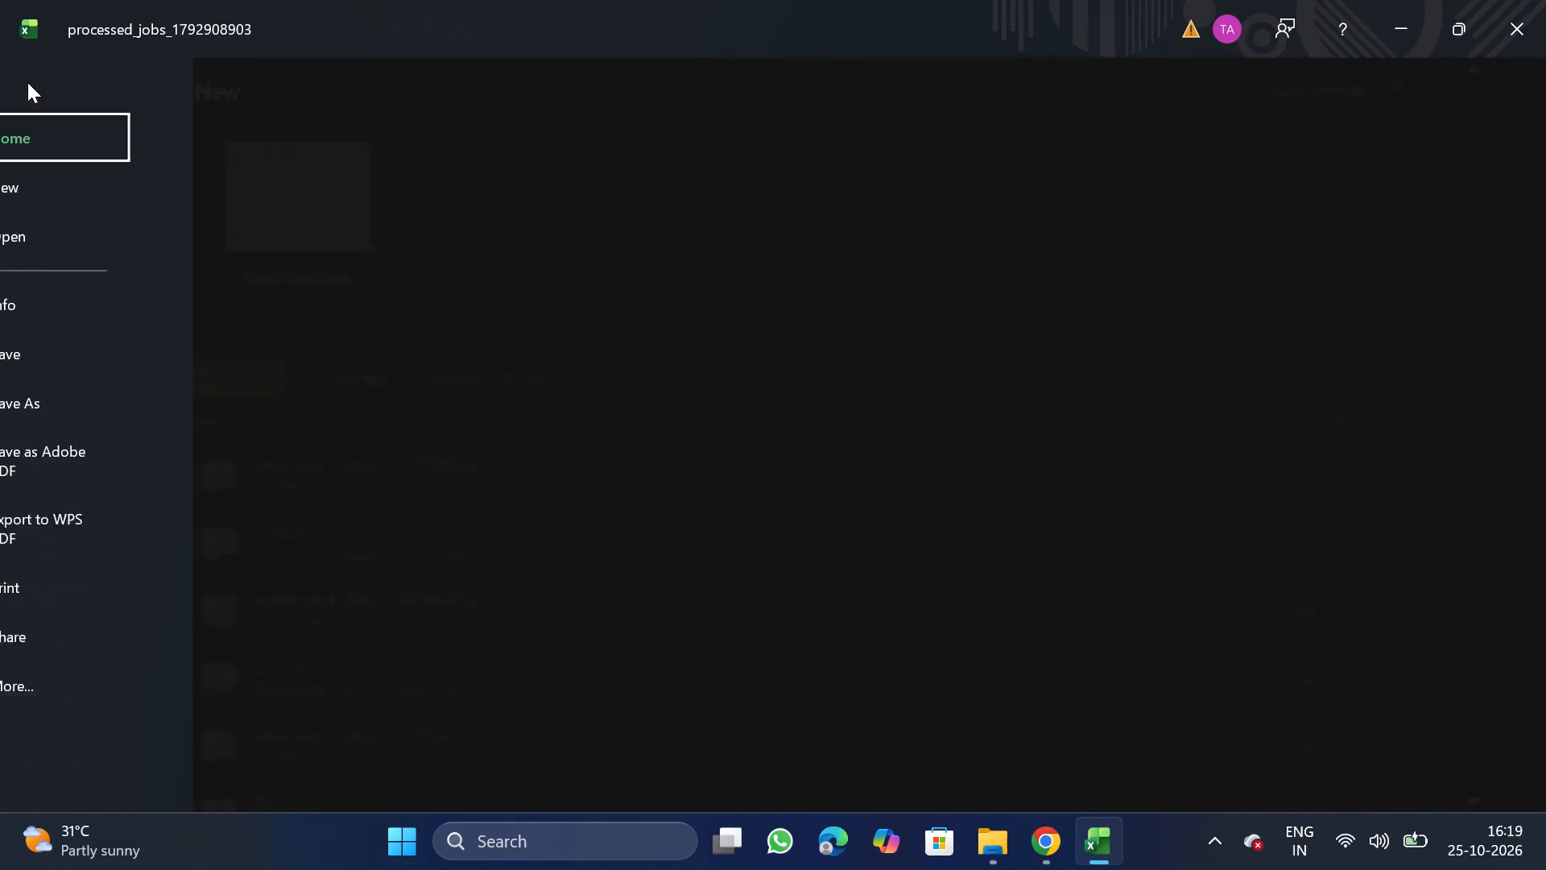
triple_click(94, 391)
click(94, 391)
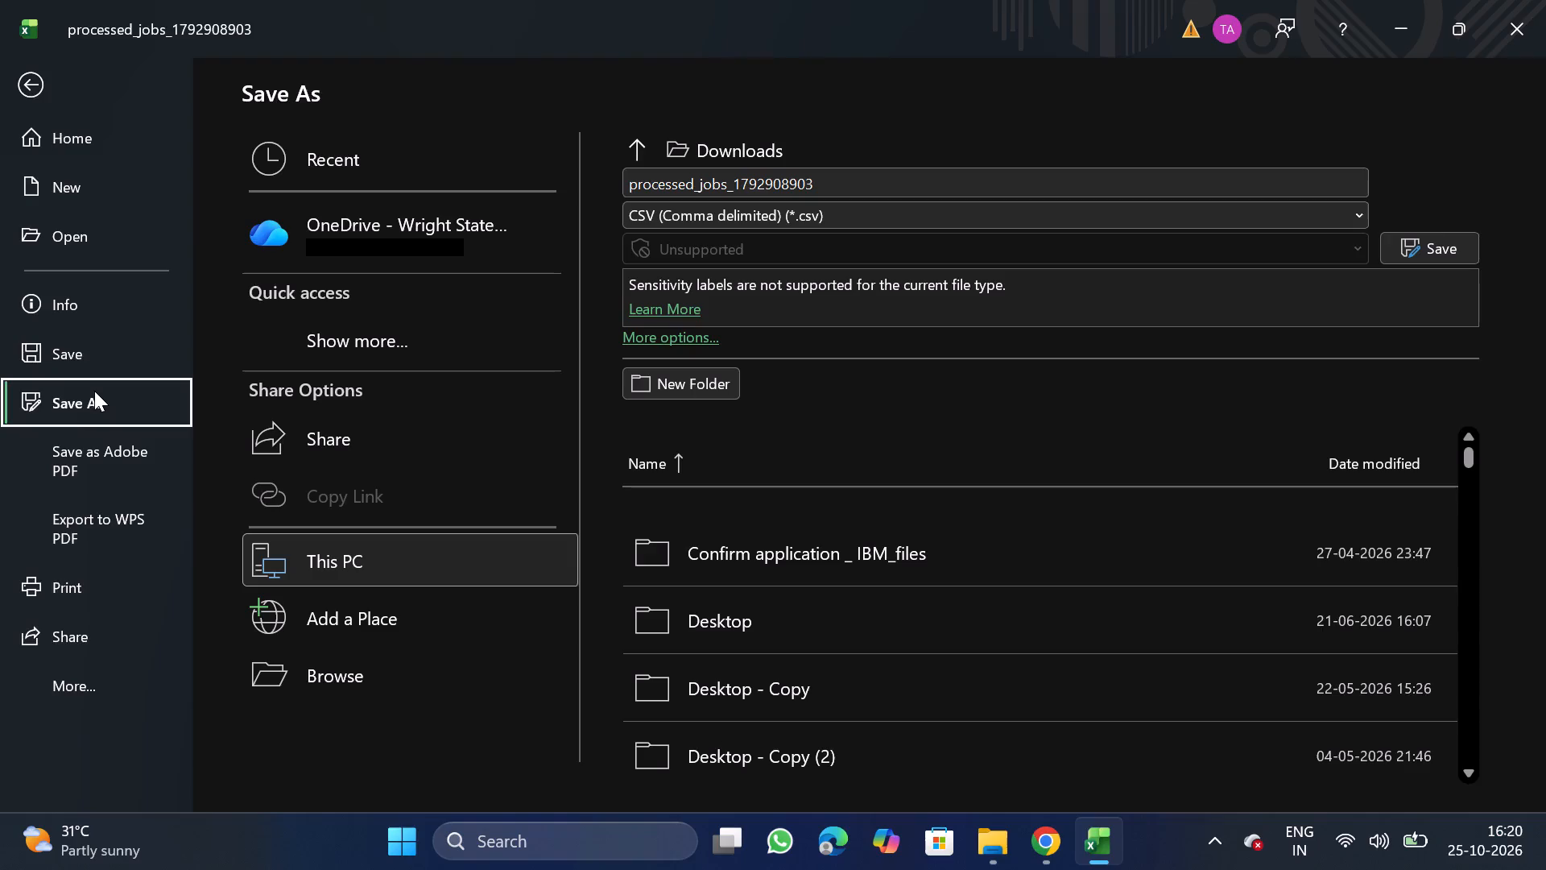
triple_click(356, 659)
click(356, 659)
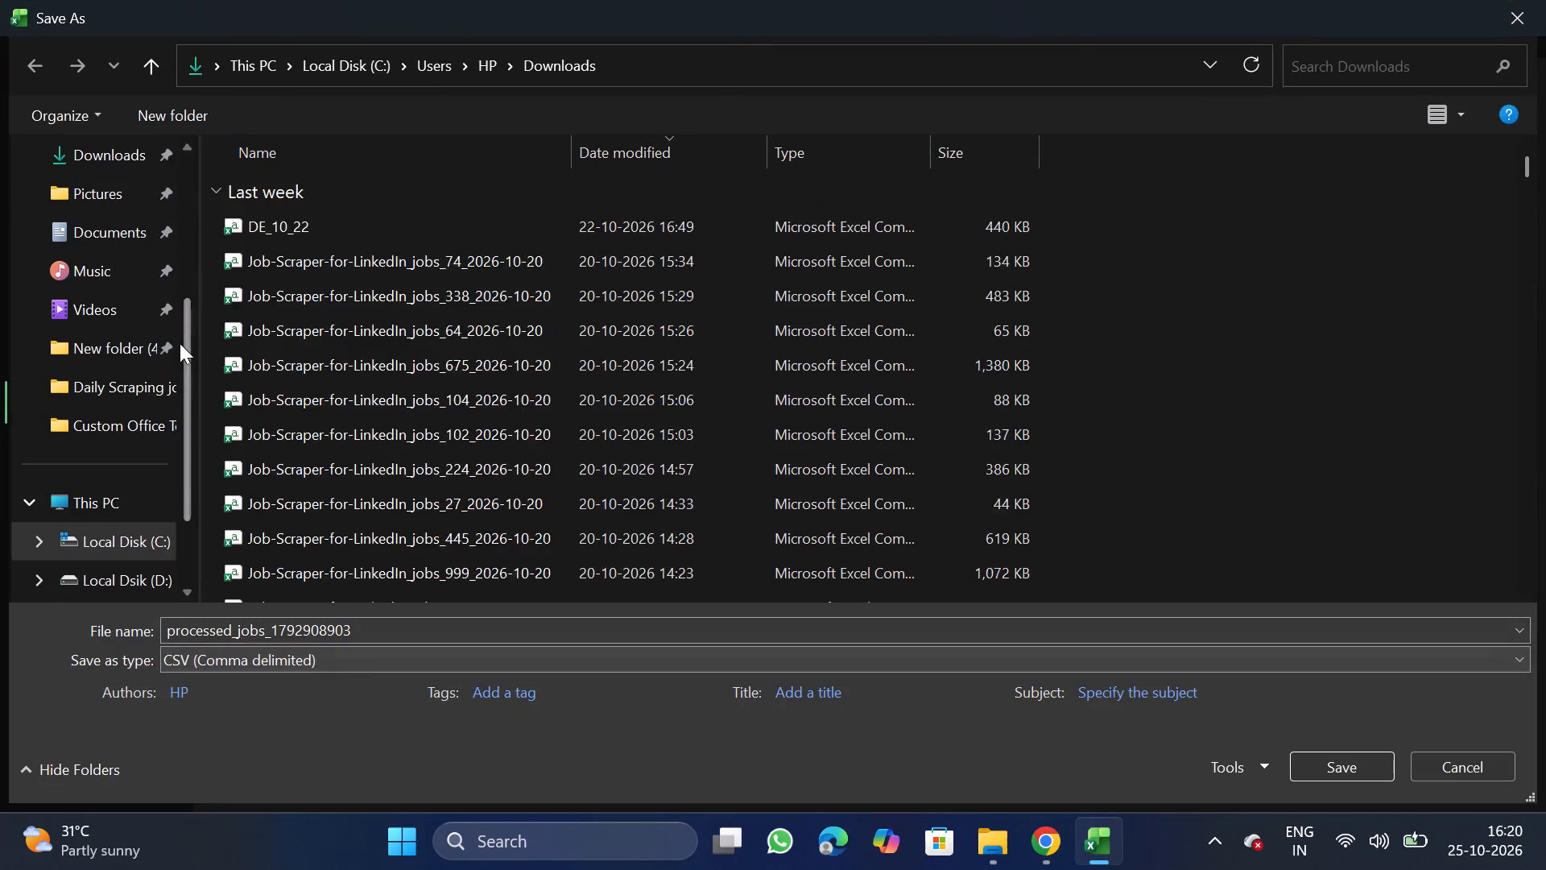
double_click(126, 222)
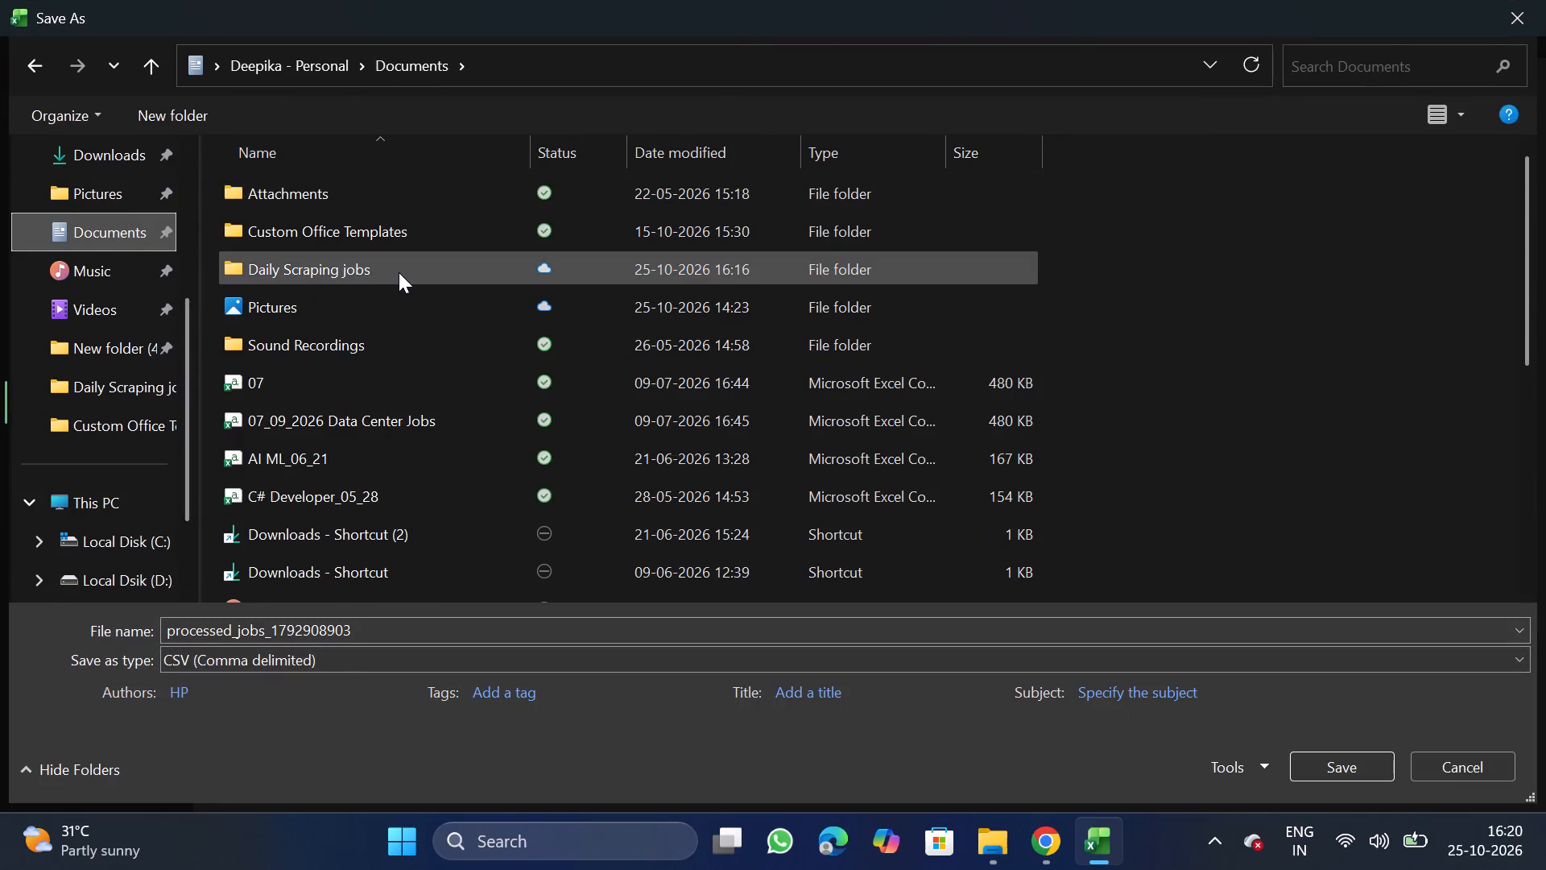
double_click(403, 272)
click(426, 631)
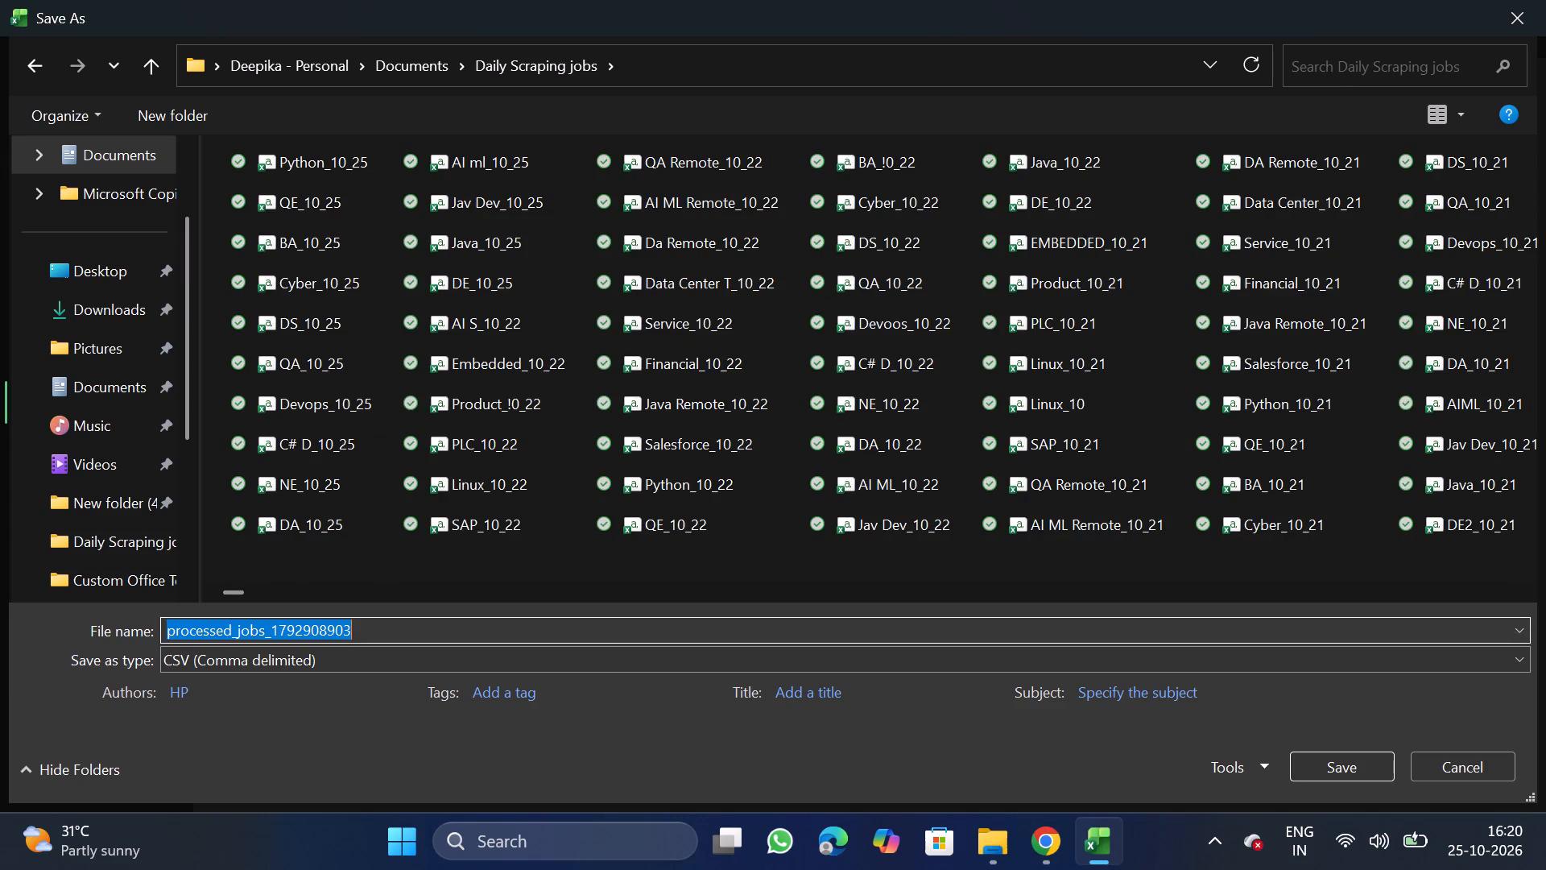
key(BackSpace)
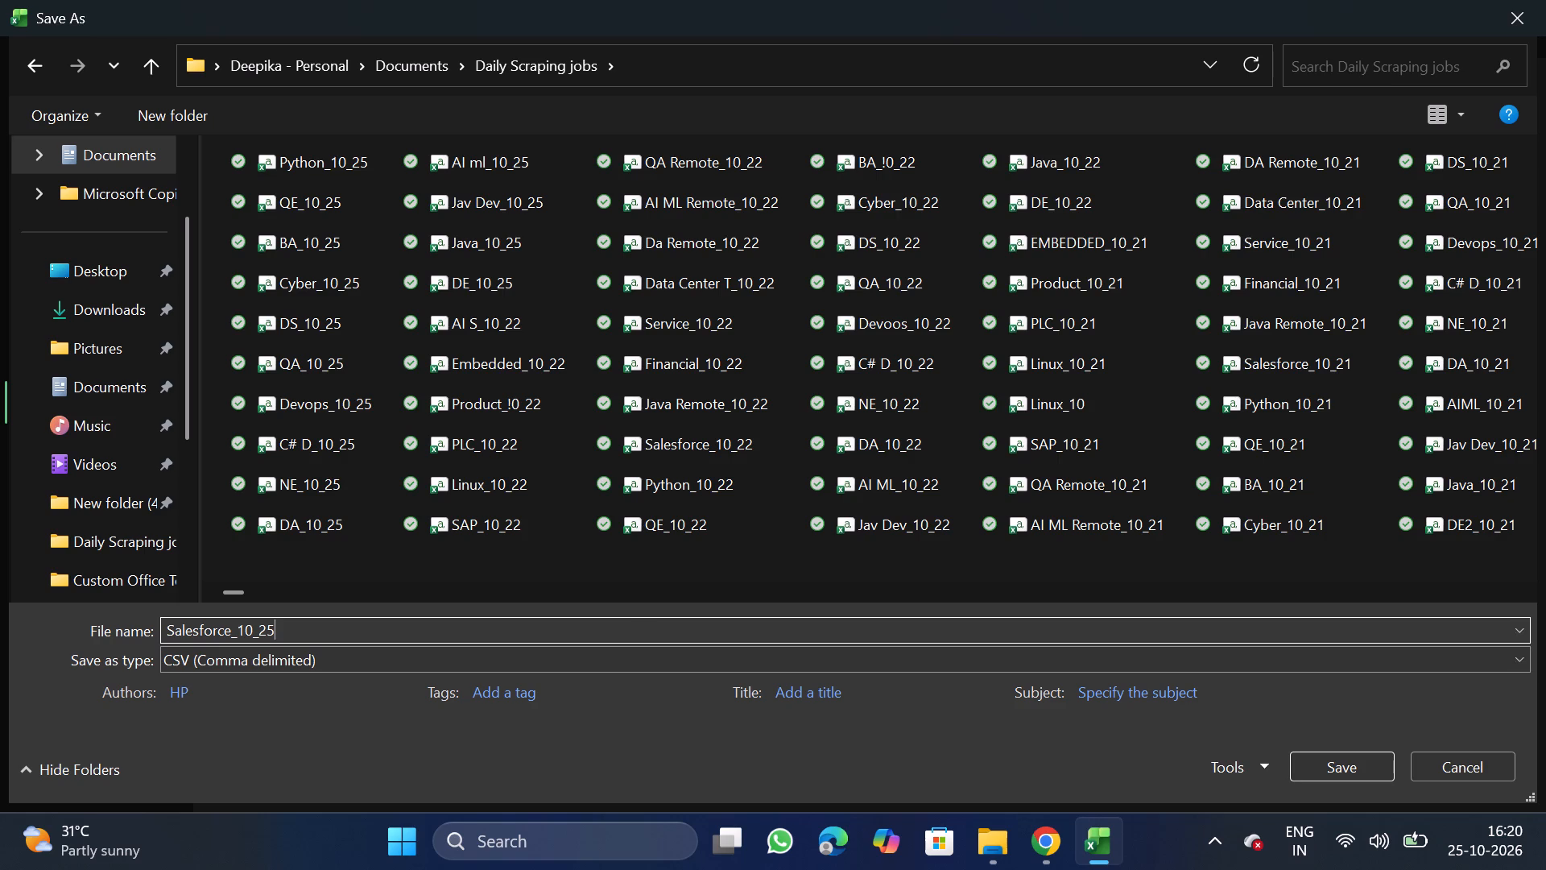
click(1337, 756)
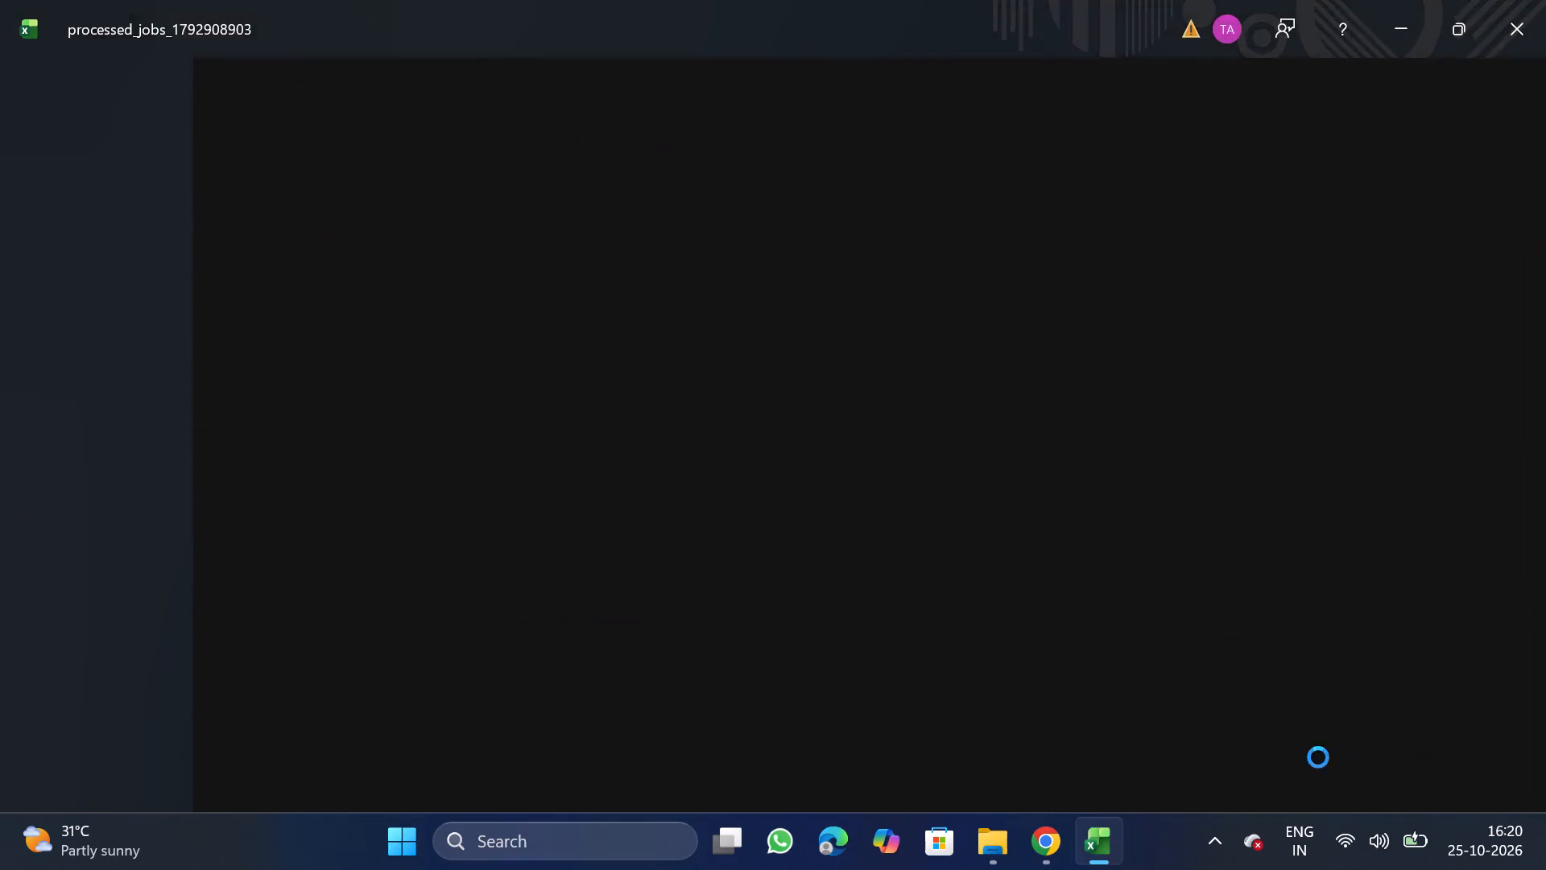
Switch to NextGenApply and choose Salesforce_10_25 from Daily Scraping jobs as the CSV file for bulk upload.
click(1033, 856)
scroll(755, 661, down, 1)
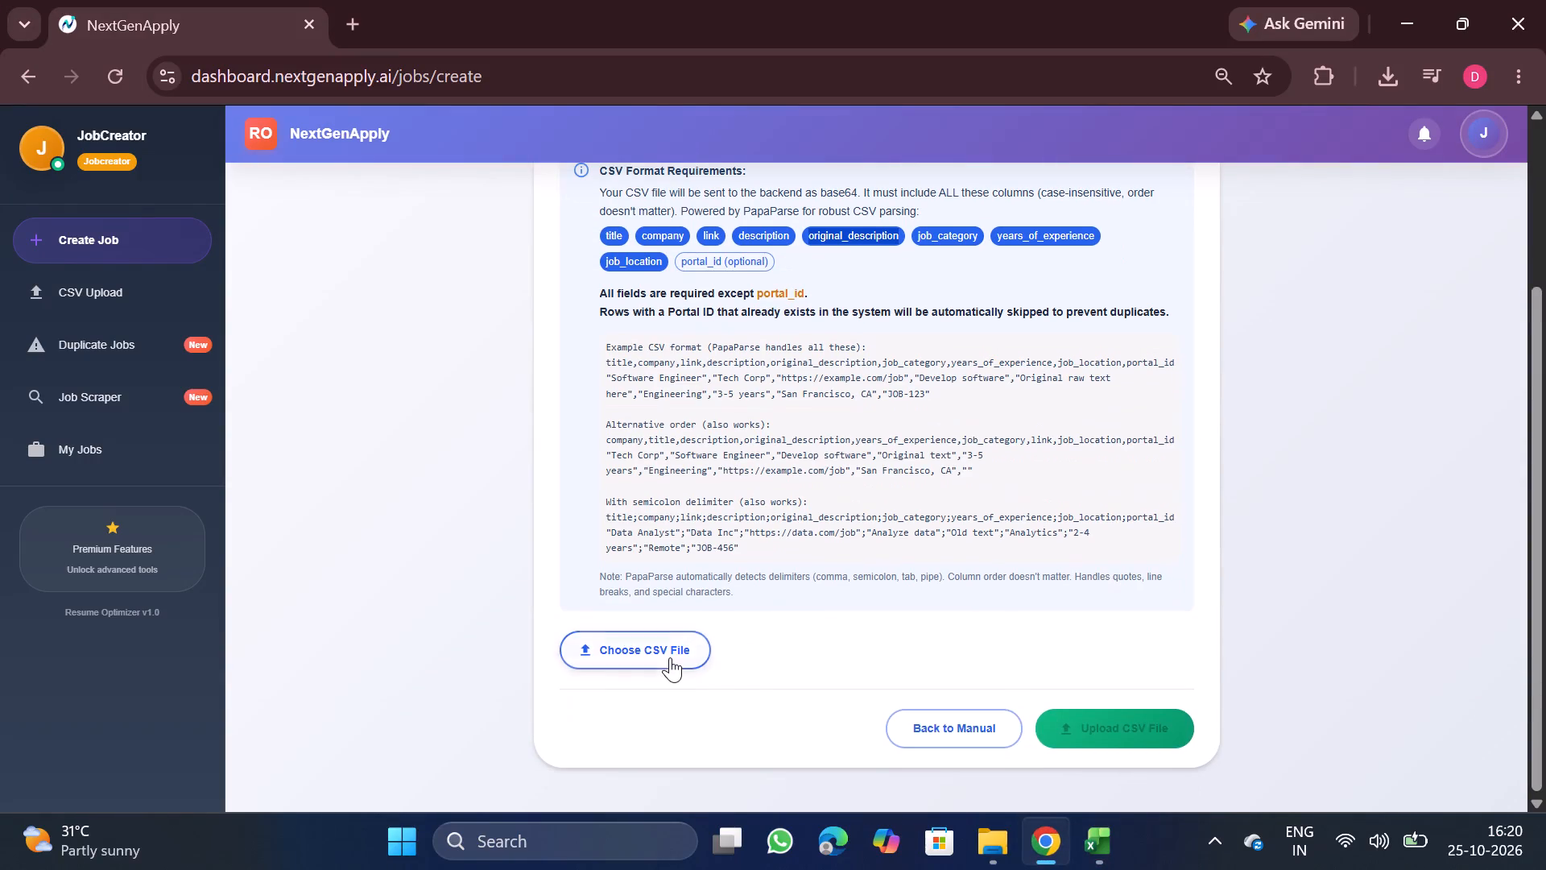
click(670, 657)
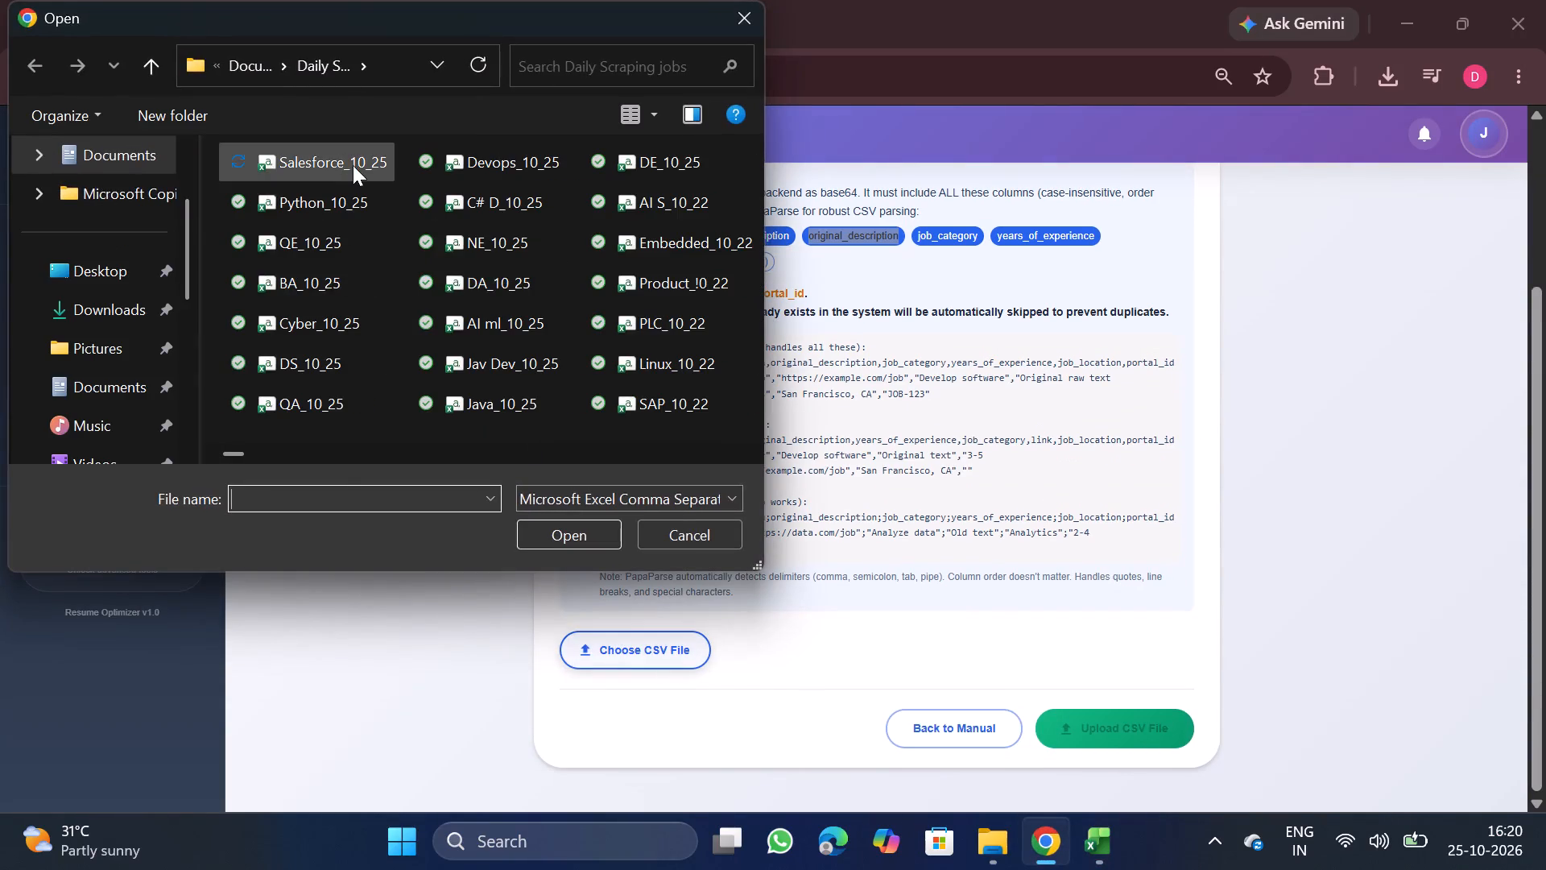
double_click(353, 165)
scroll(746, 475, down, 1)
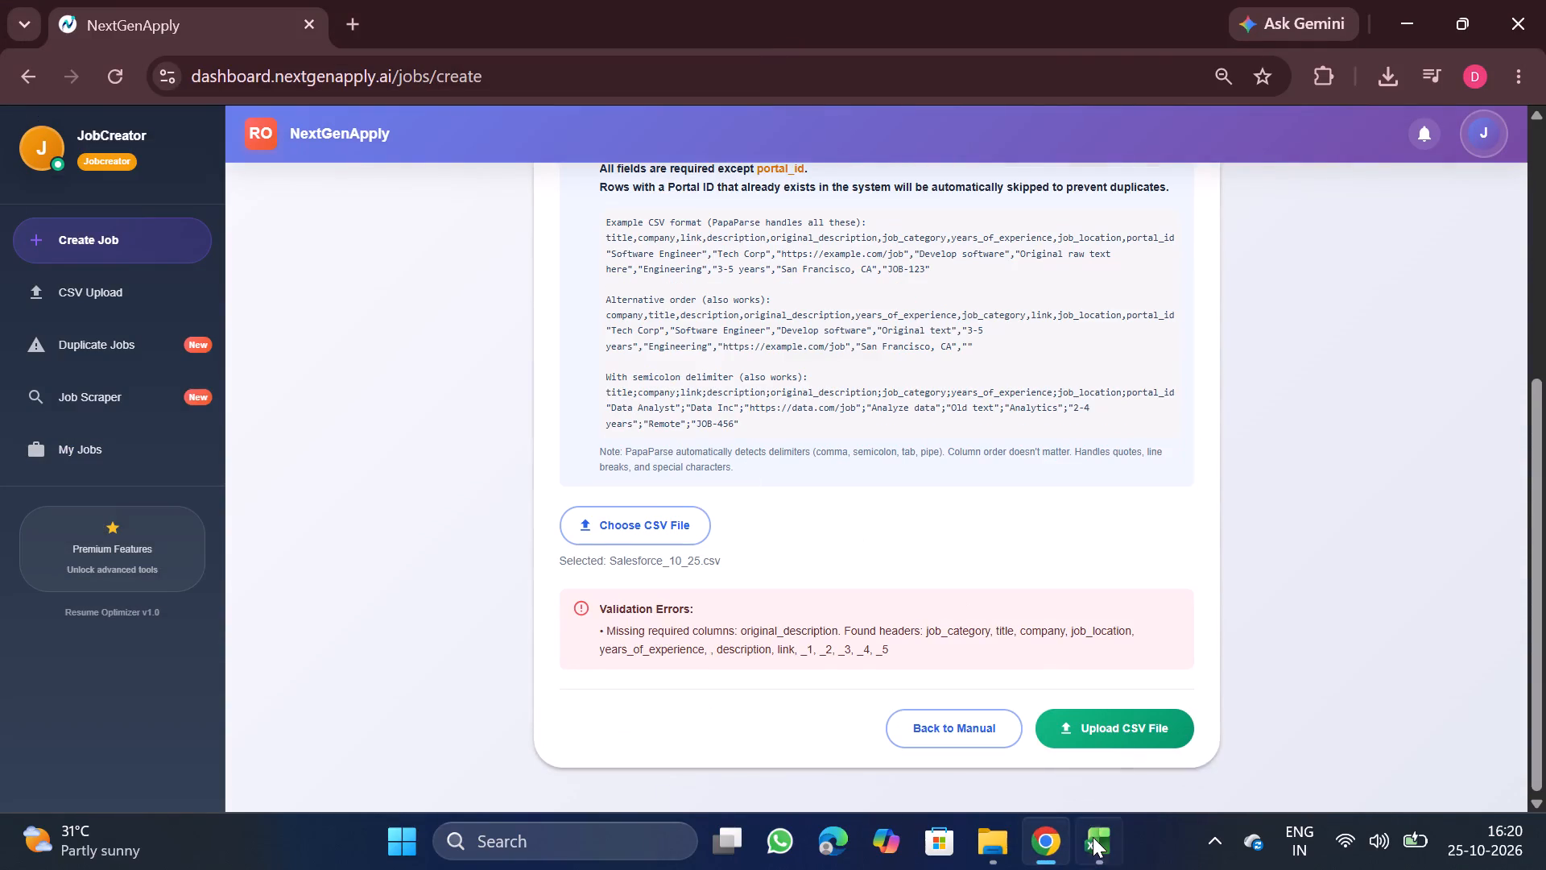
Fill in the blank header in F1 of Salesforce_10_25 using the column name listed in NextGenApply's CSV format requirements.
click(1093, 837)
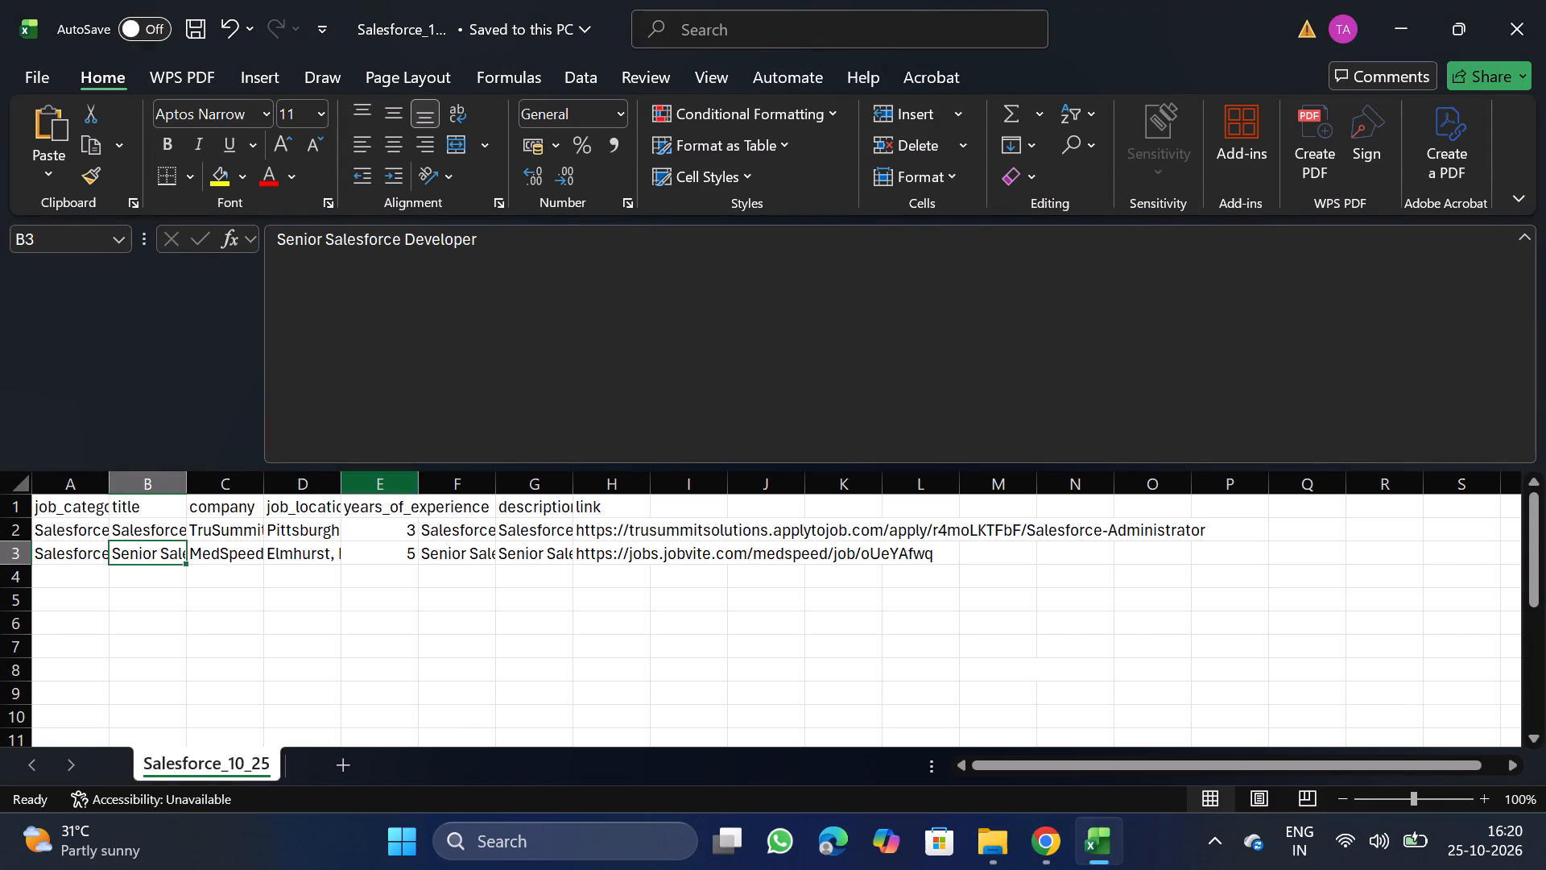
click(452, 495)
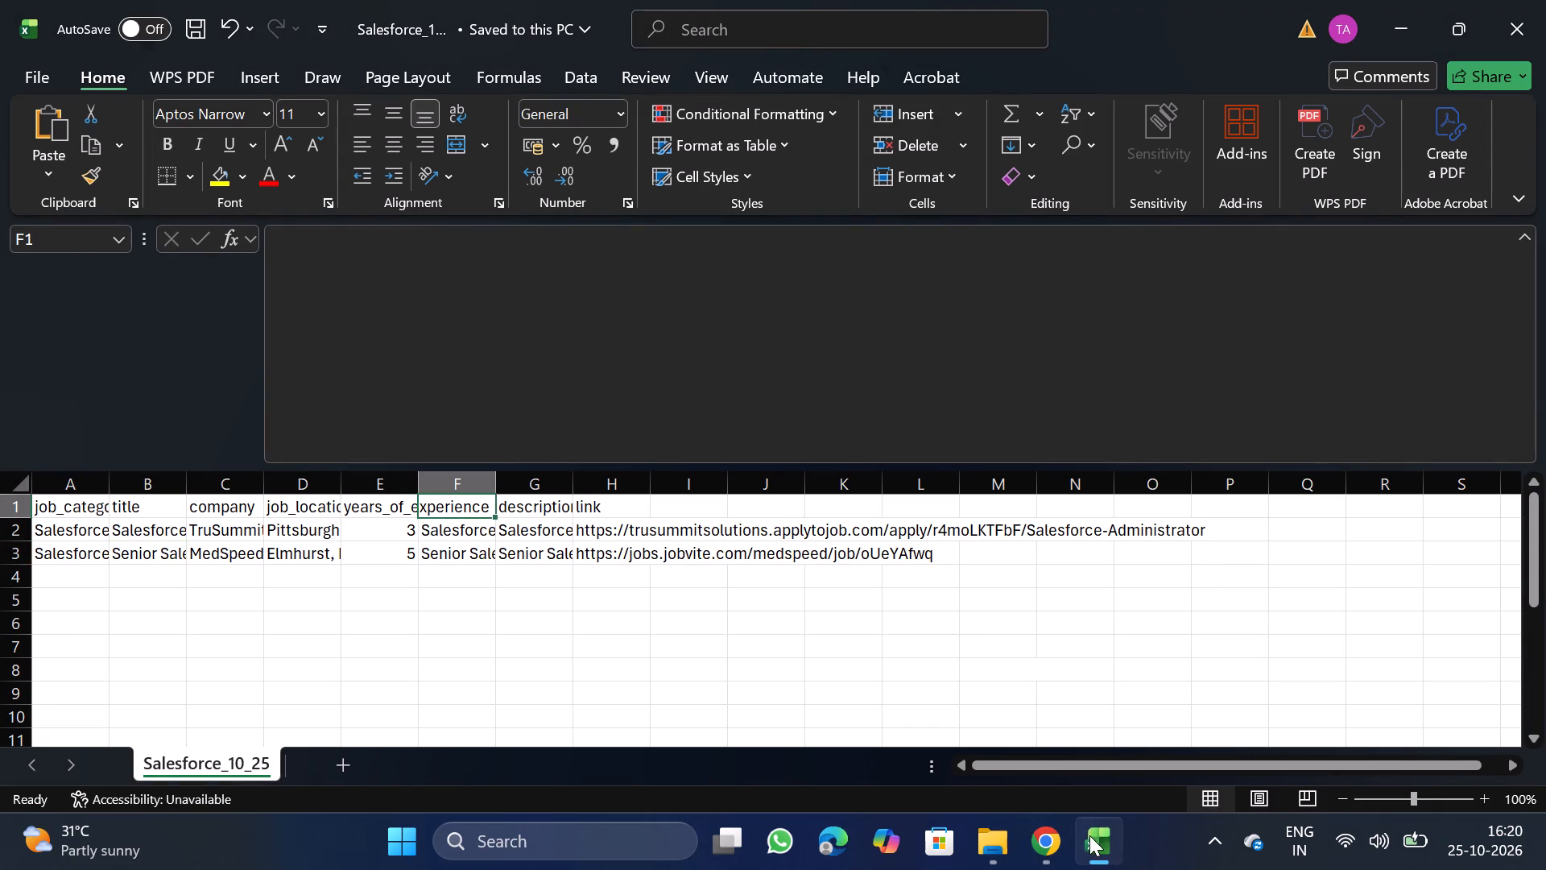
click(1049, 837)
scroll(688, 394, up, 4)
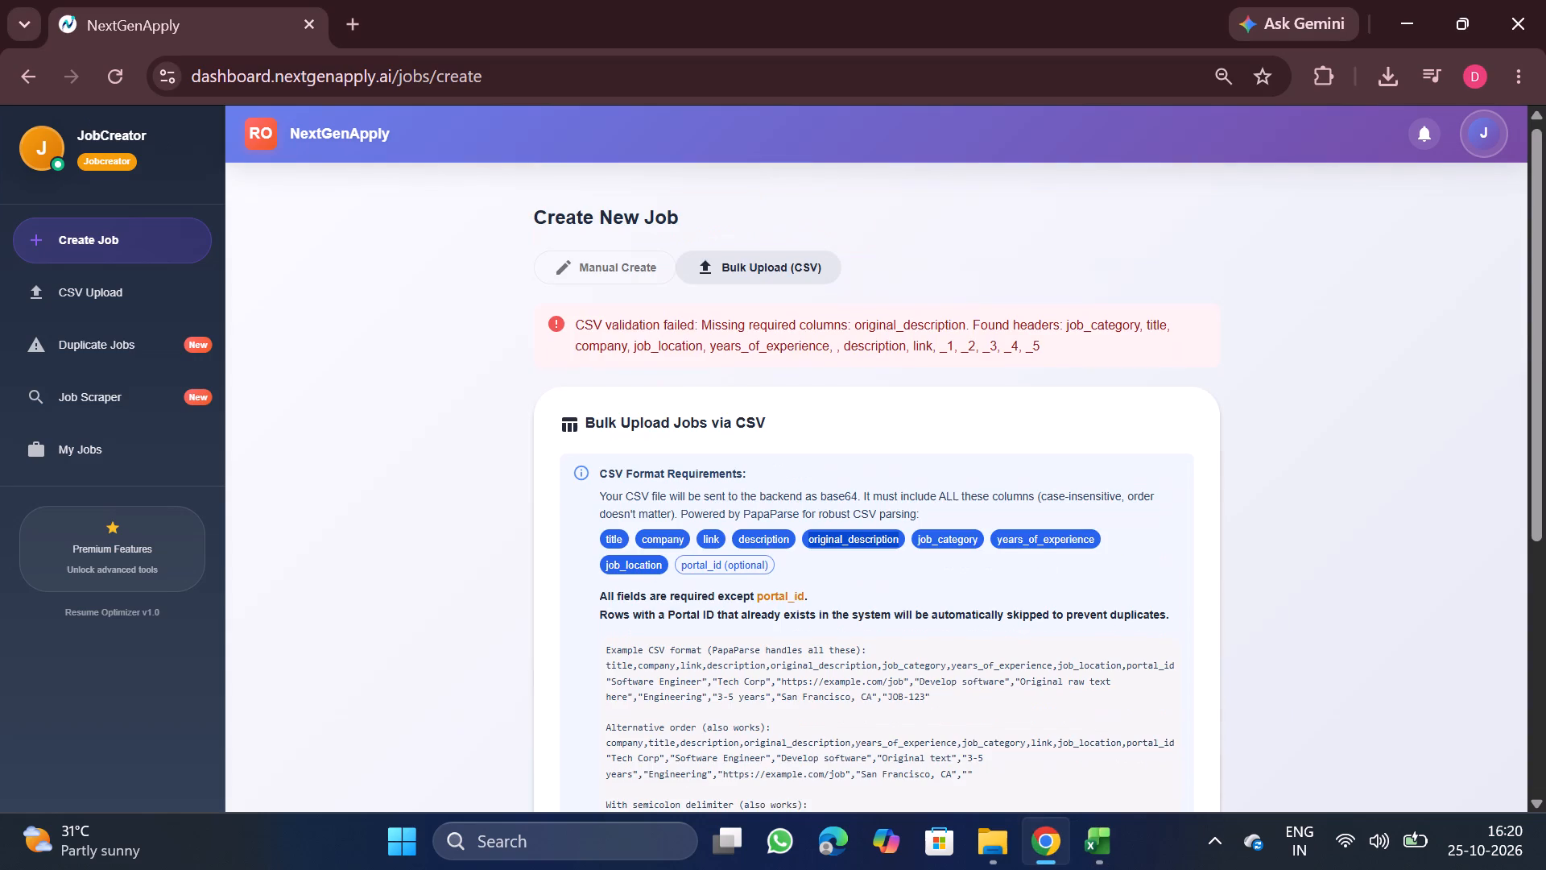
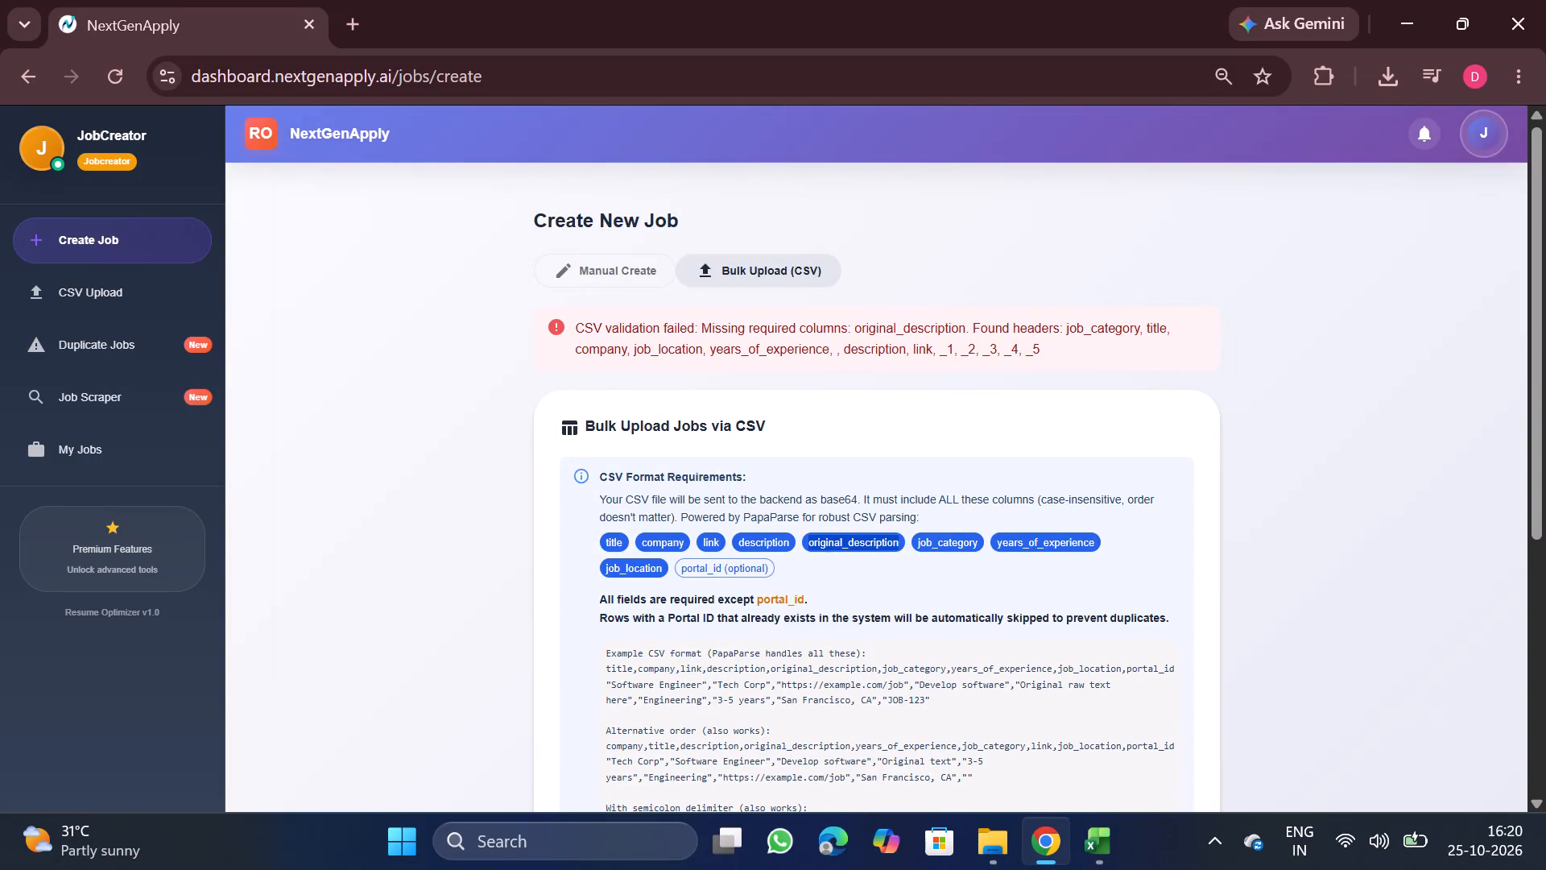
Copy original_description from NextGenApply's CSV format requirements, paste it into cell F1 of Salesforce_10_25 in Excel, and save the file.
double_click(869, 544)
key(ctrl+c)
click(1092, 851)
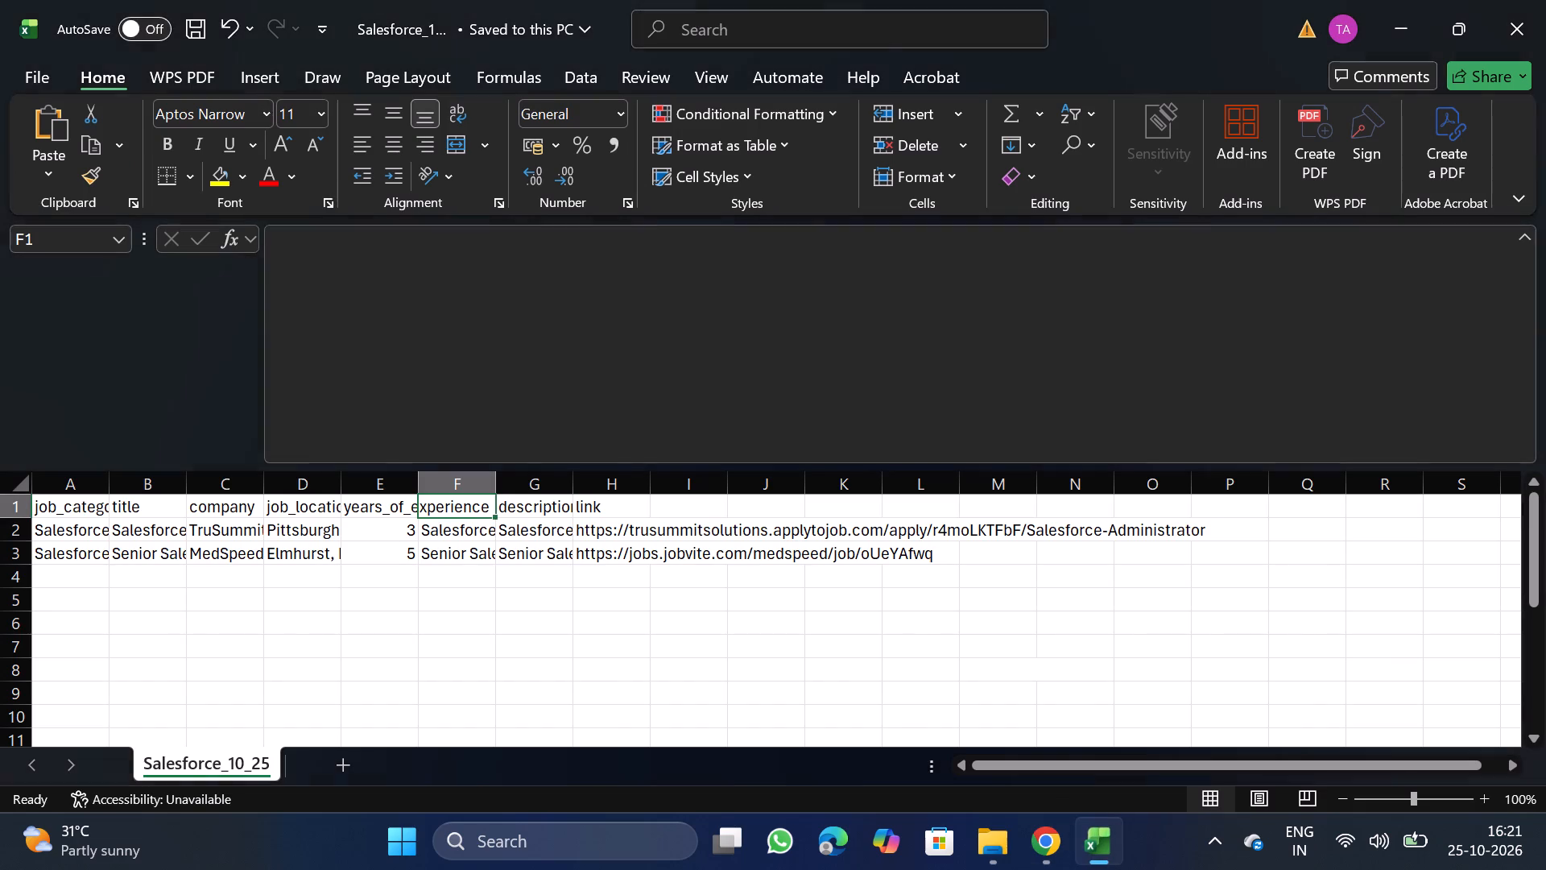
key(ctrl+v)
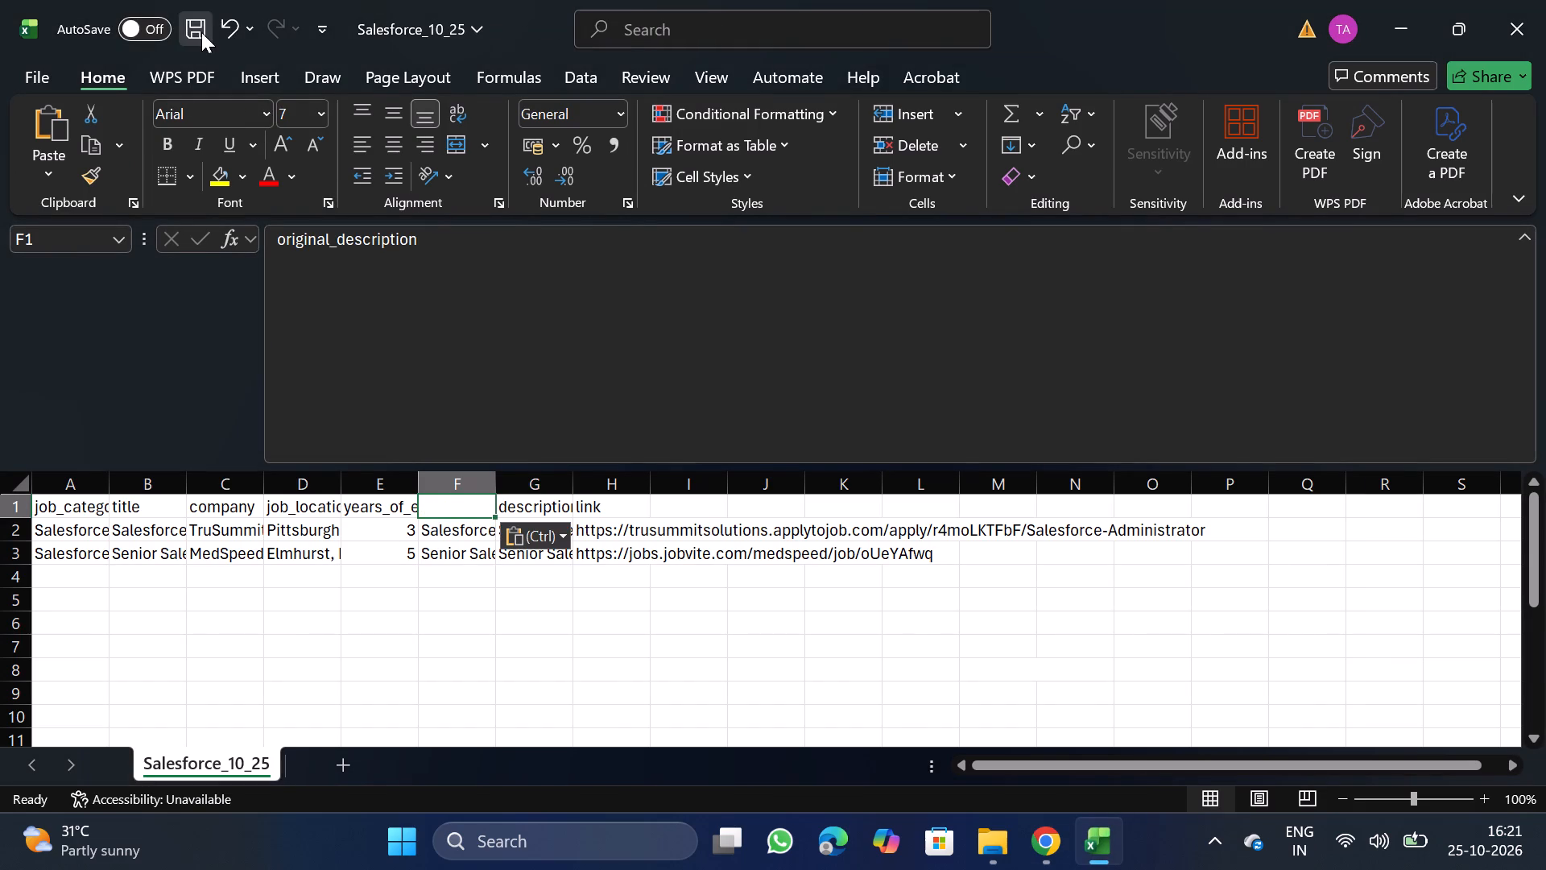
click(201, 32)
click(446, 503)
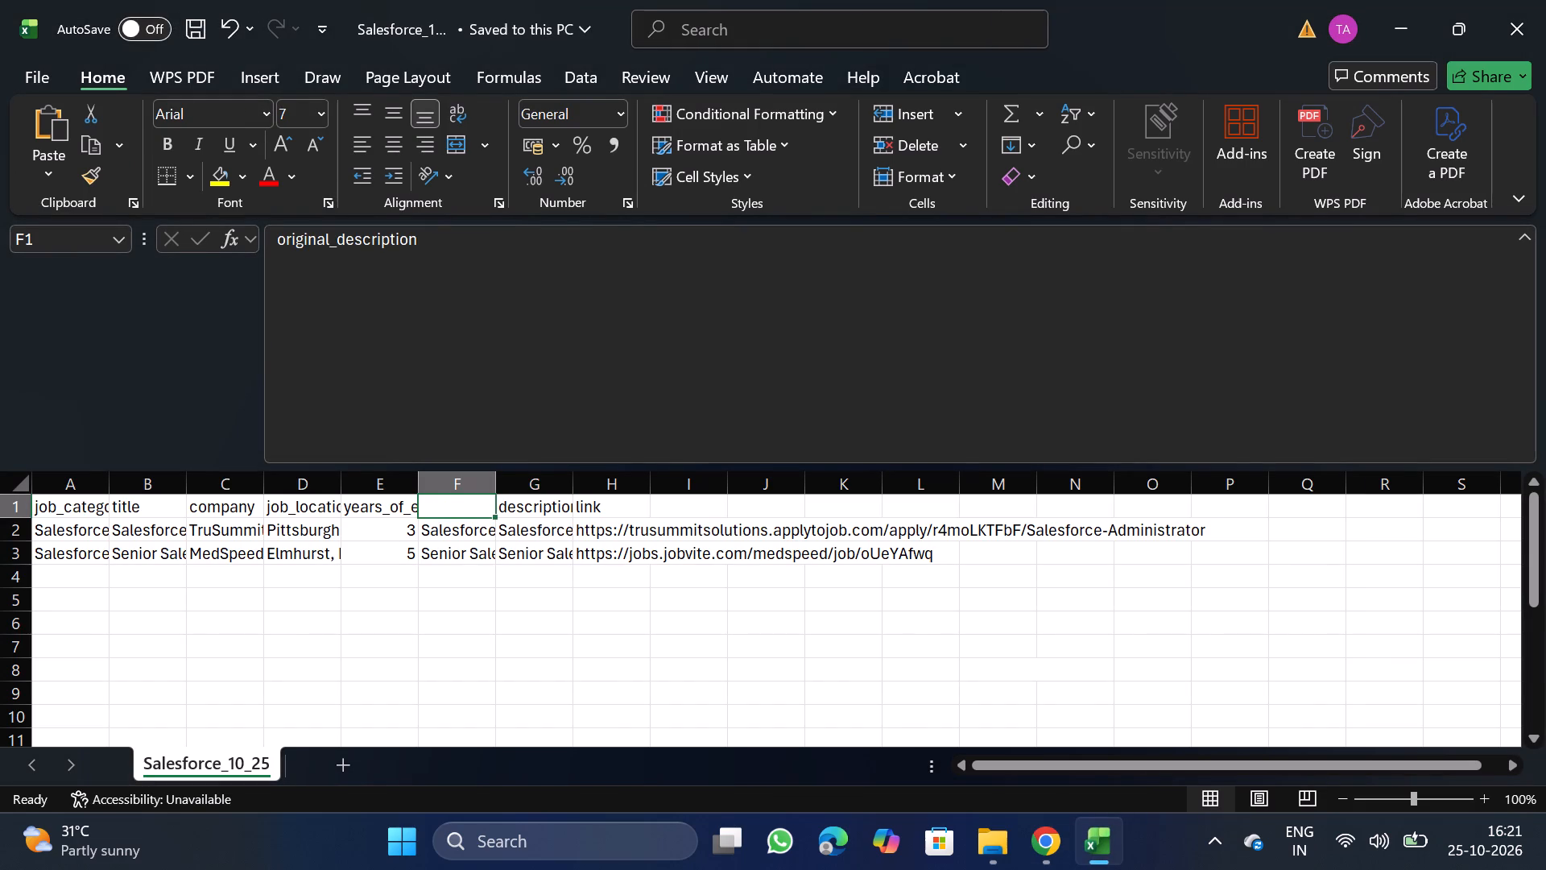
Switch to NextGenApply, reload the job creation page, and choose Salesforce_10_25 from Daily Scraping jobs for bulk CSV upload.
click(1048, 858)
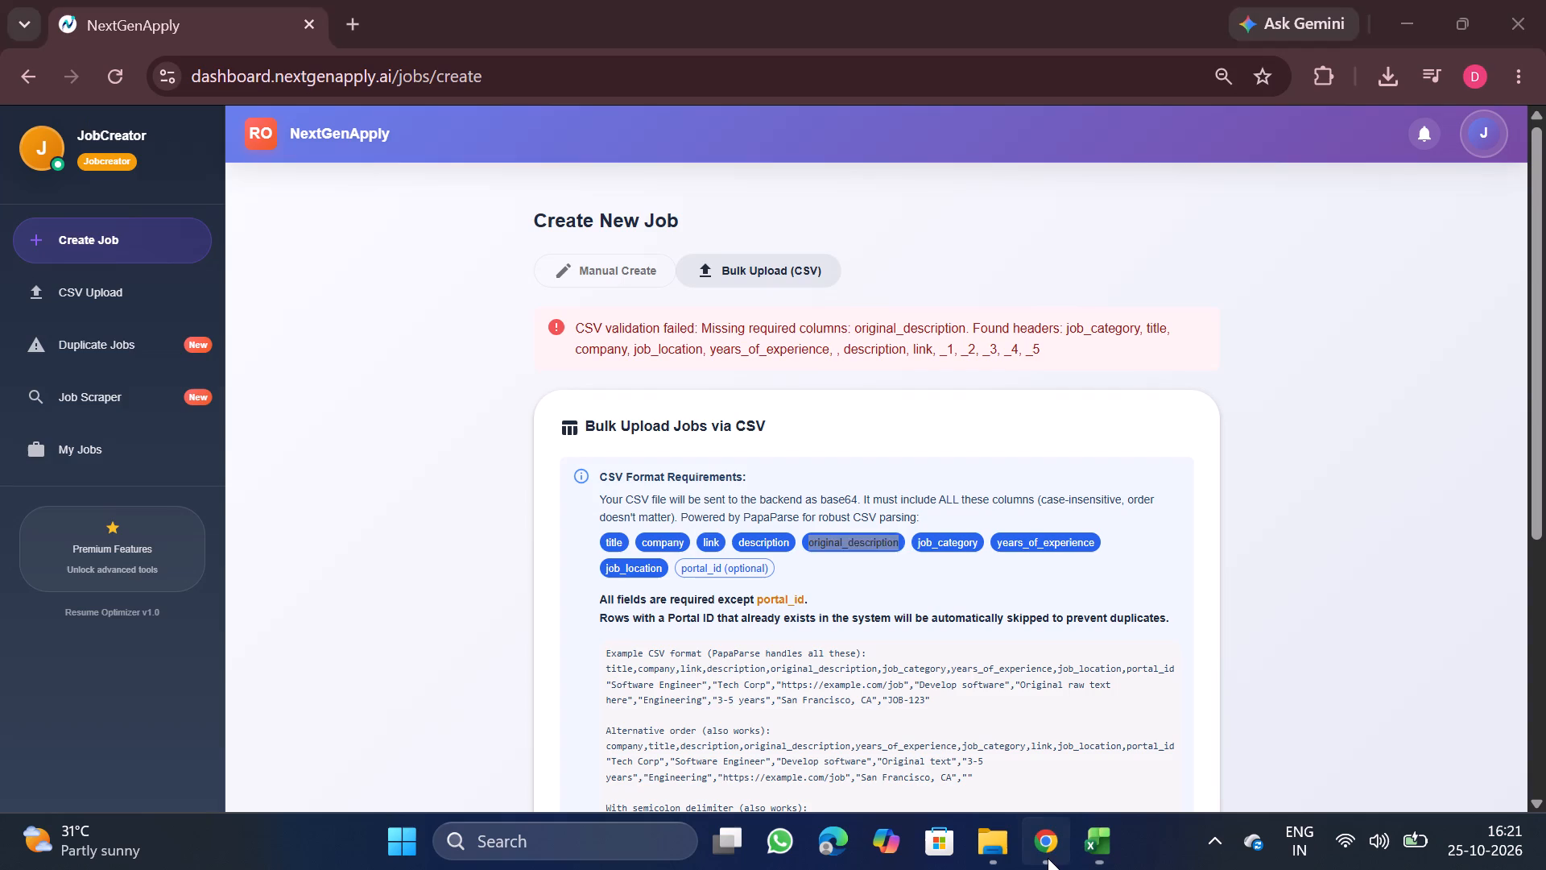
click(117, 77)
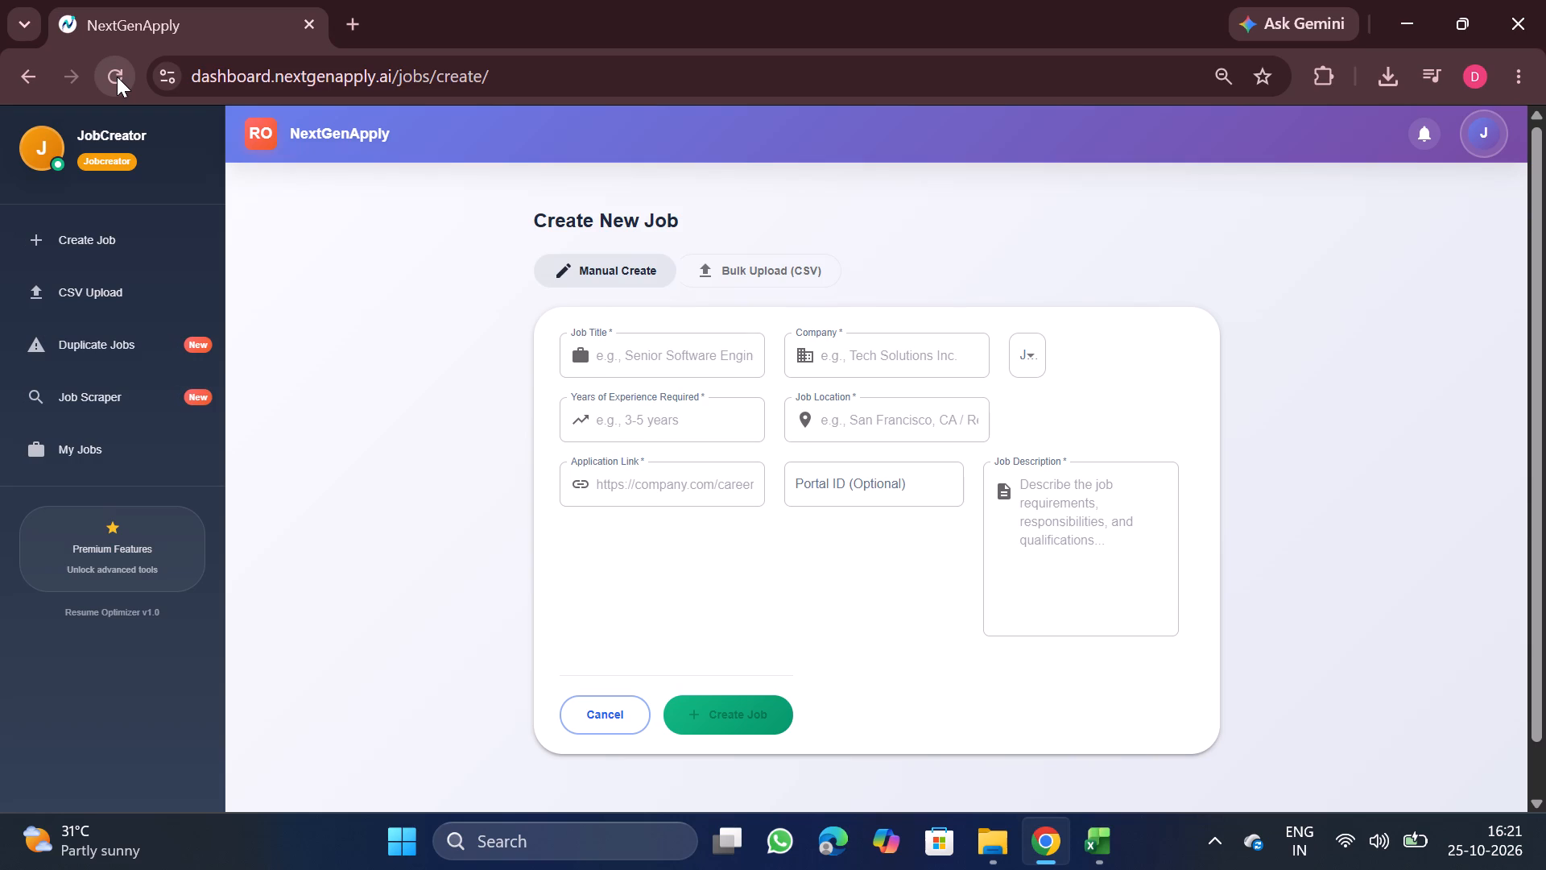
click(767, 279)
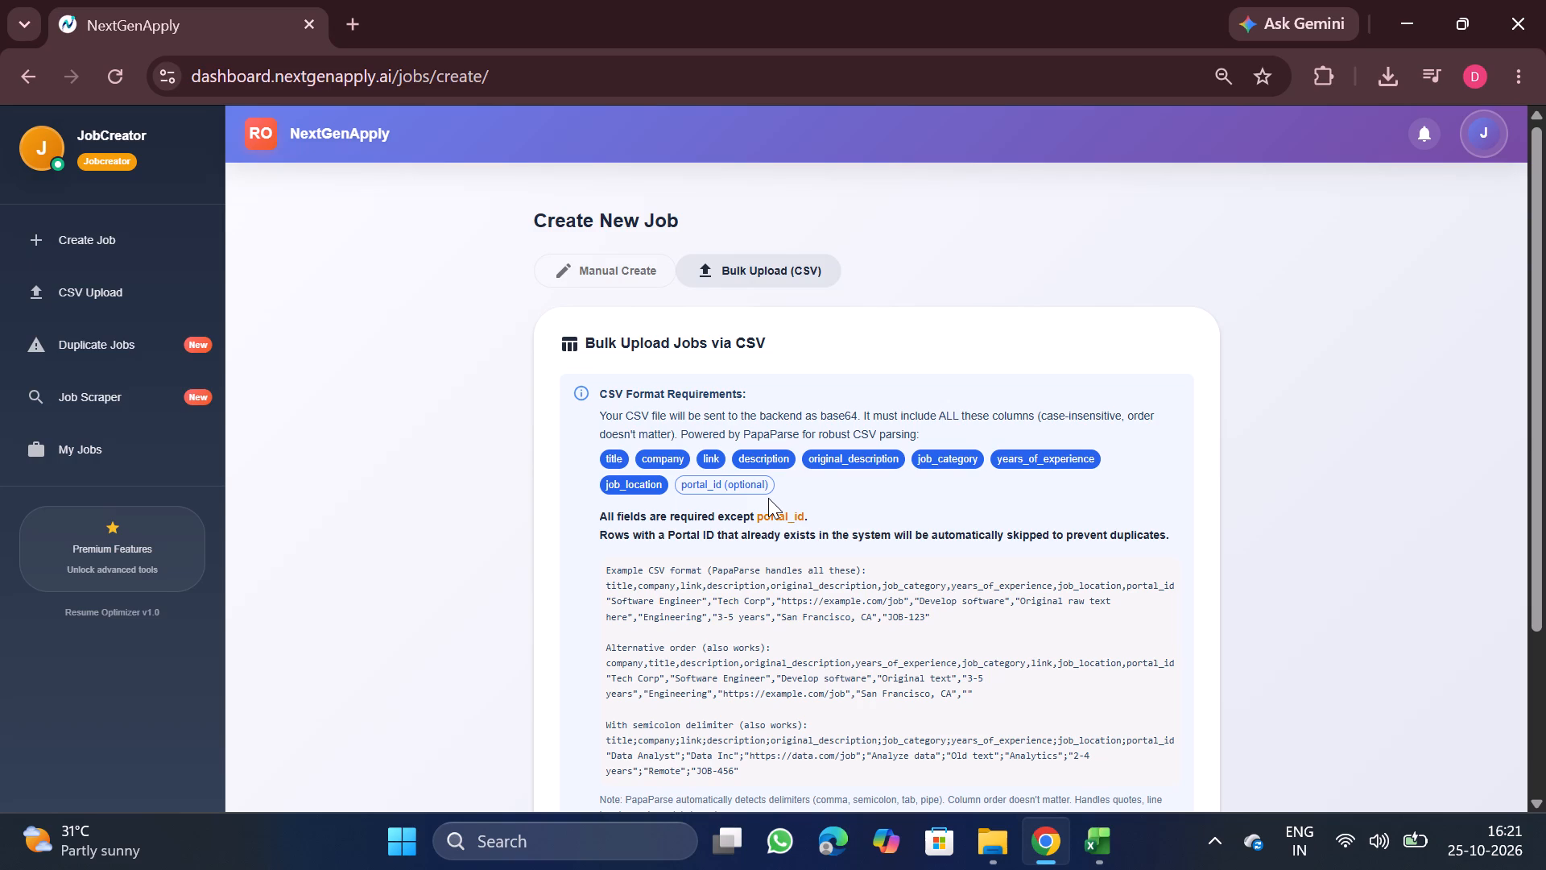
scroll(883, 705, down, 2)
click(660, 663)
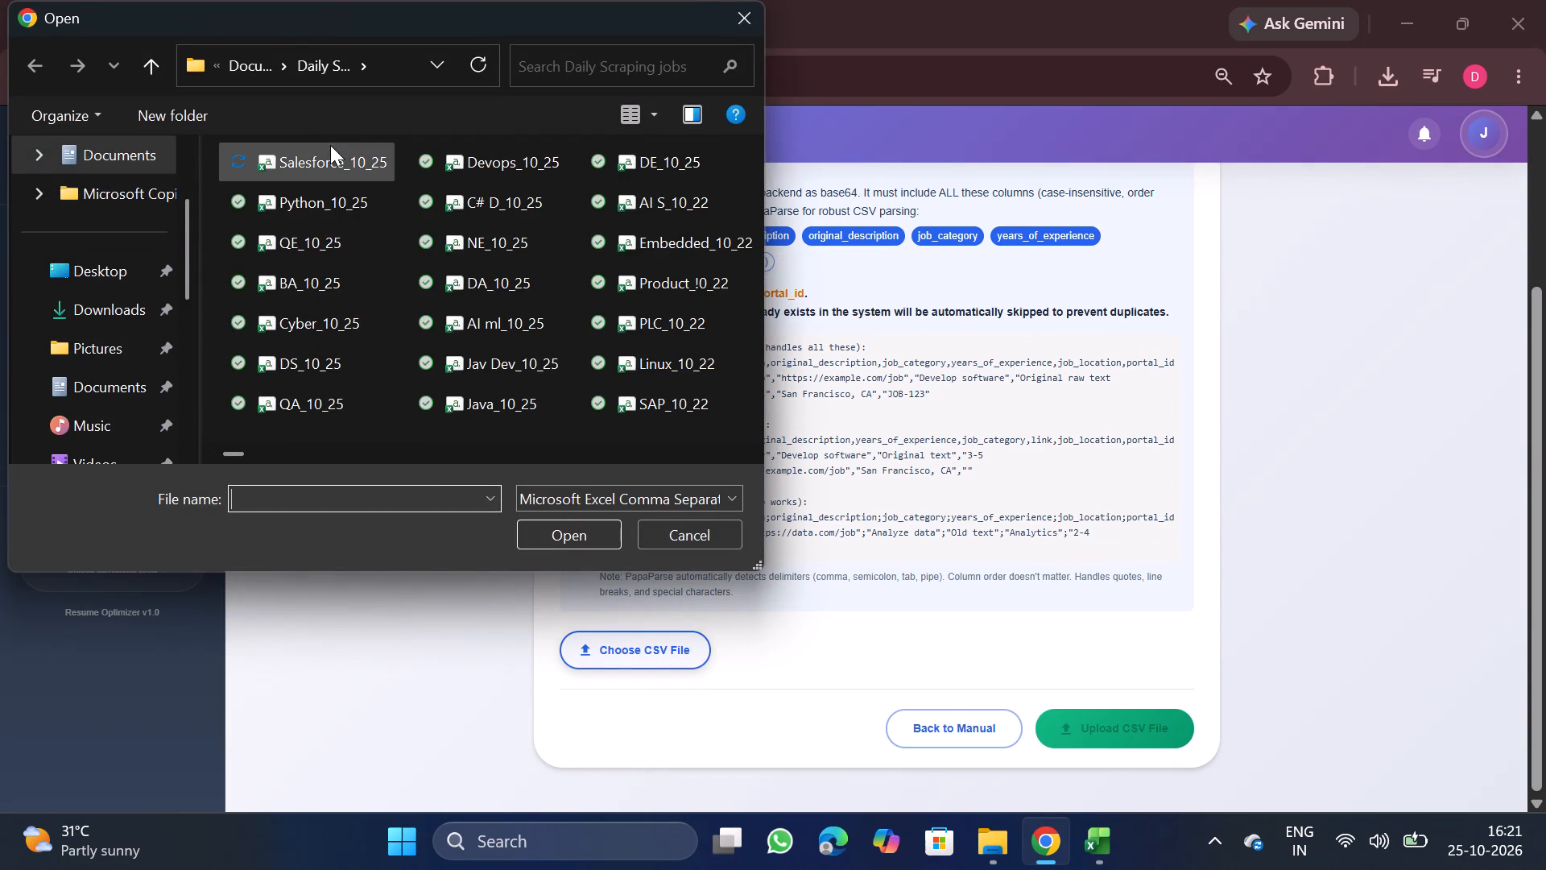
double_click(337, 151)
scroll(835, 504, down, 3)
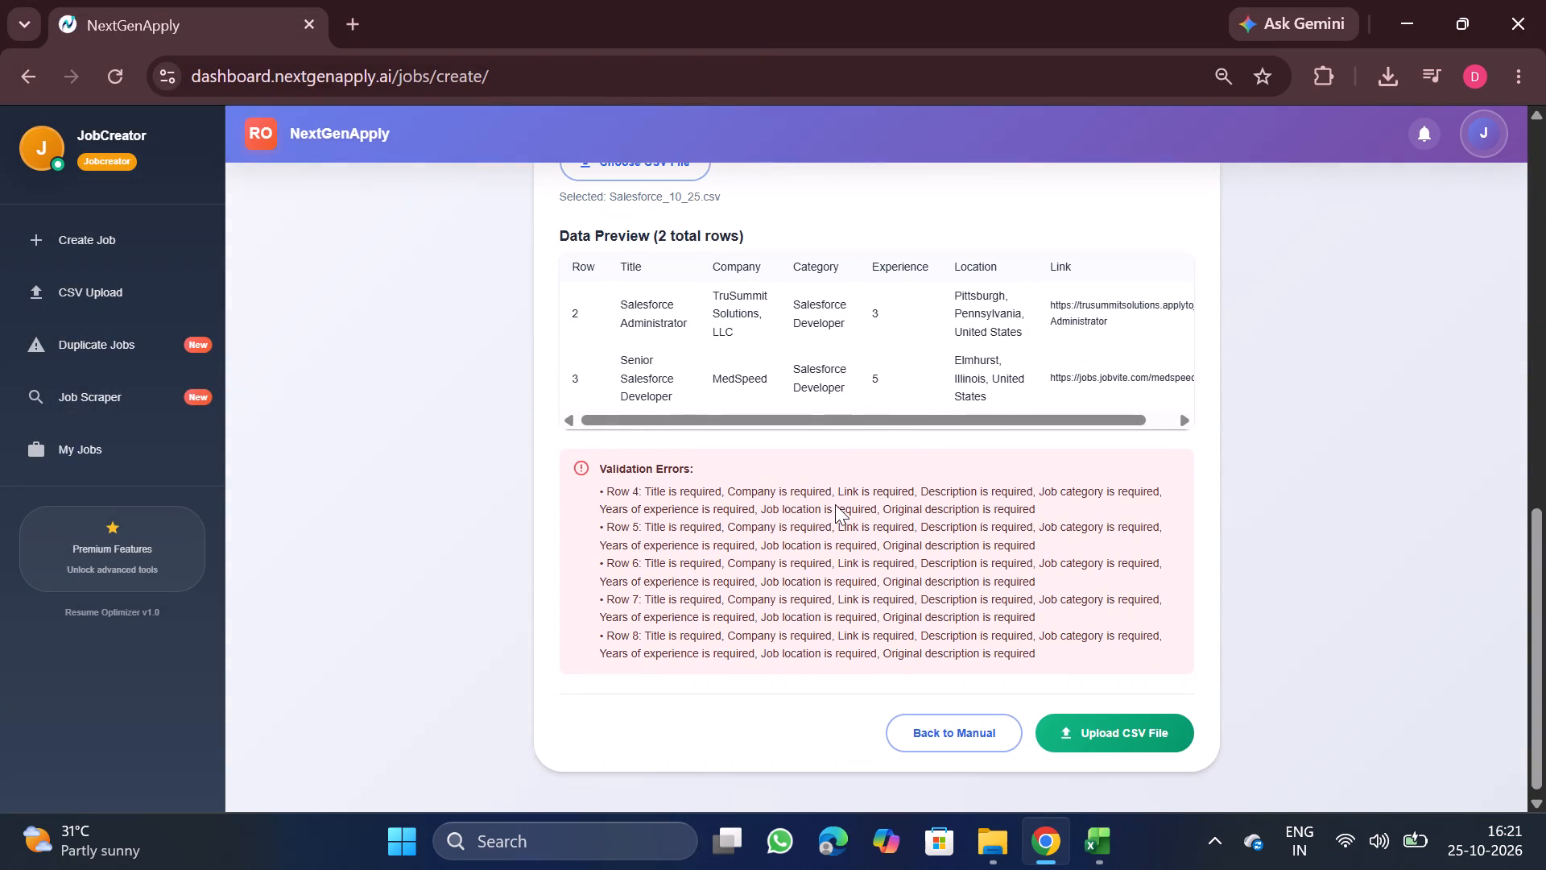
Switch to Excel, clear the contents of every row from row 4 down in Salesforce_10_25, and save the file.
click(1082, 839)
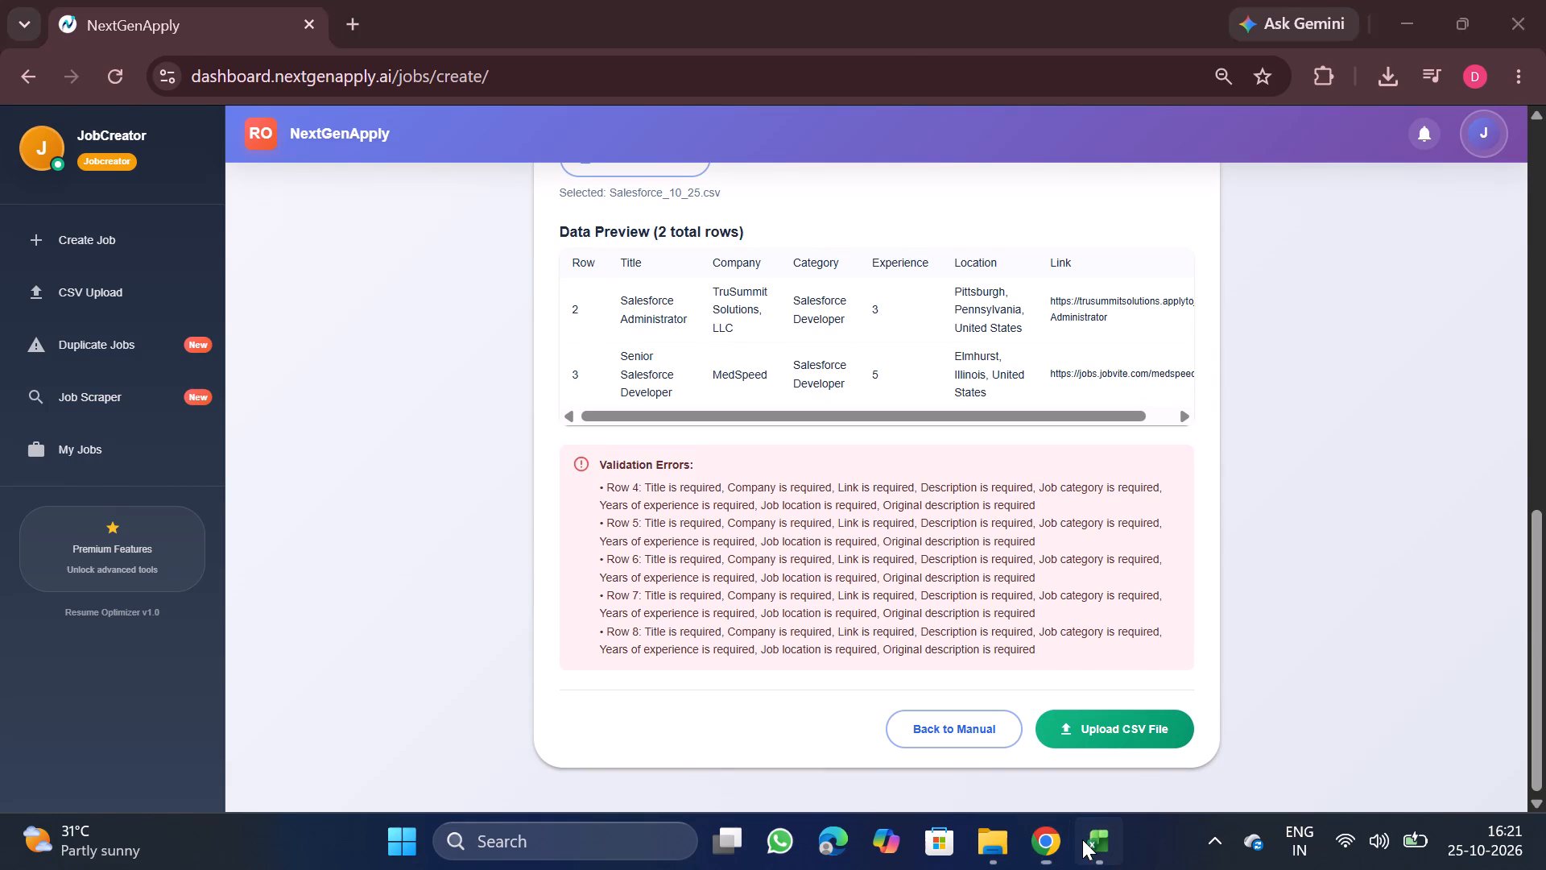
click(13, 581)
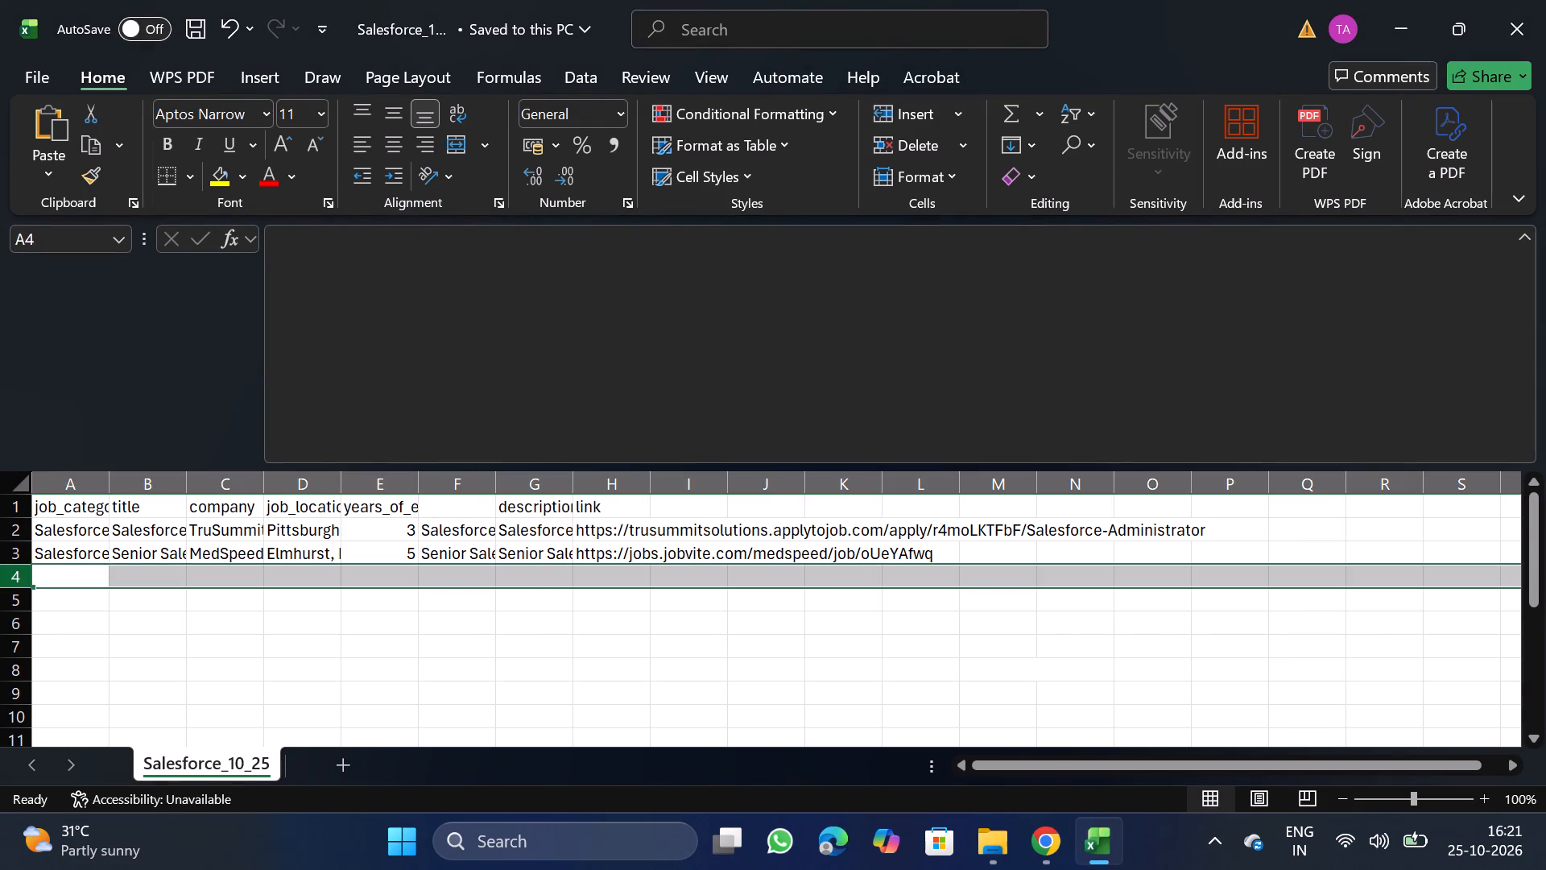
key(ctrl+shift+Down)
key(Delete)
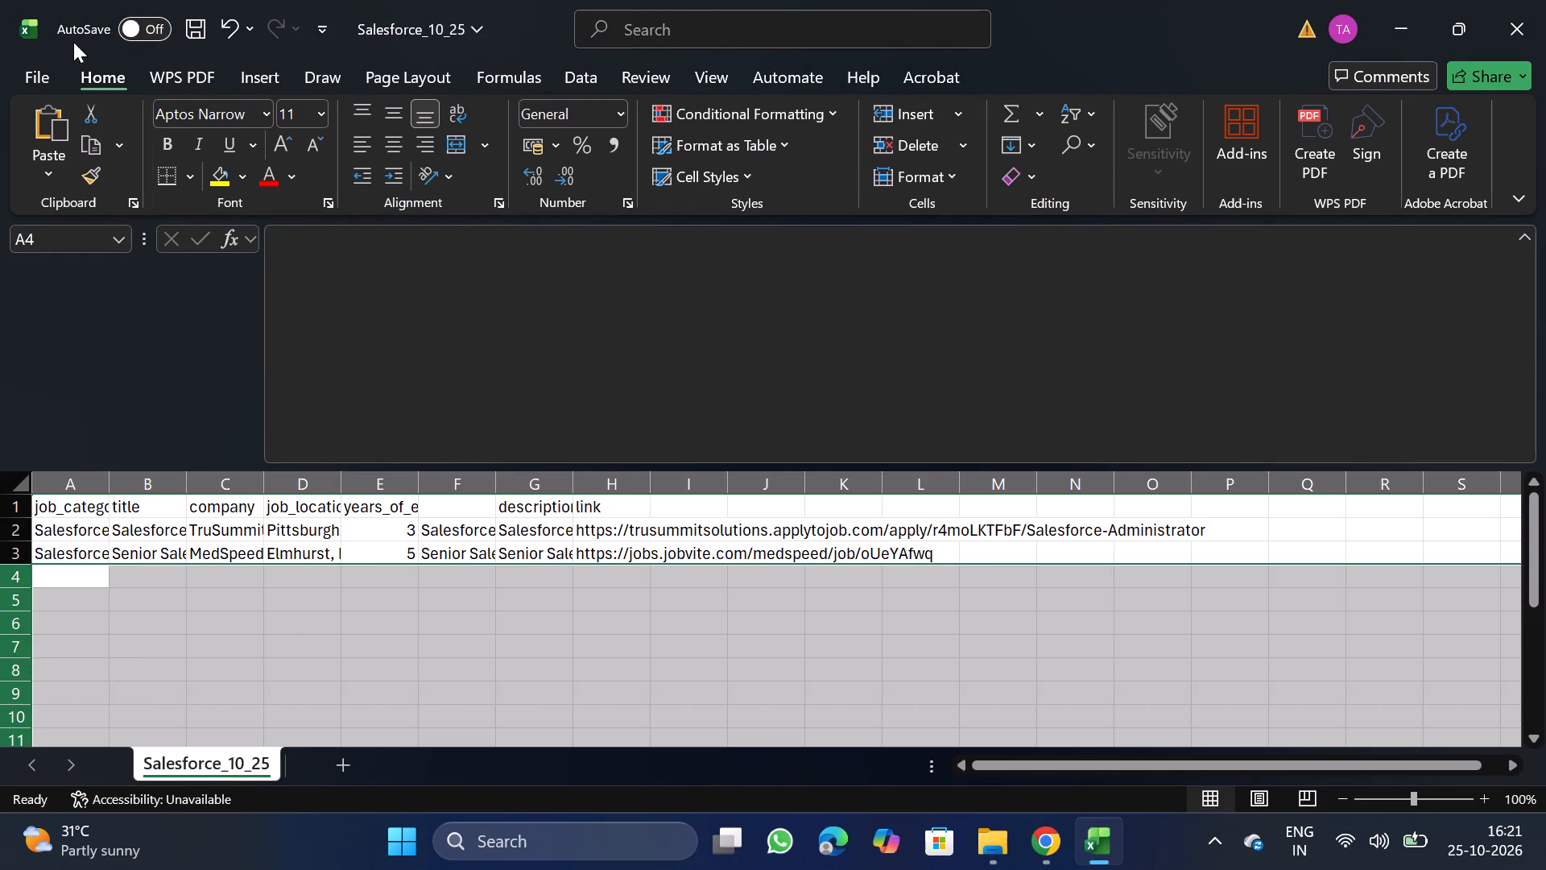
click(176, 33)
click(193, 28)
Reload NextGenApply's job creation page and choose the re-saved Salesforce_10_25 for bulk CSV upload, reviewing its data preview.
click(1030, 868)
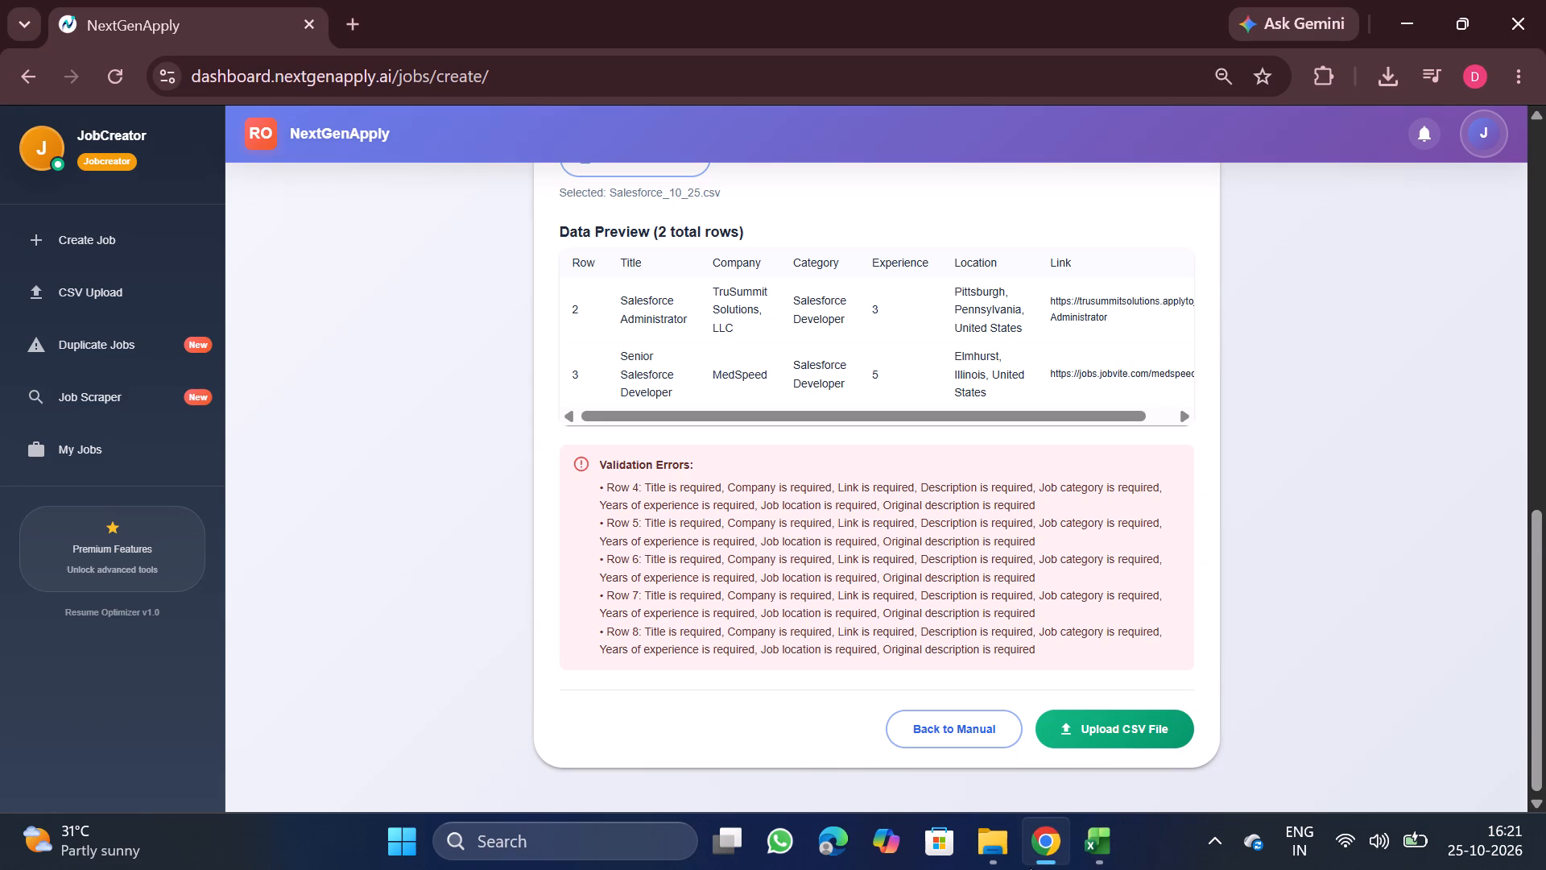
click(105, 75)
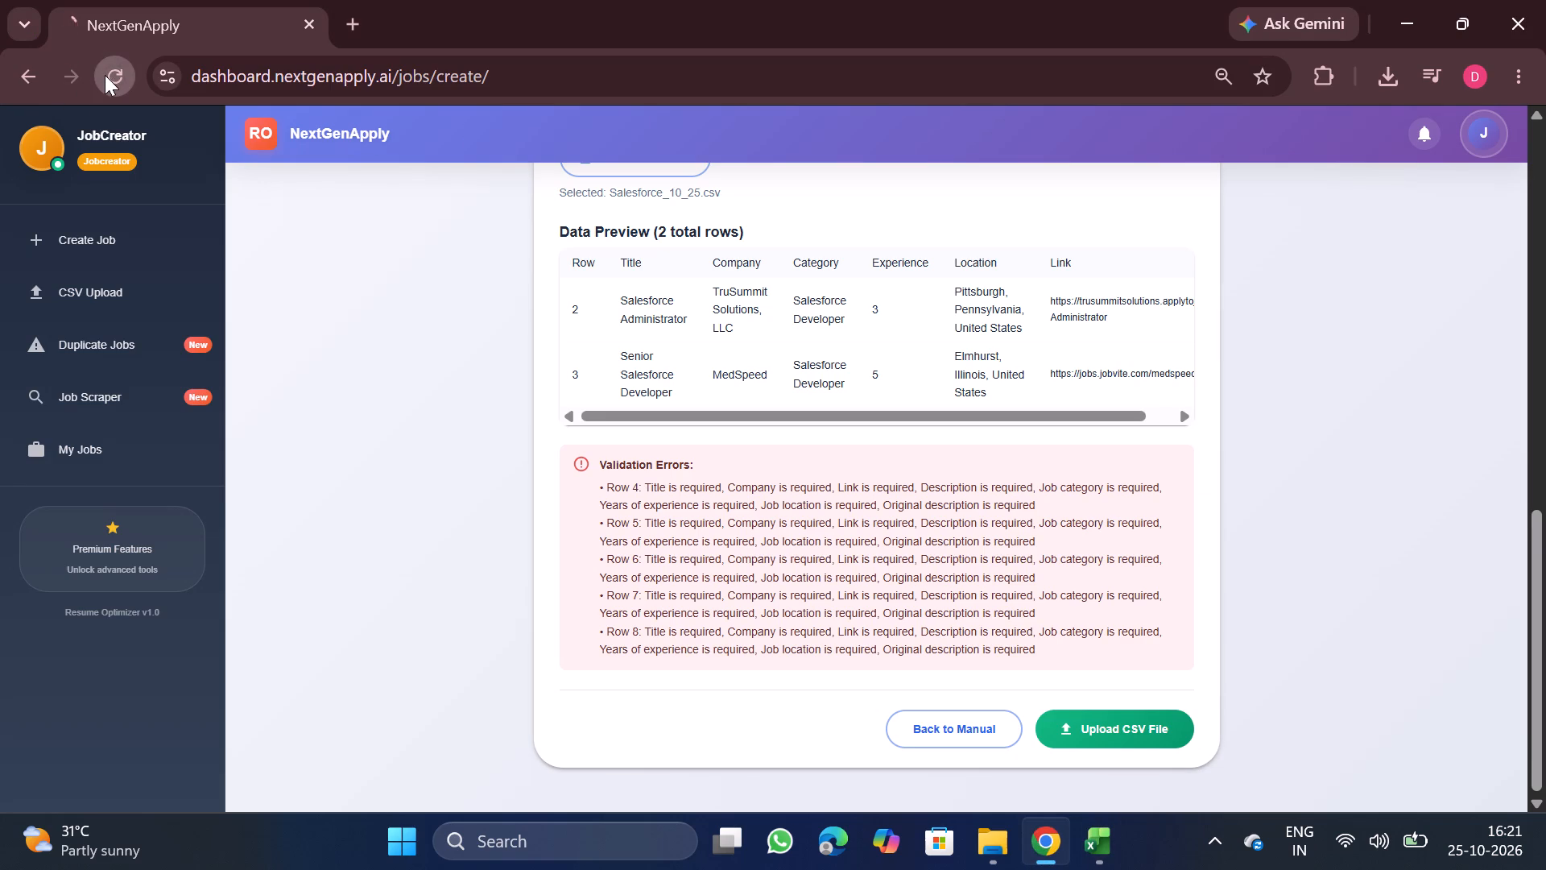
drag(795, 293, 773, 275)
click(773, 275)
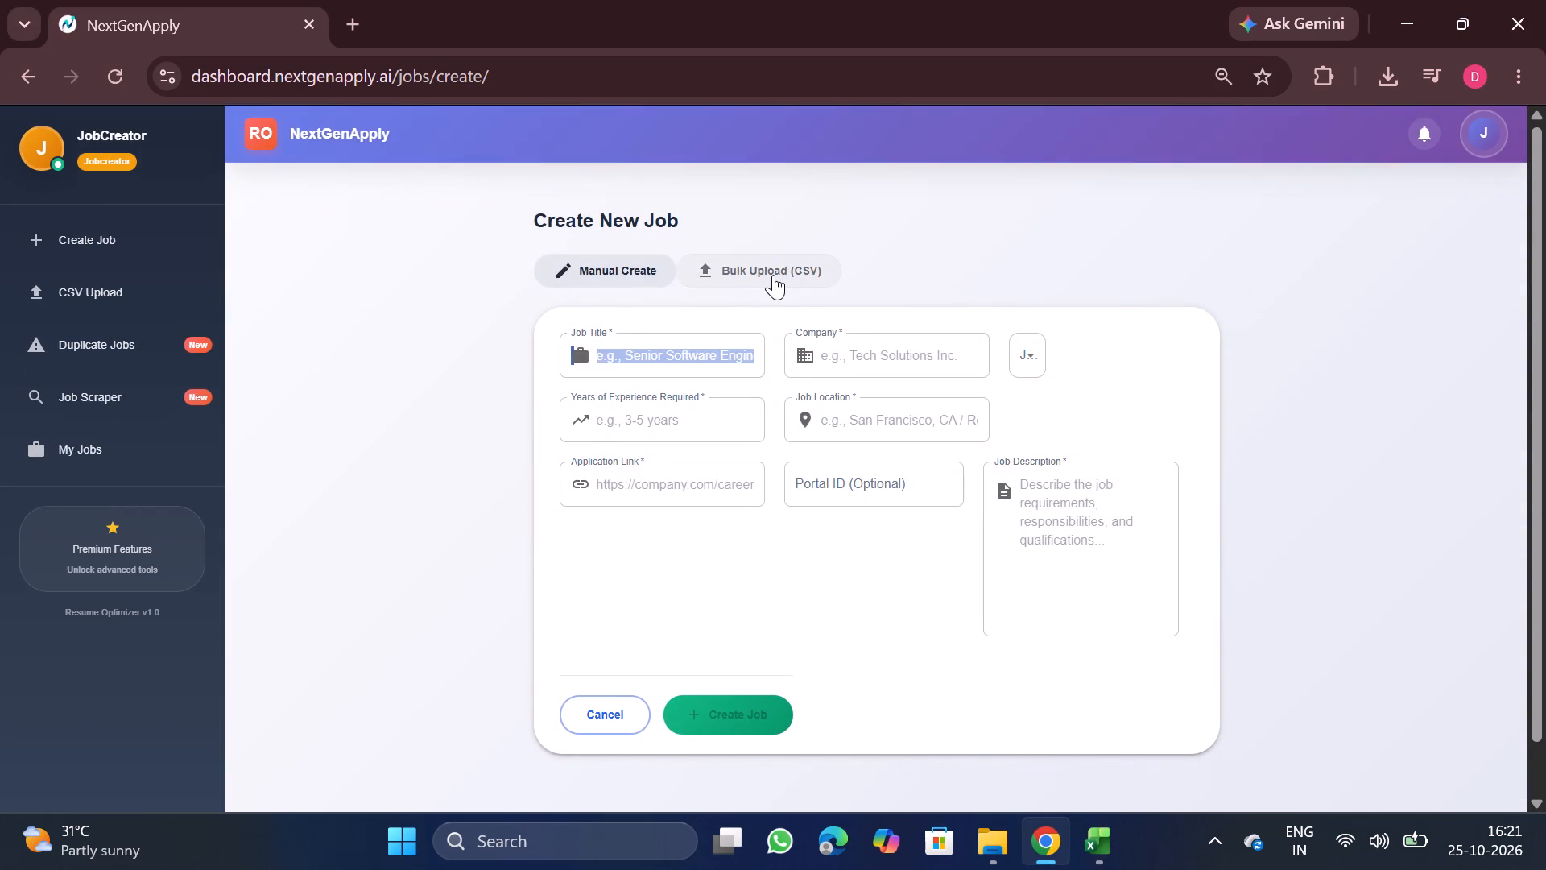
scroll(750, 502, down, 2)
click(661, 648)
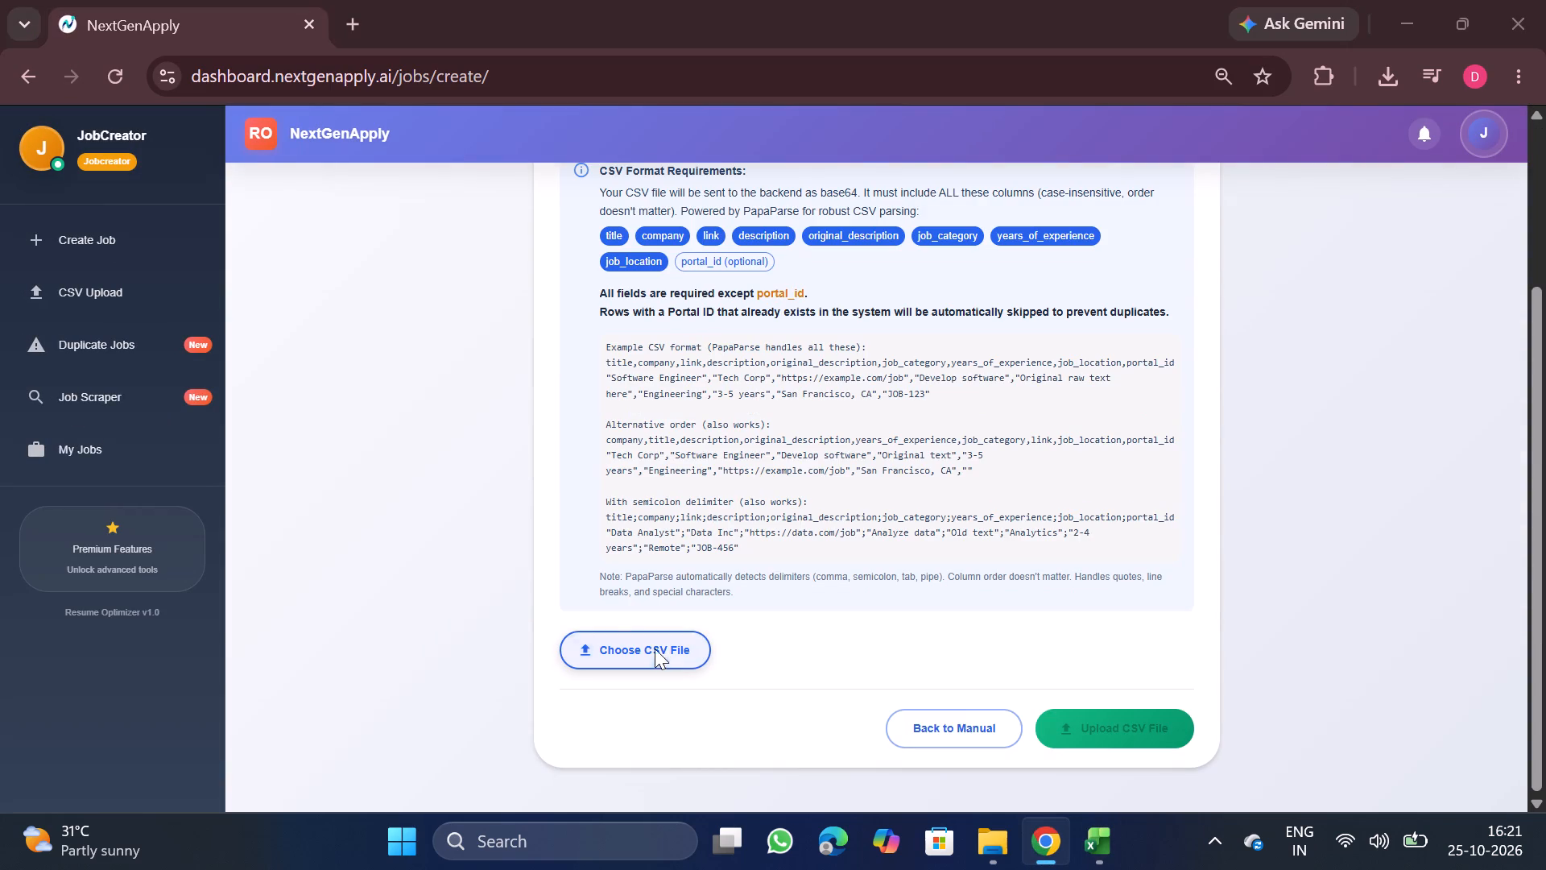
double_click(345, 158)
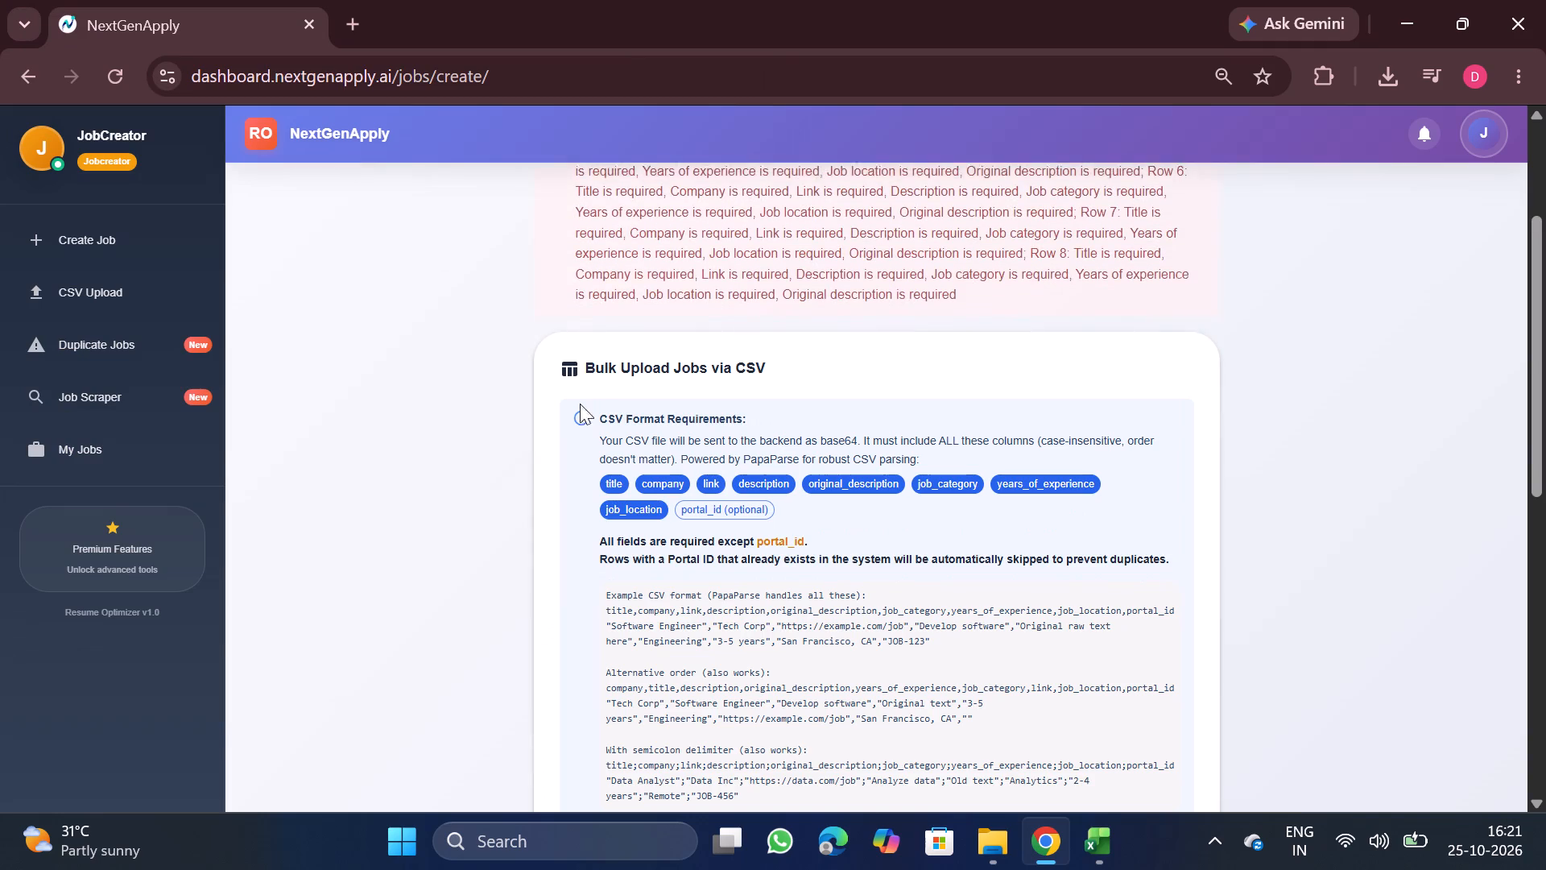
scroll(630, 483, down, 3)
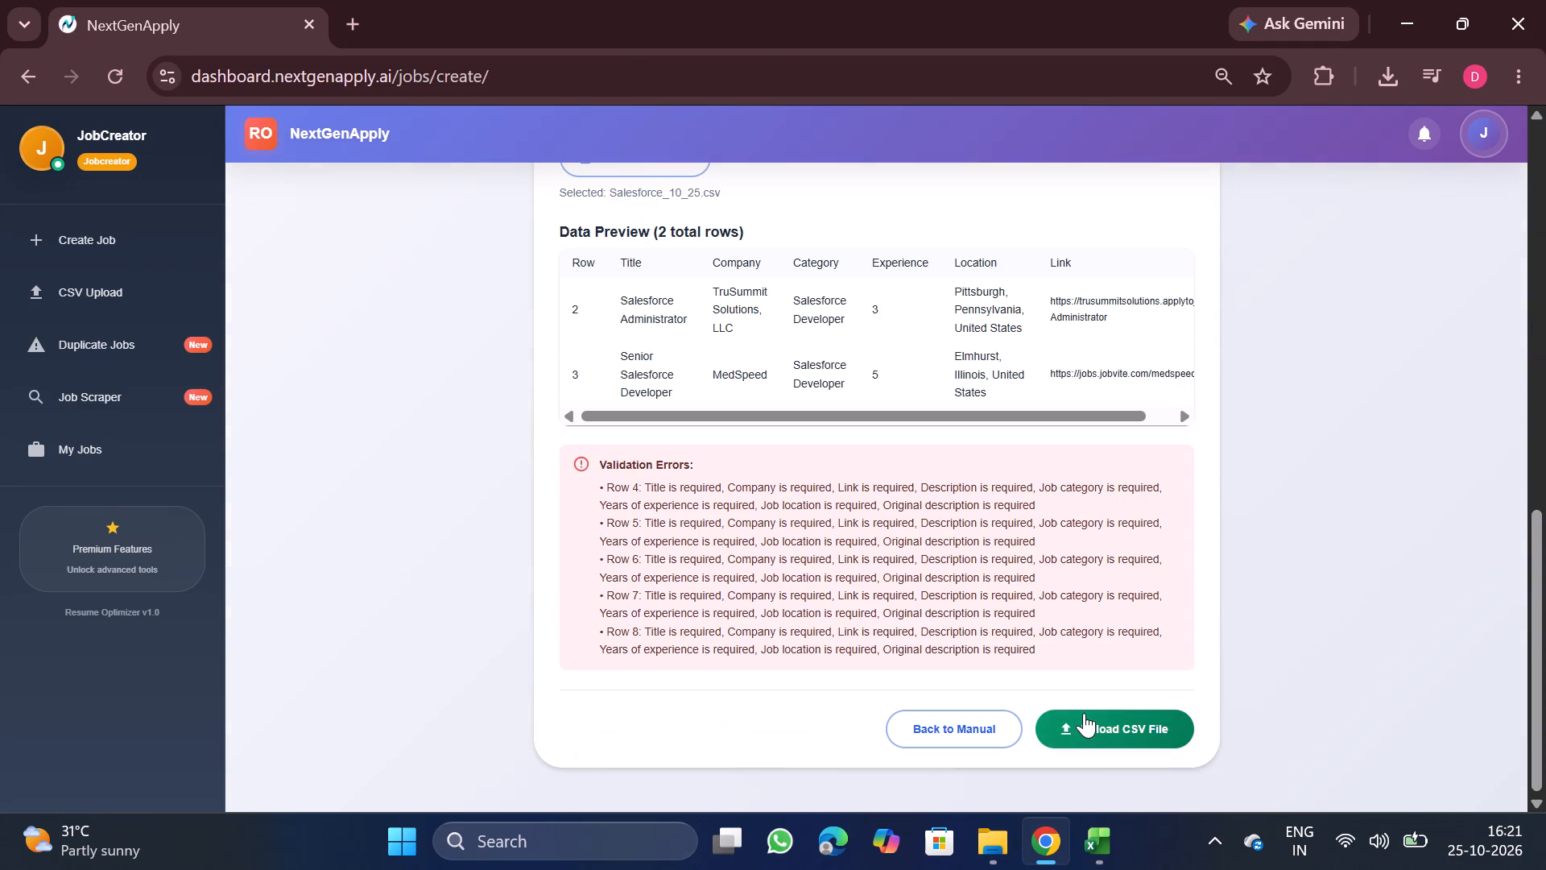
Switch to Excel, delete all rows from row 4 to the end of the Salesforce_10_25 sheet, and save the file.
click(1093, 850)
click(10, 579)
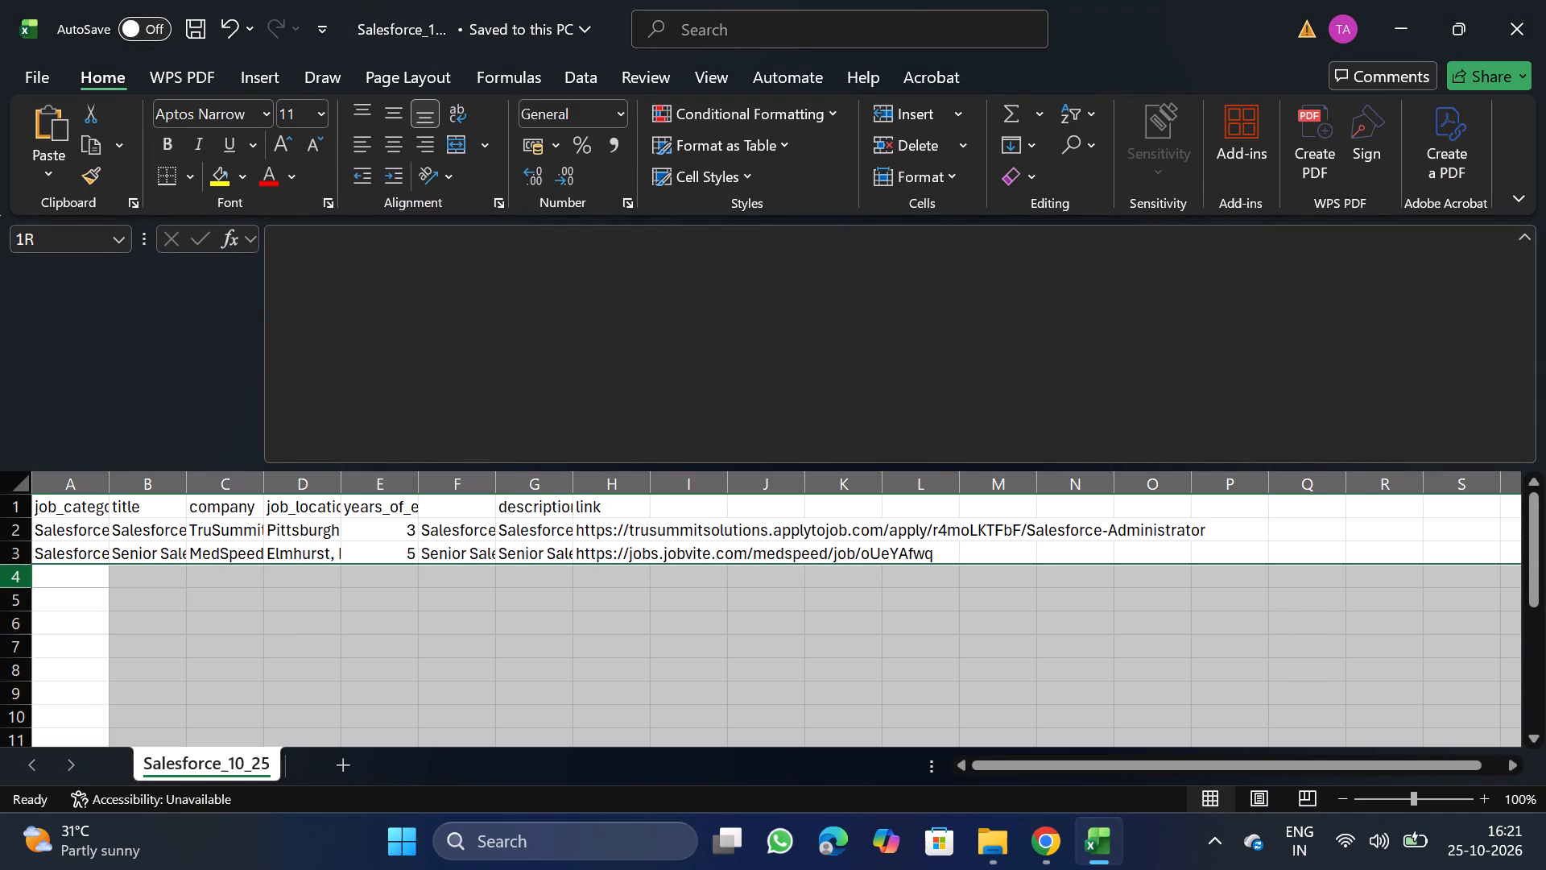
key(ctrl+shift+Down)
right_click(221, 627)
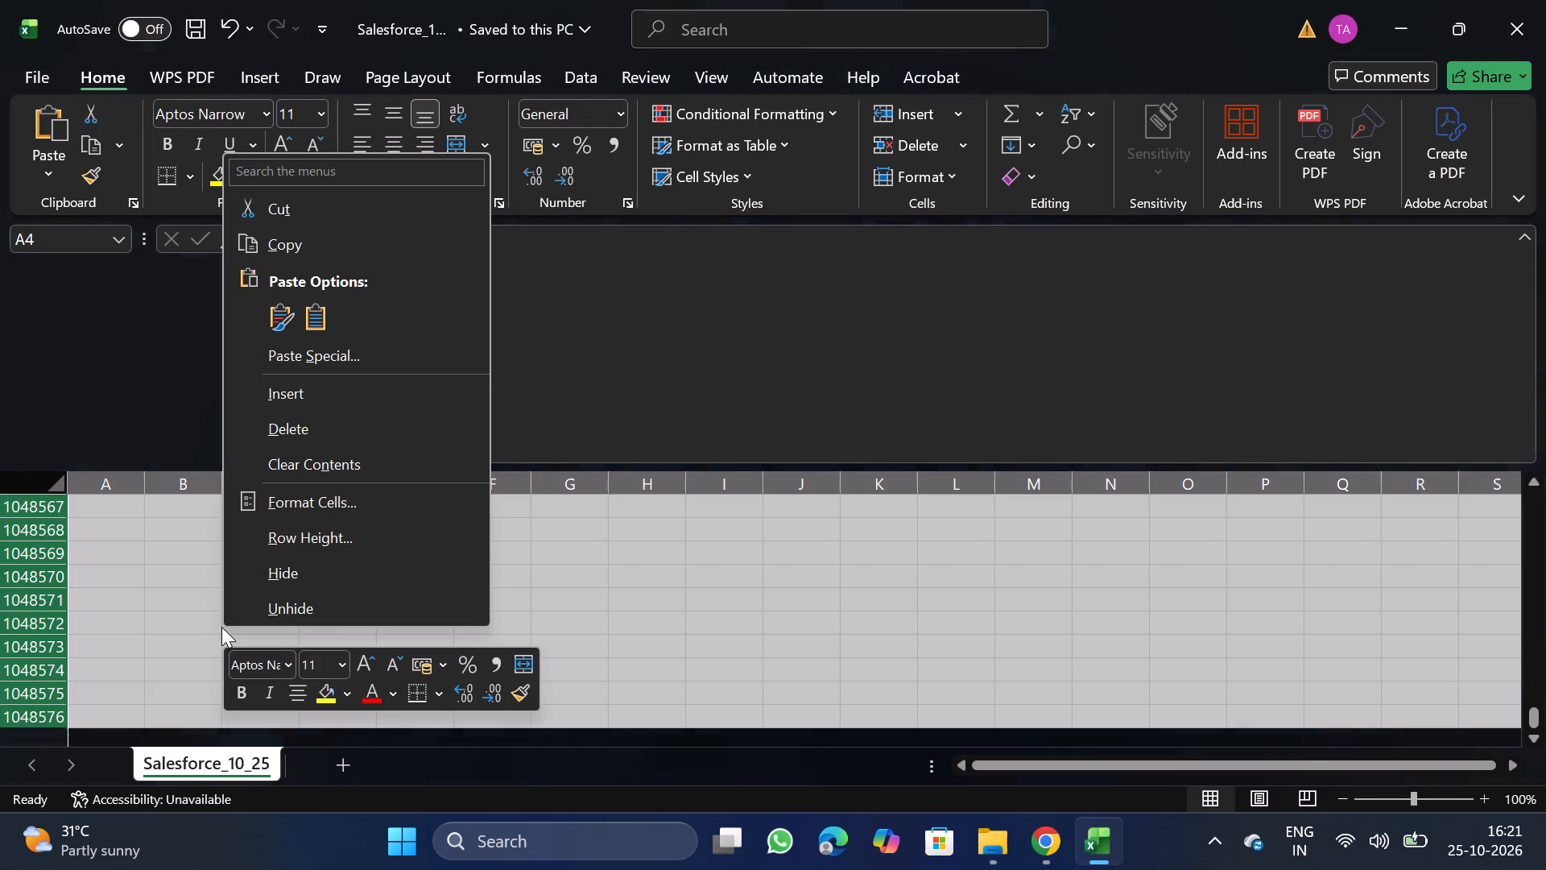
click(318, 428)
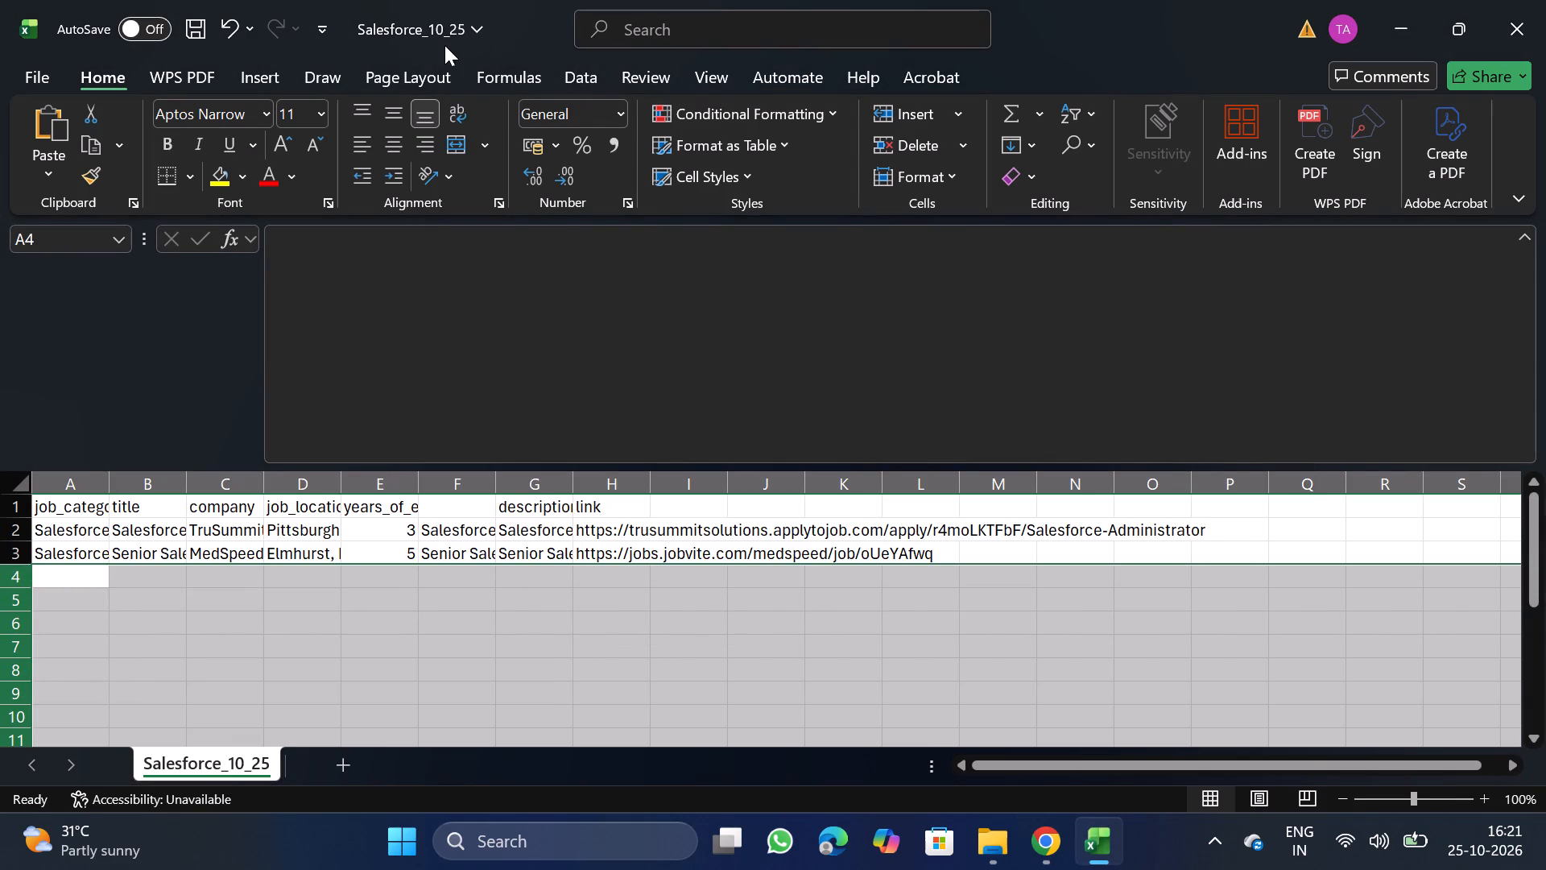
click(193, 25)
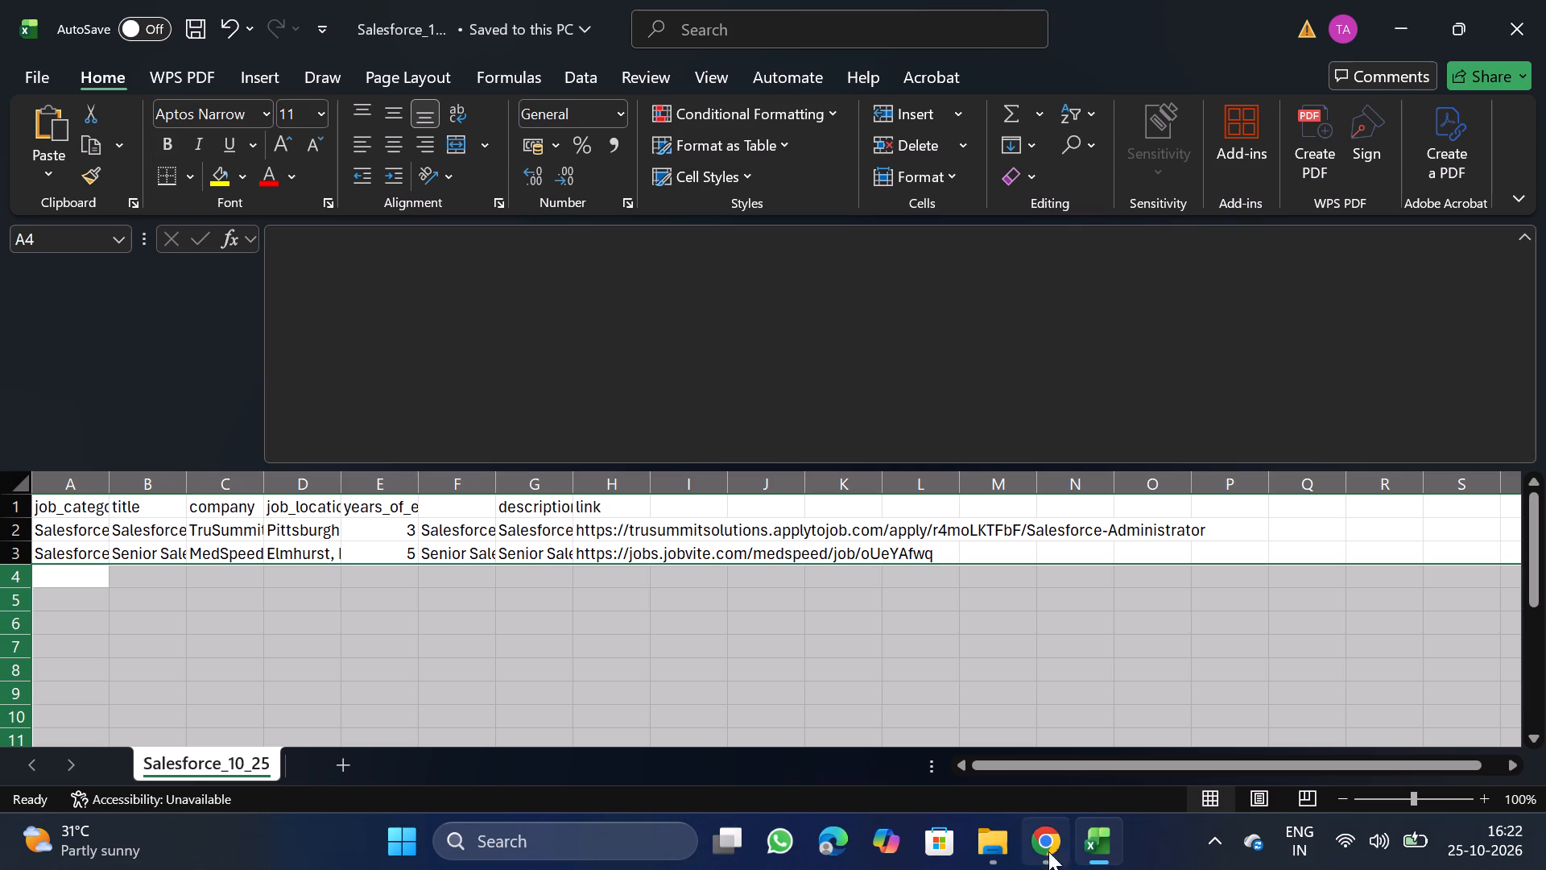
Reload NextGenApply's job creation page, choose Salesforce_10_25 from Daily Scraping jobs as the bulk CSV file, and upload it.
click(1050, 869)
click(105, 73)
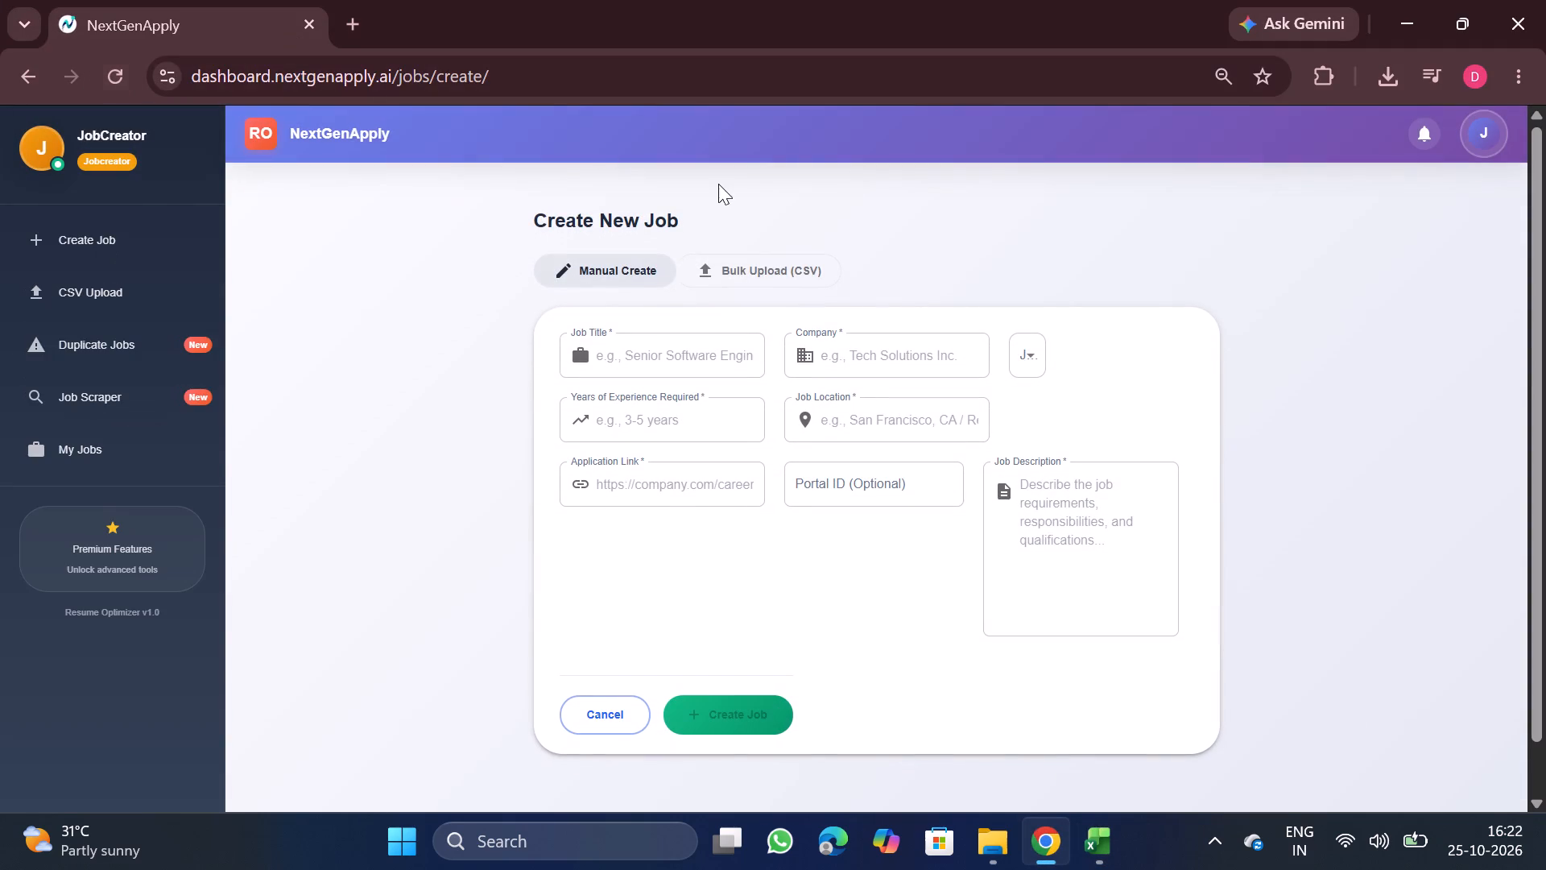
click(774, 269)
scroll(779, 528, down, 2)
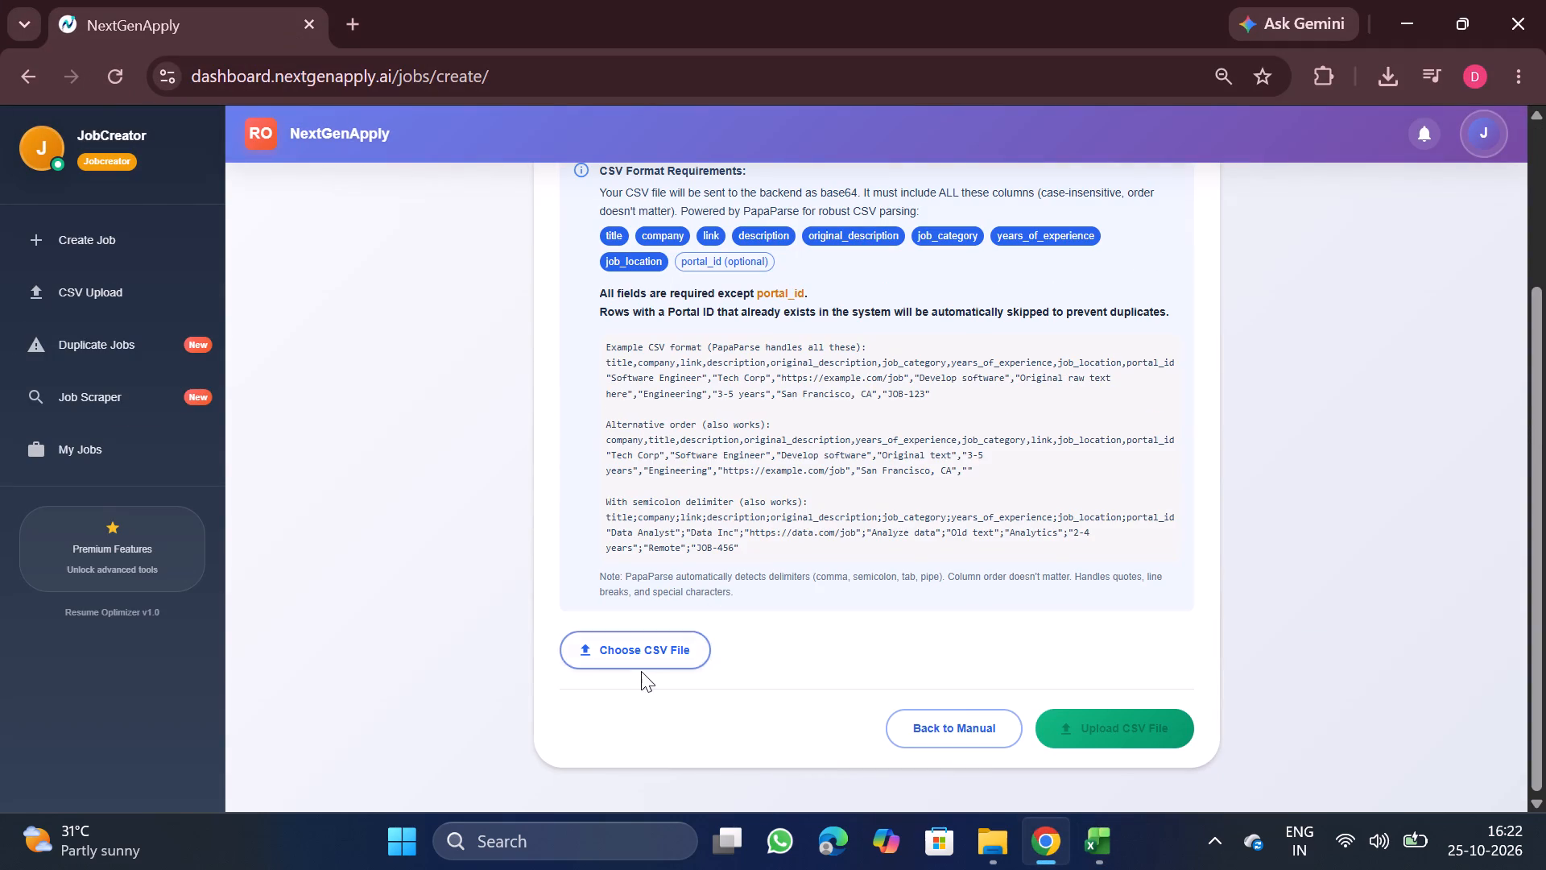
click(658, 657)
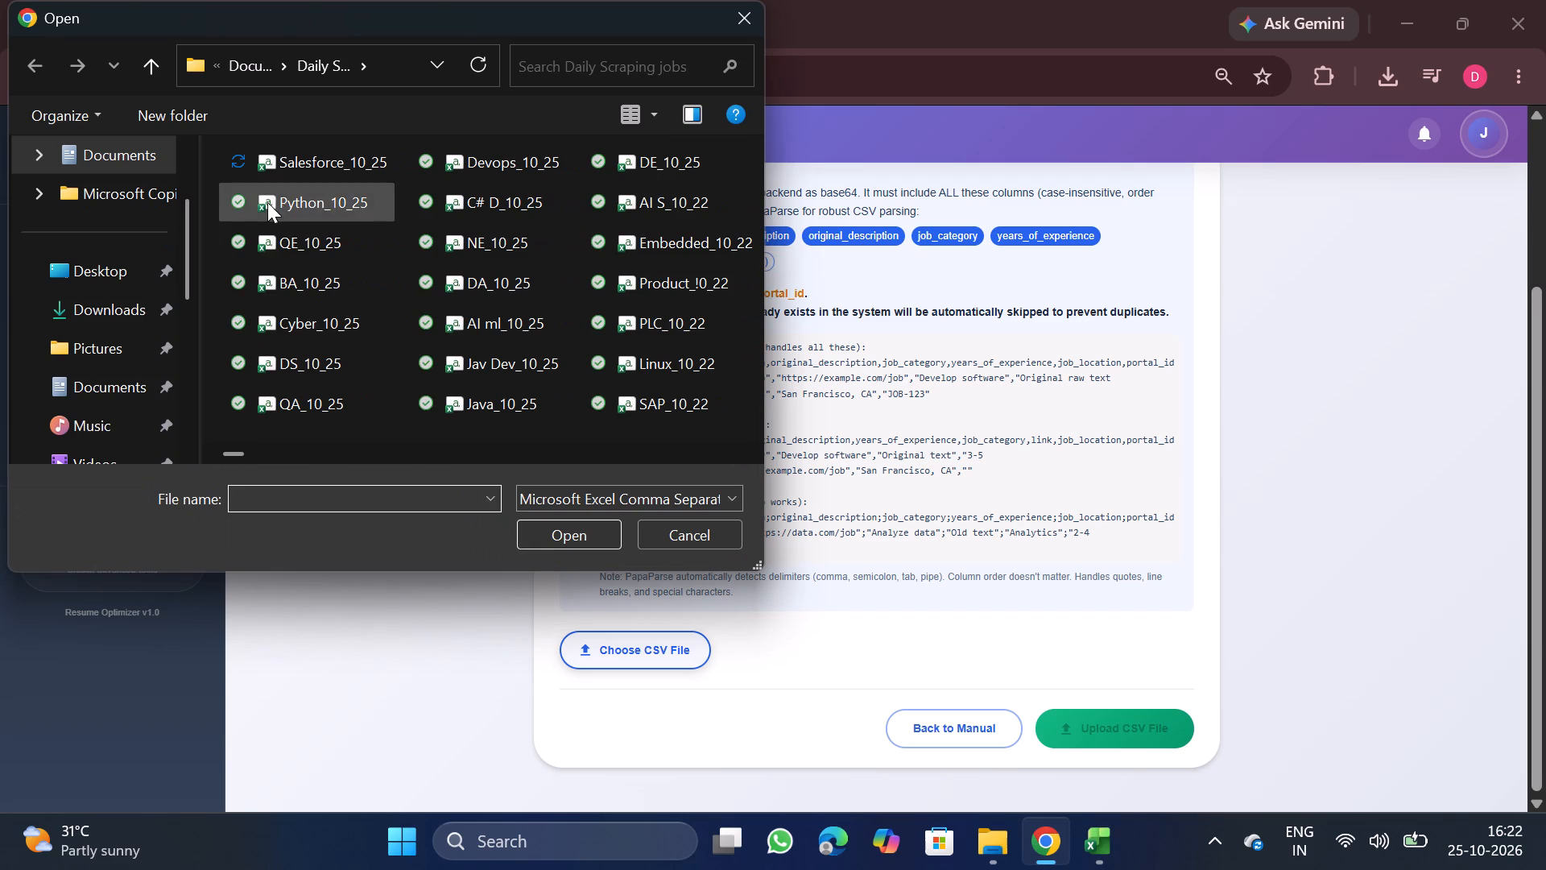
double_click(320, 157)
scroll(652, 535, down, 1)
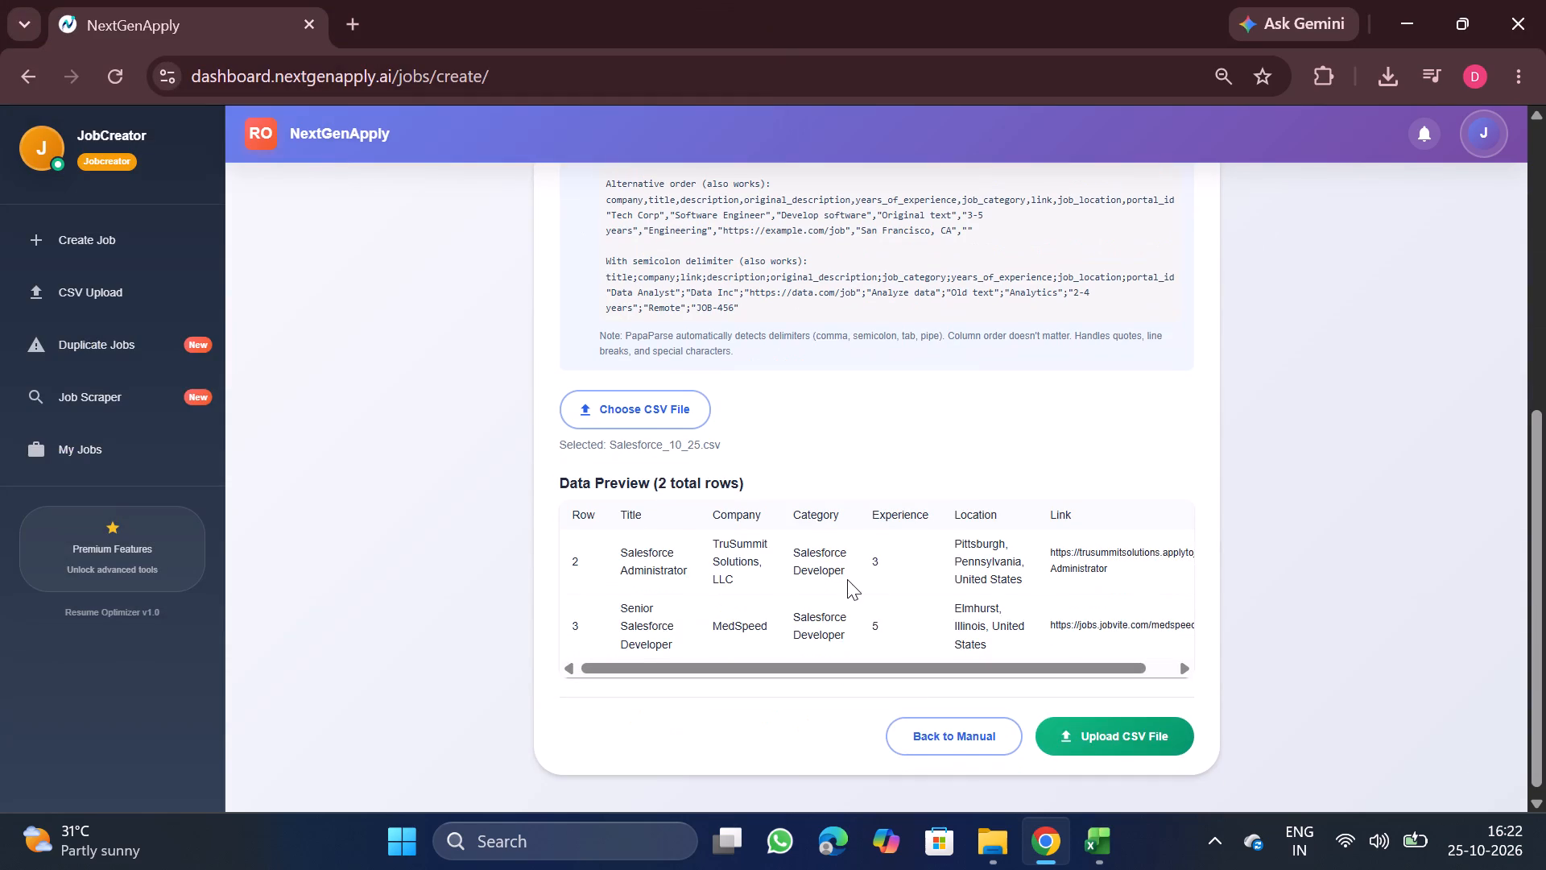
scroll(847, 579, down, 2)
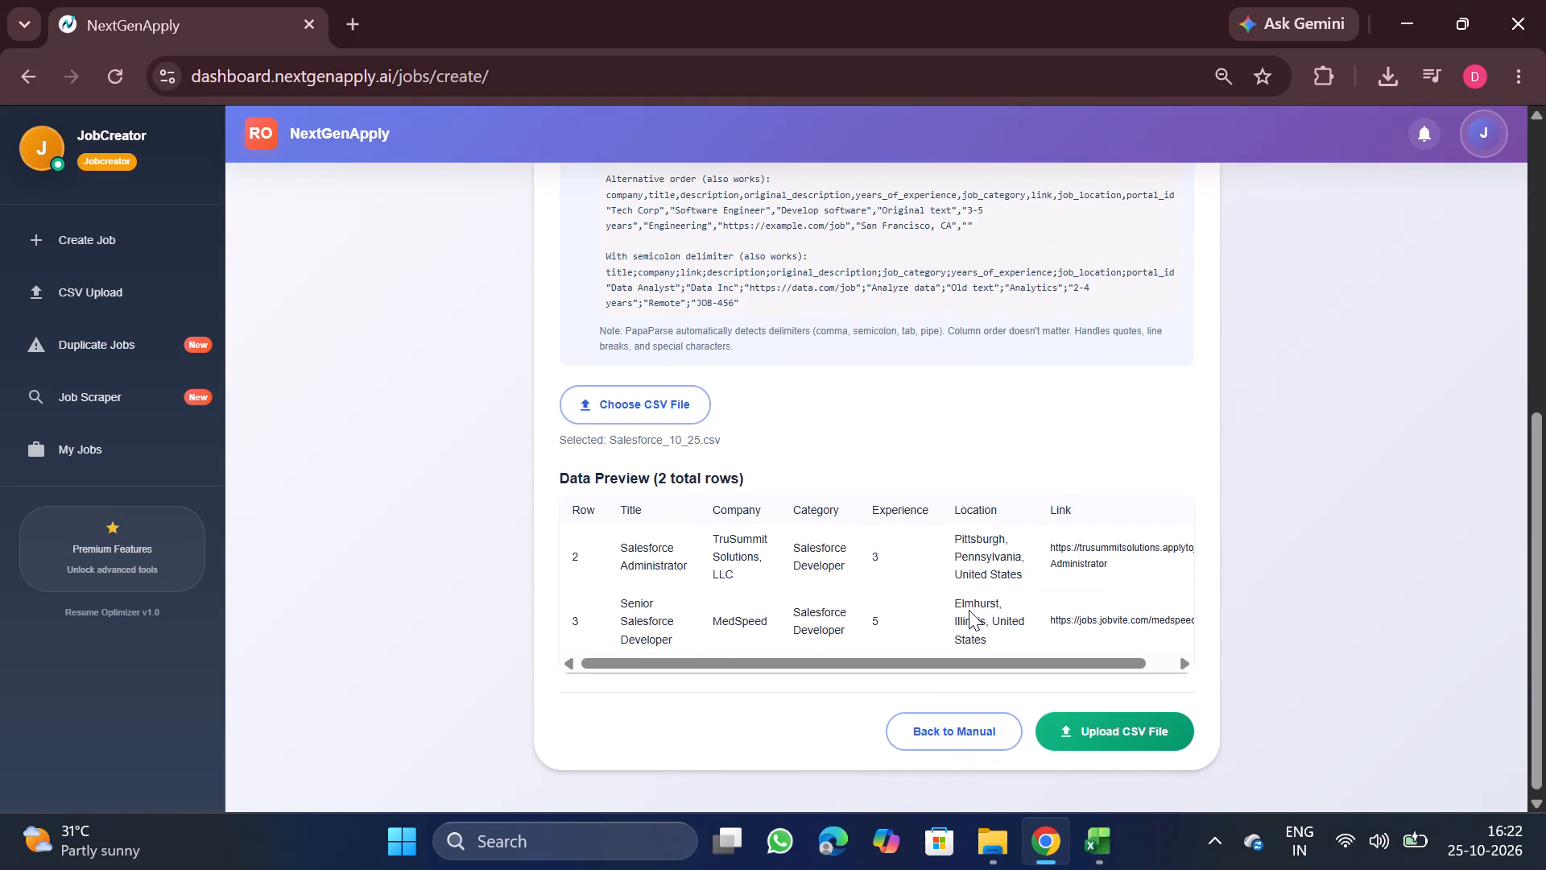
click(1103, 719)
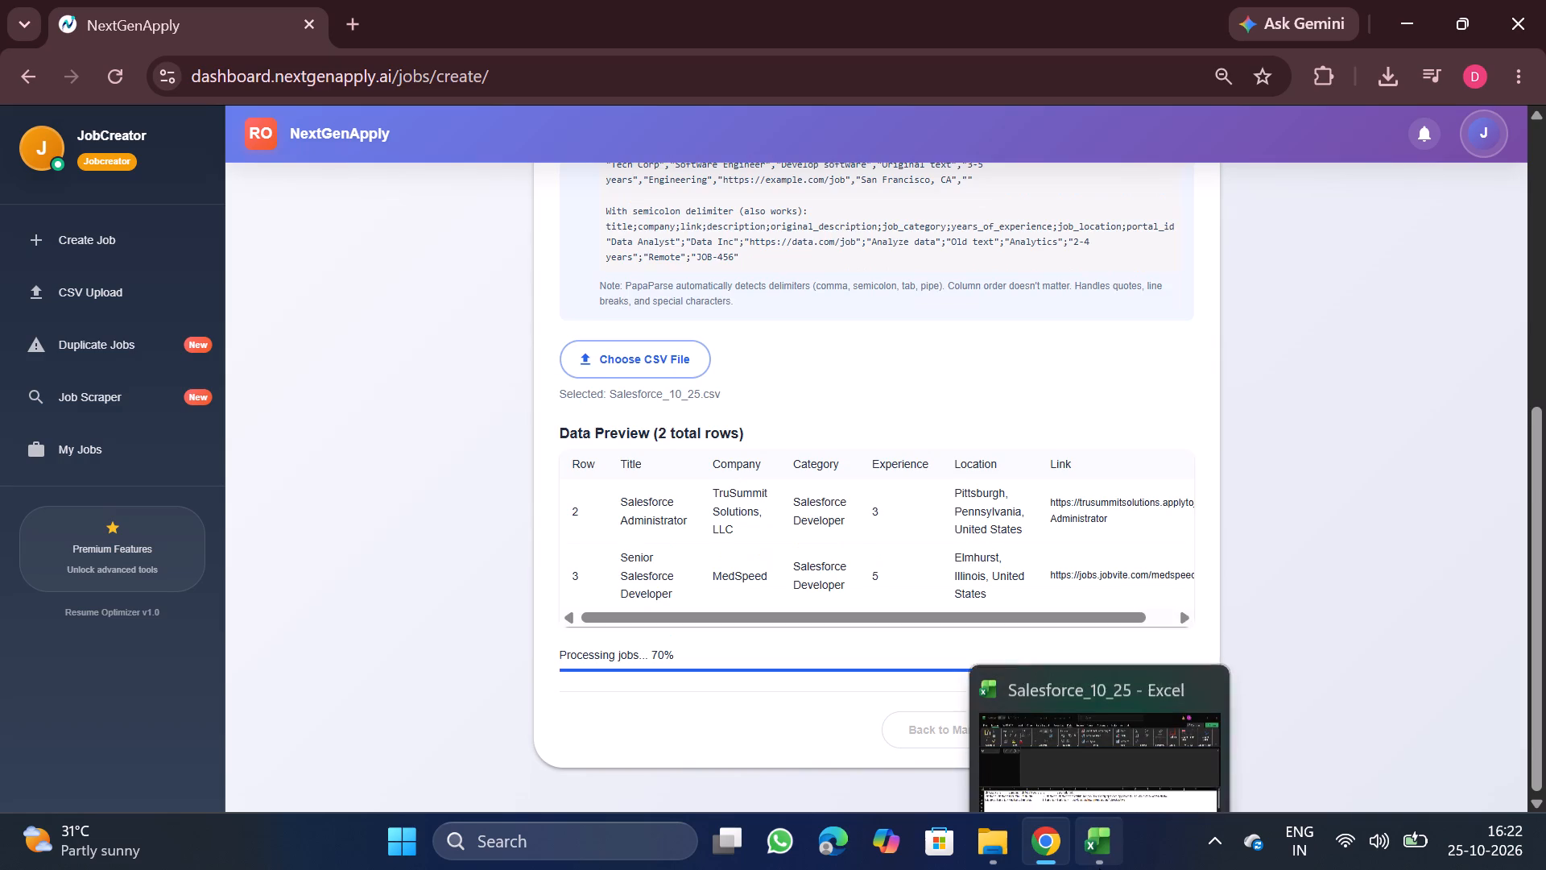
Close the Salesforce_10_25 workbook and check the upload result in NextGenApply.
click(1213, 634)
scroll(1077, 586, up, 4)
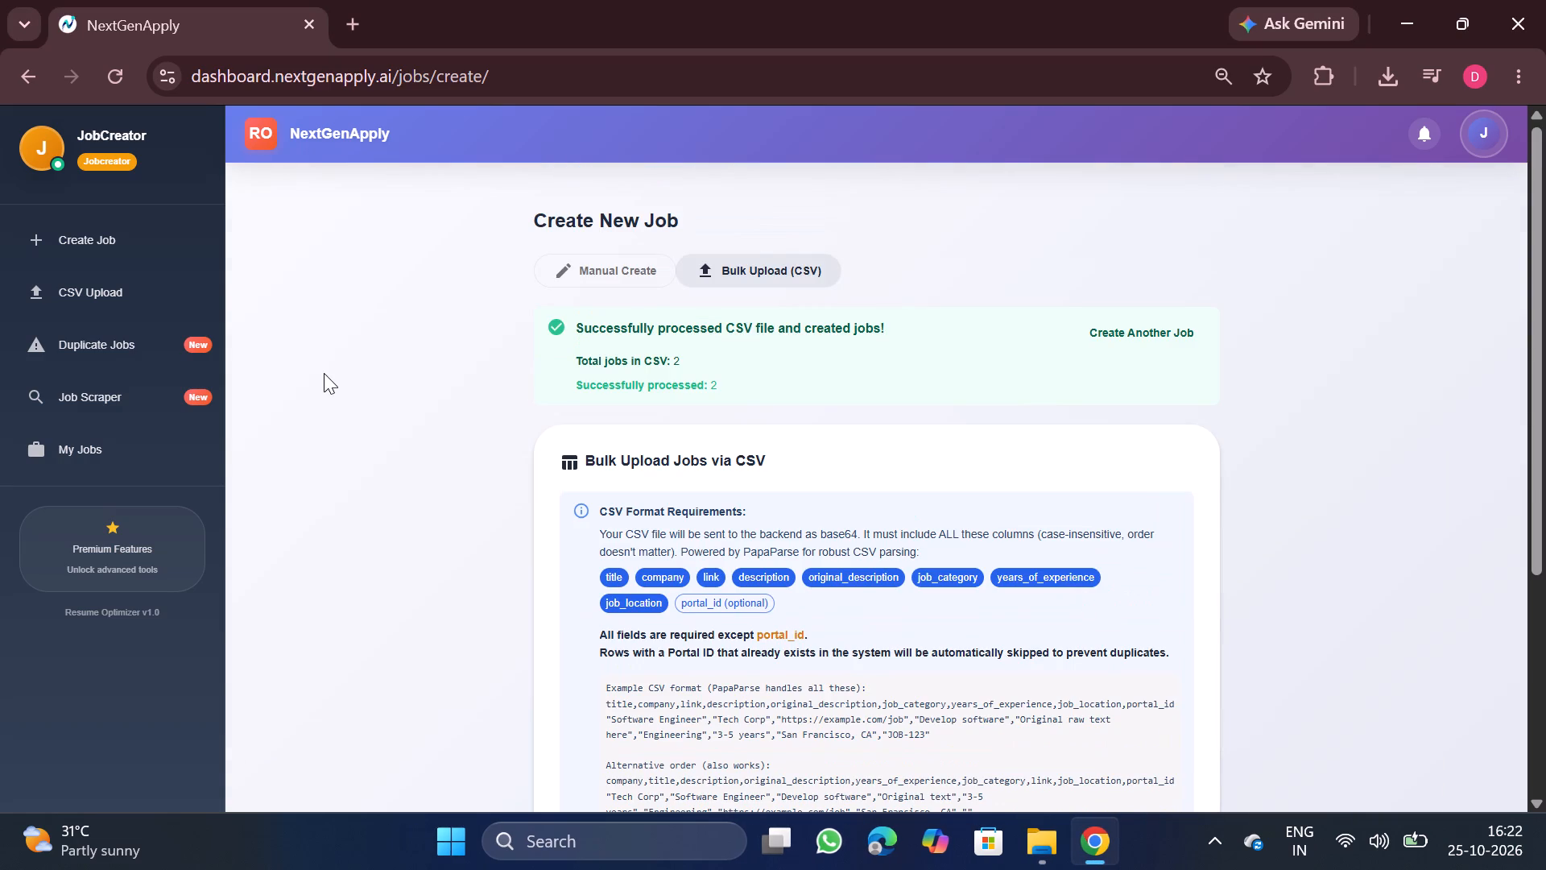
Download the processed CSV for Java Full Stack Developer Remote (#4509) from NextGenApply's CSV upload history and open it in Excel.
click(91, 286)
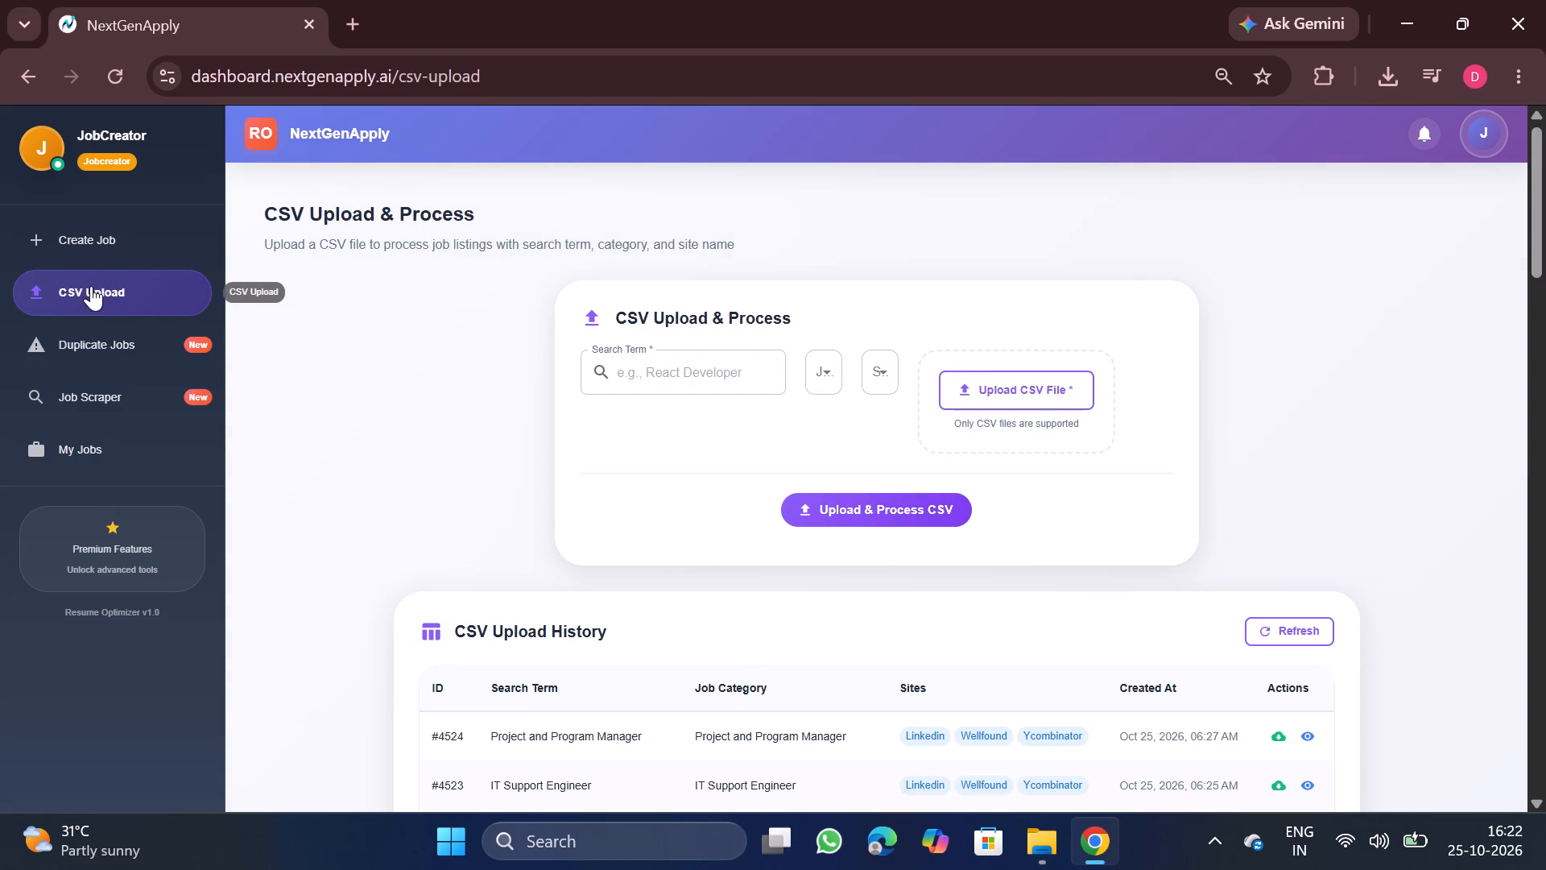
scroll(353, 381, down, 1)
scroll(657, 598, down, 1)
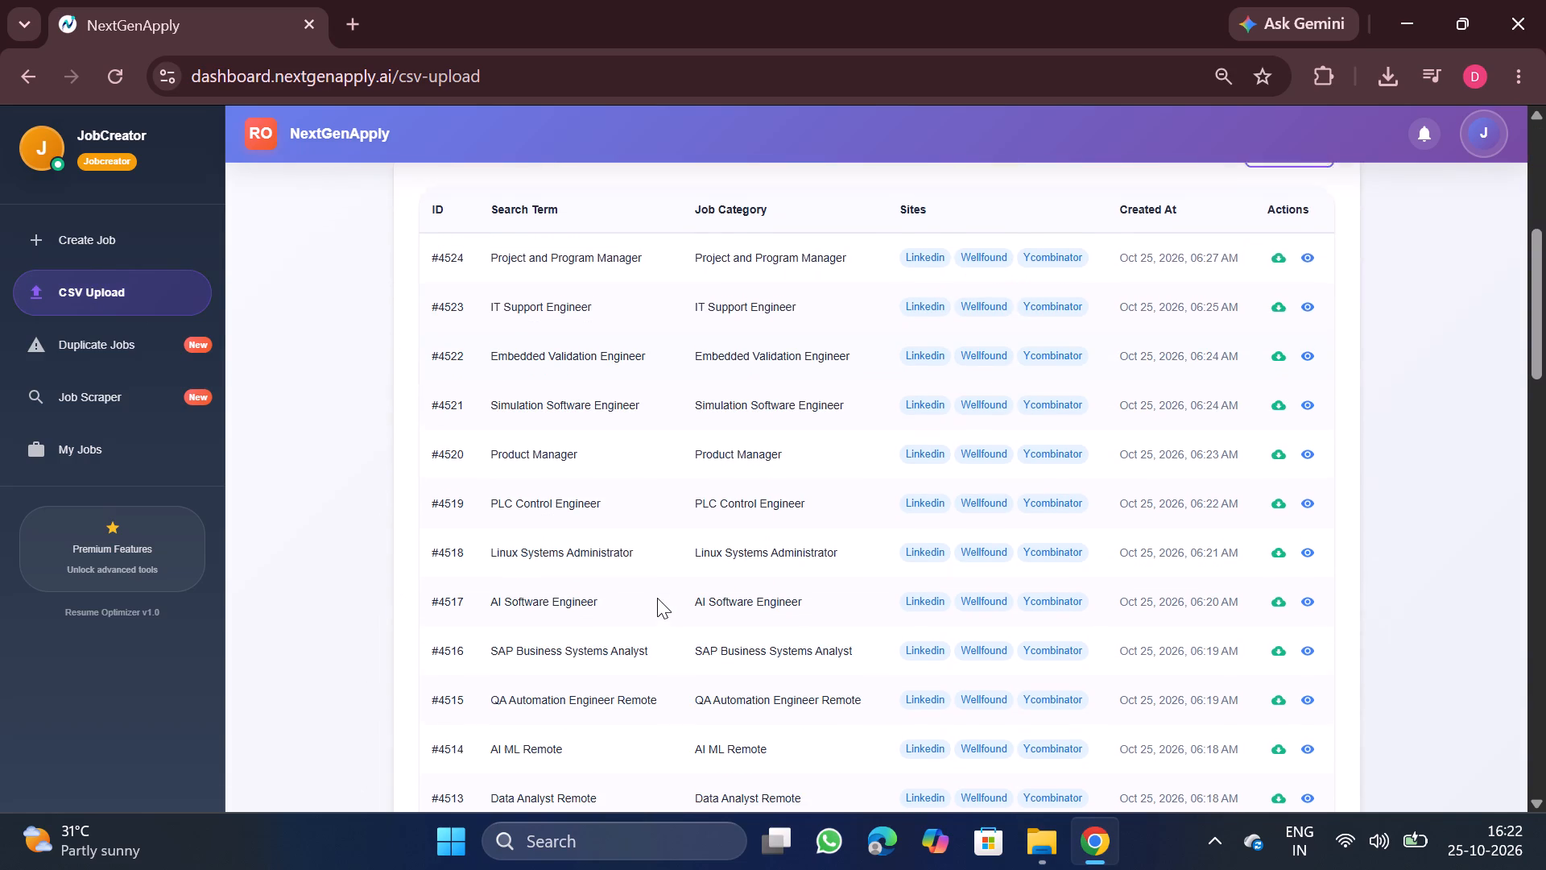
scroll(657, 598, down, 1)
scroll(757, 632, down, 2)
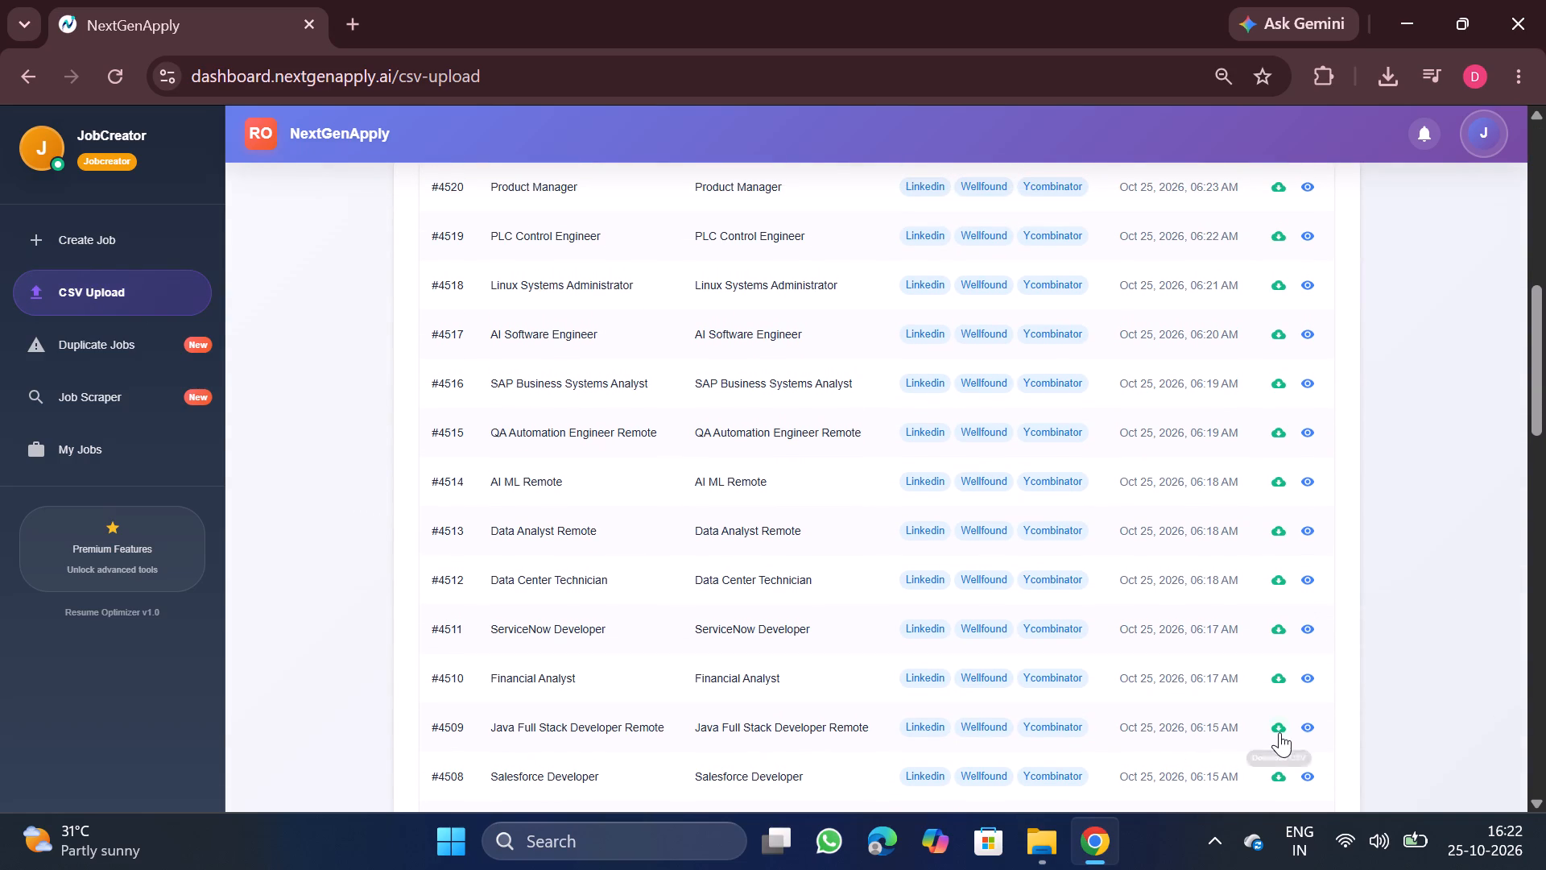
click(1279, 727)
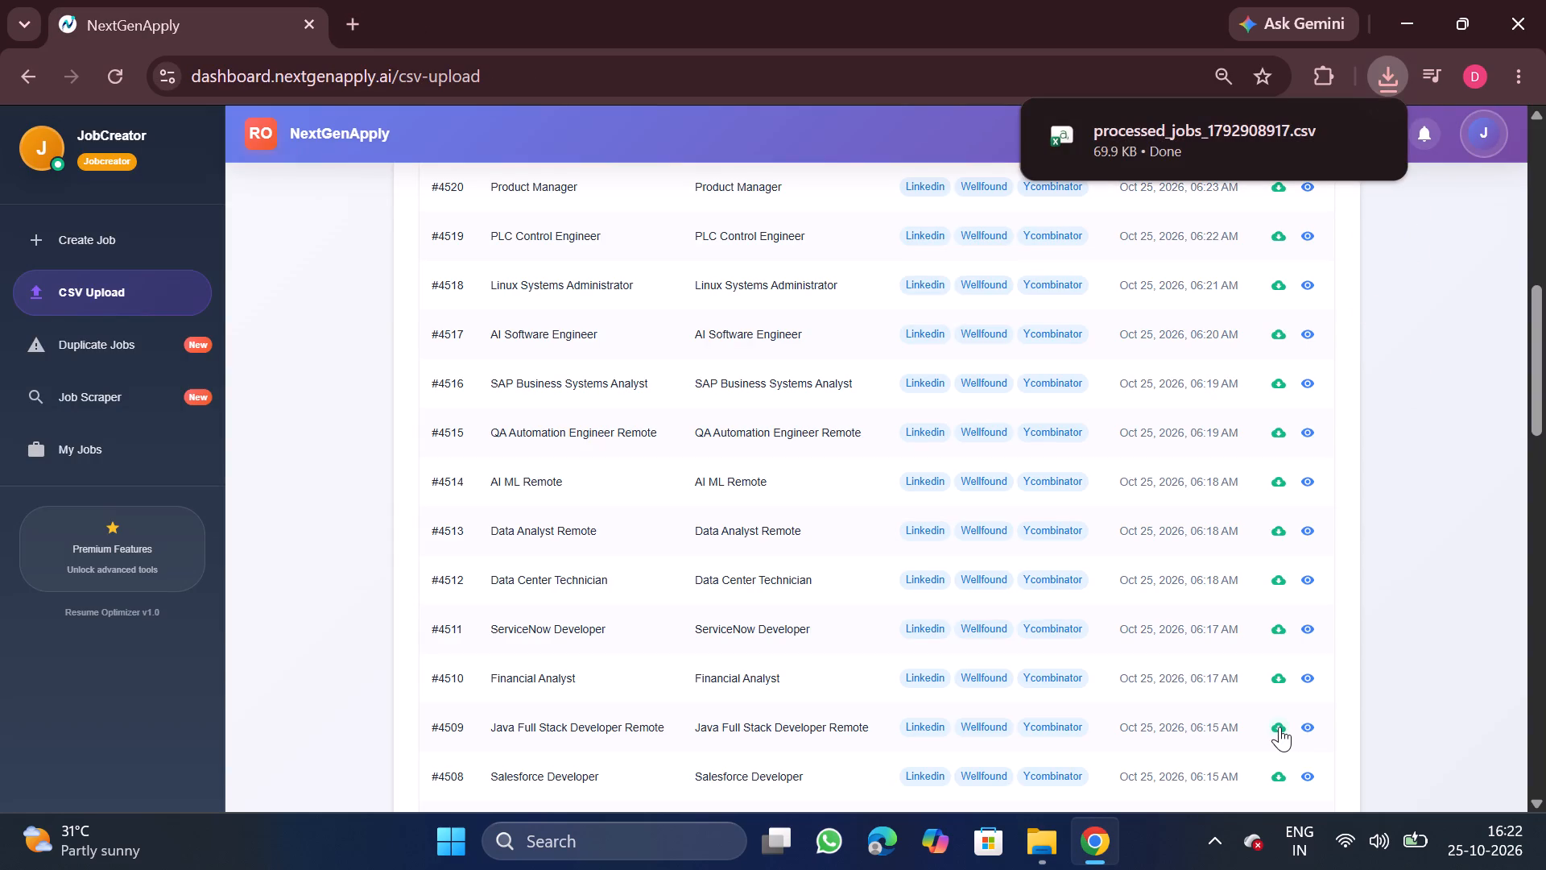
click(1191, 152)
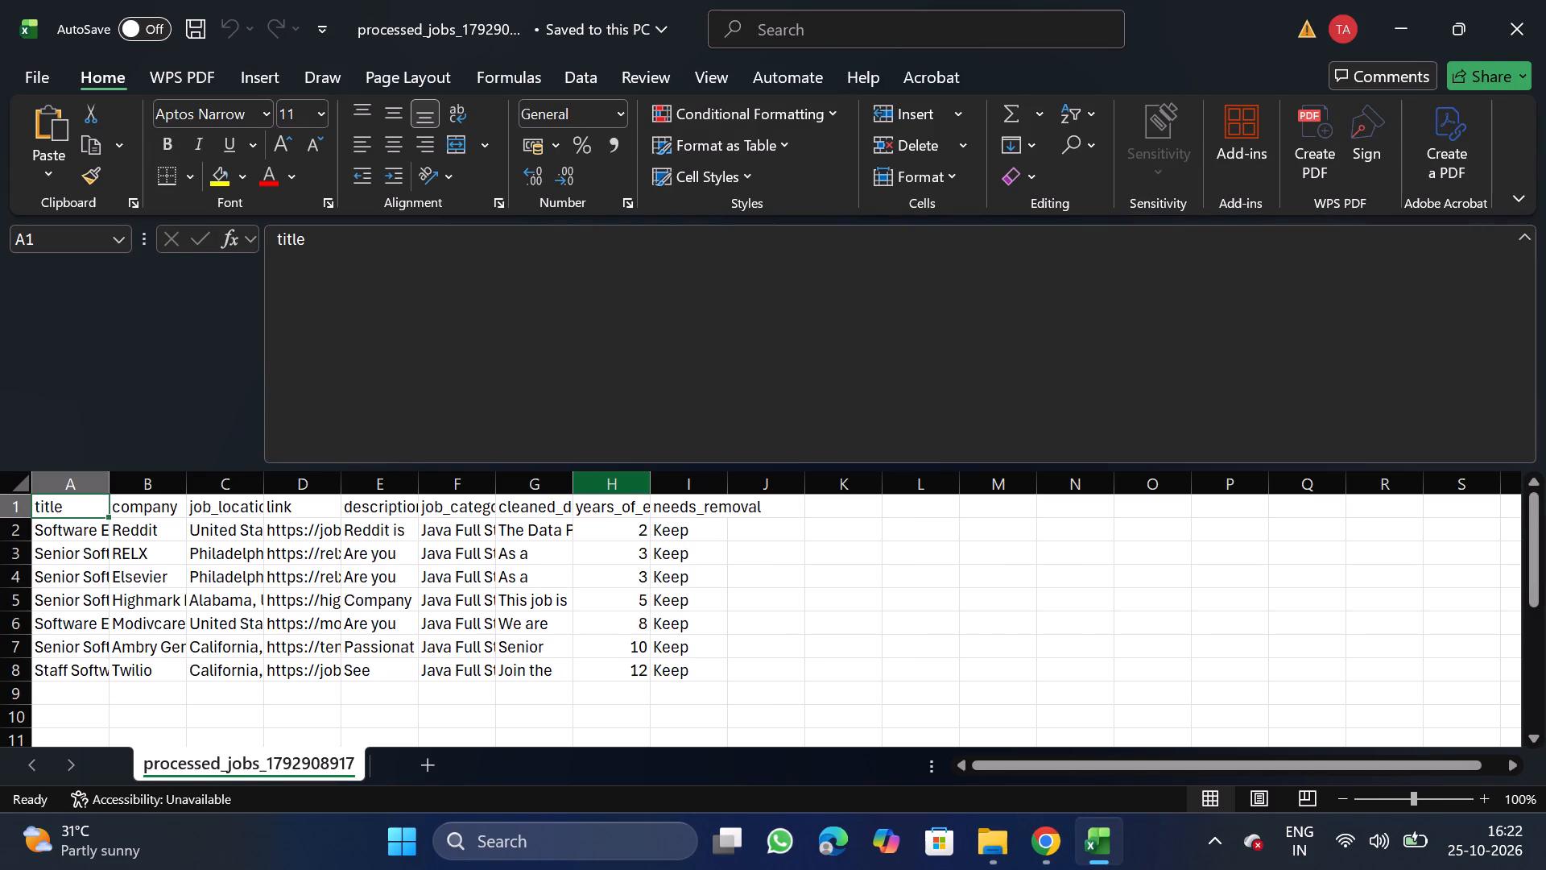
click(434, 588)
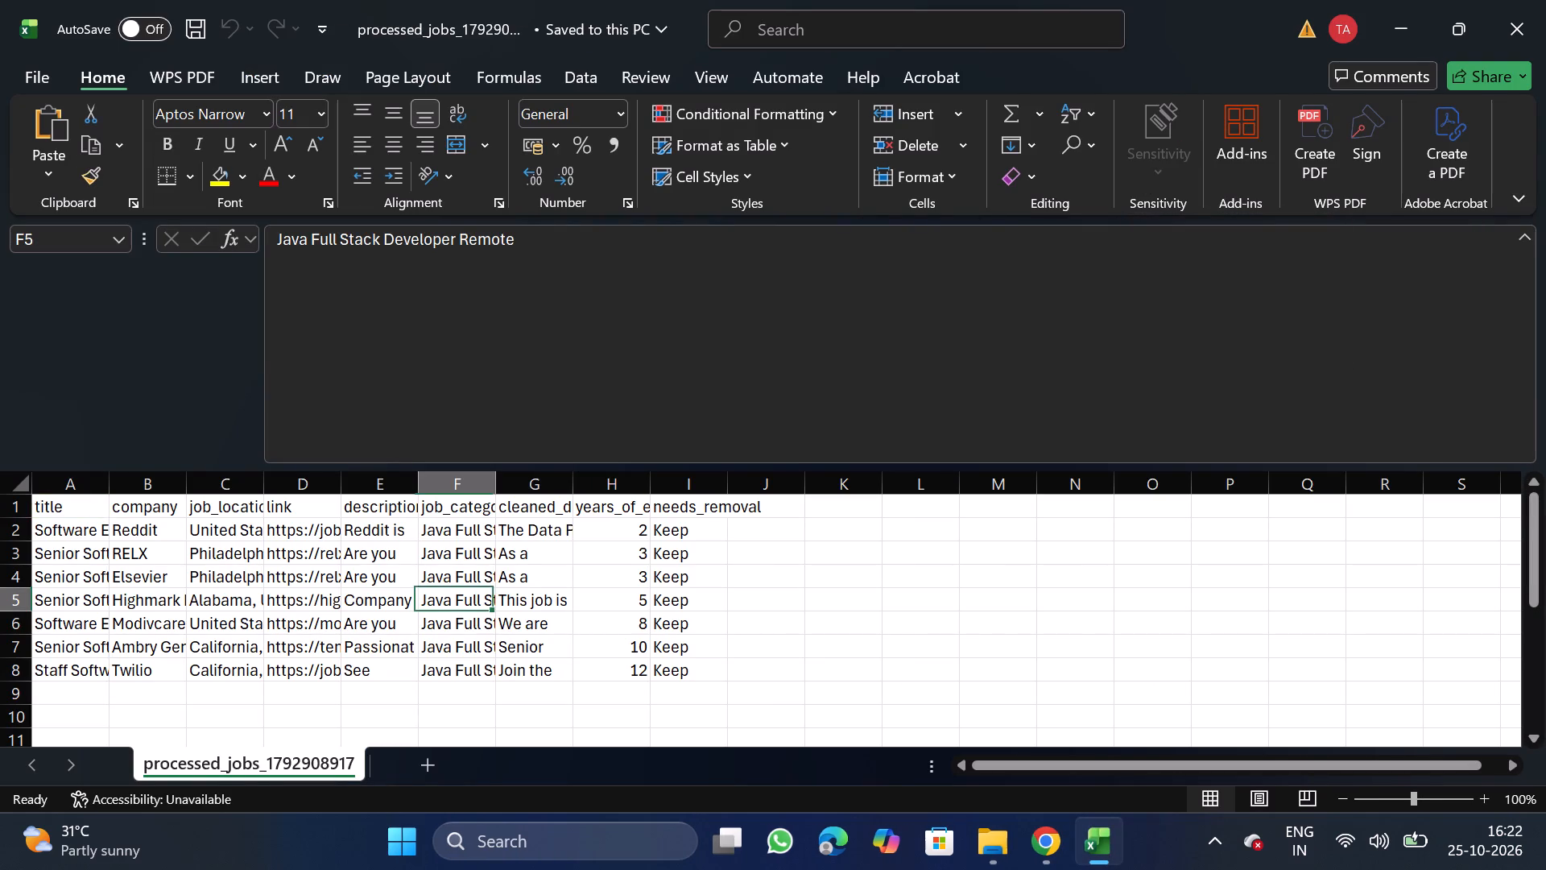
Remove duplicate rows from the Java Full Stack Developer Remote sheet, comparing only the company column.
key(ctrl+a)
click(578, 67)
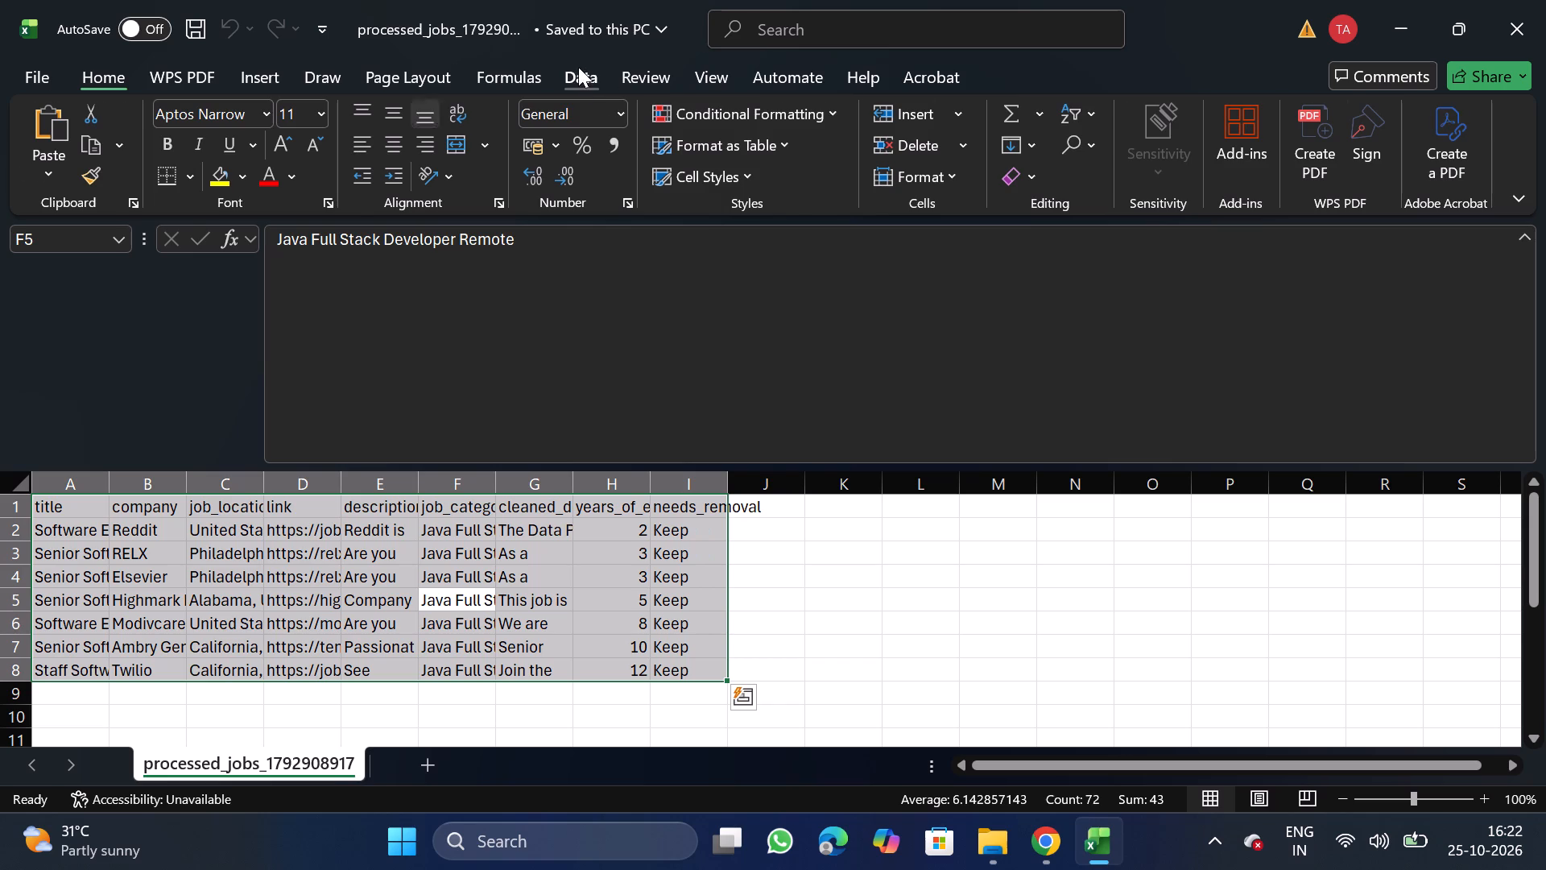
click(1031, 140)
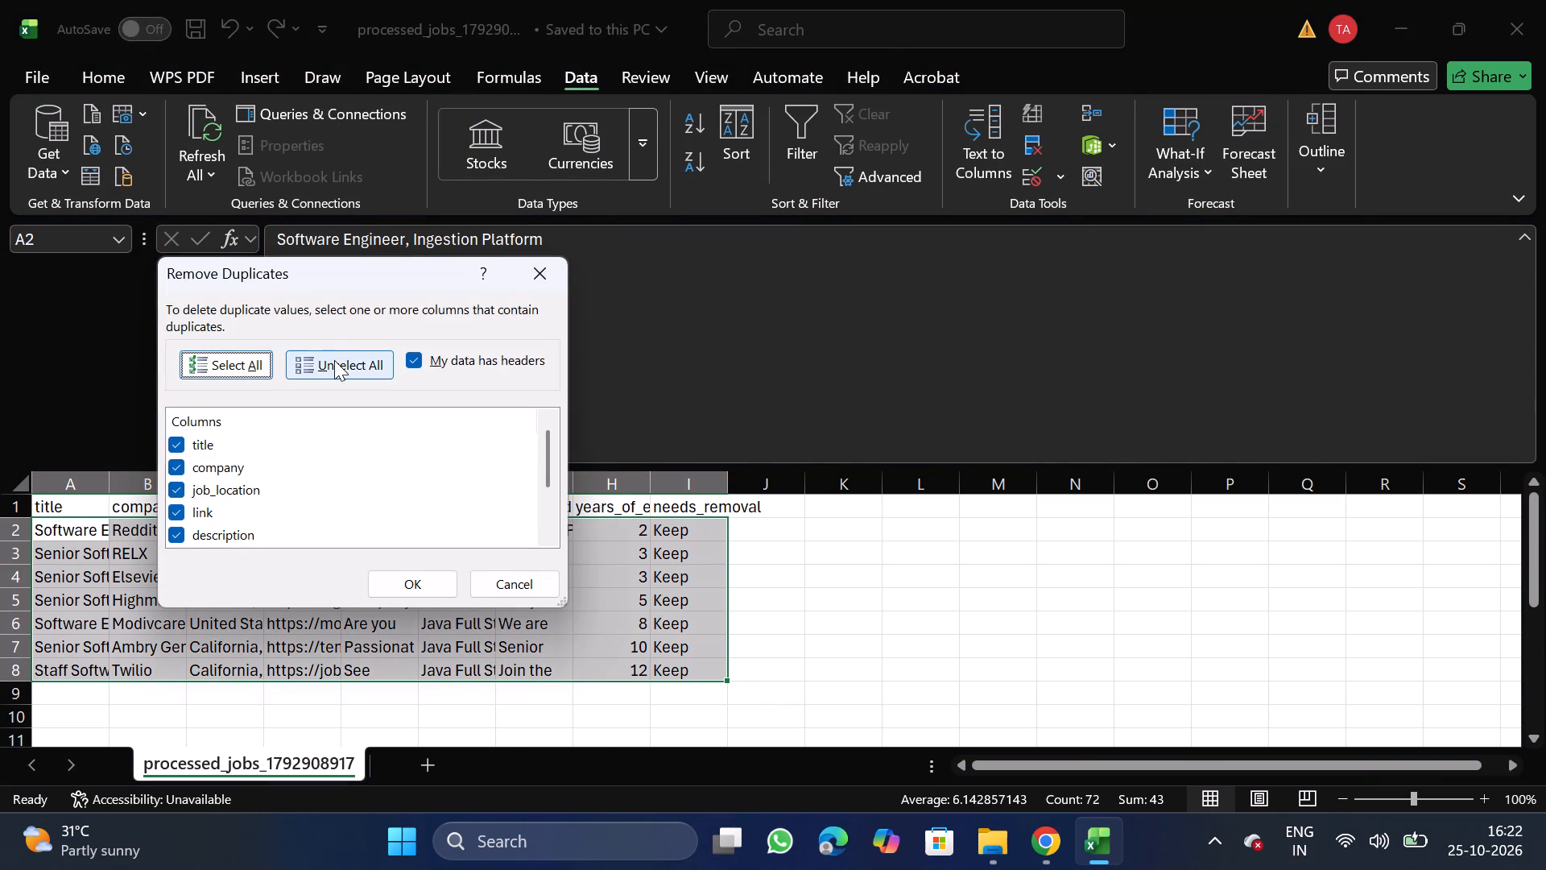
click(334, 360)
click(175, 468)
click(396, 582)
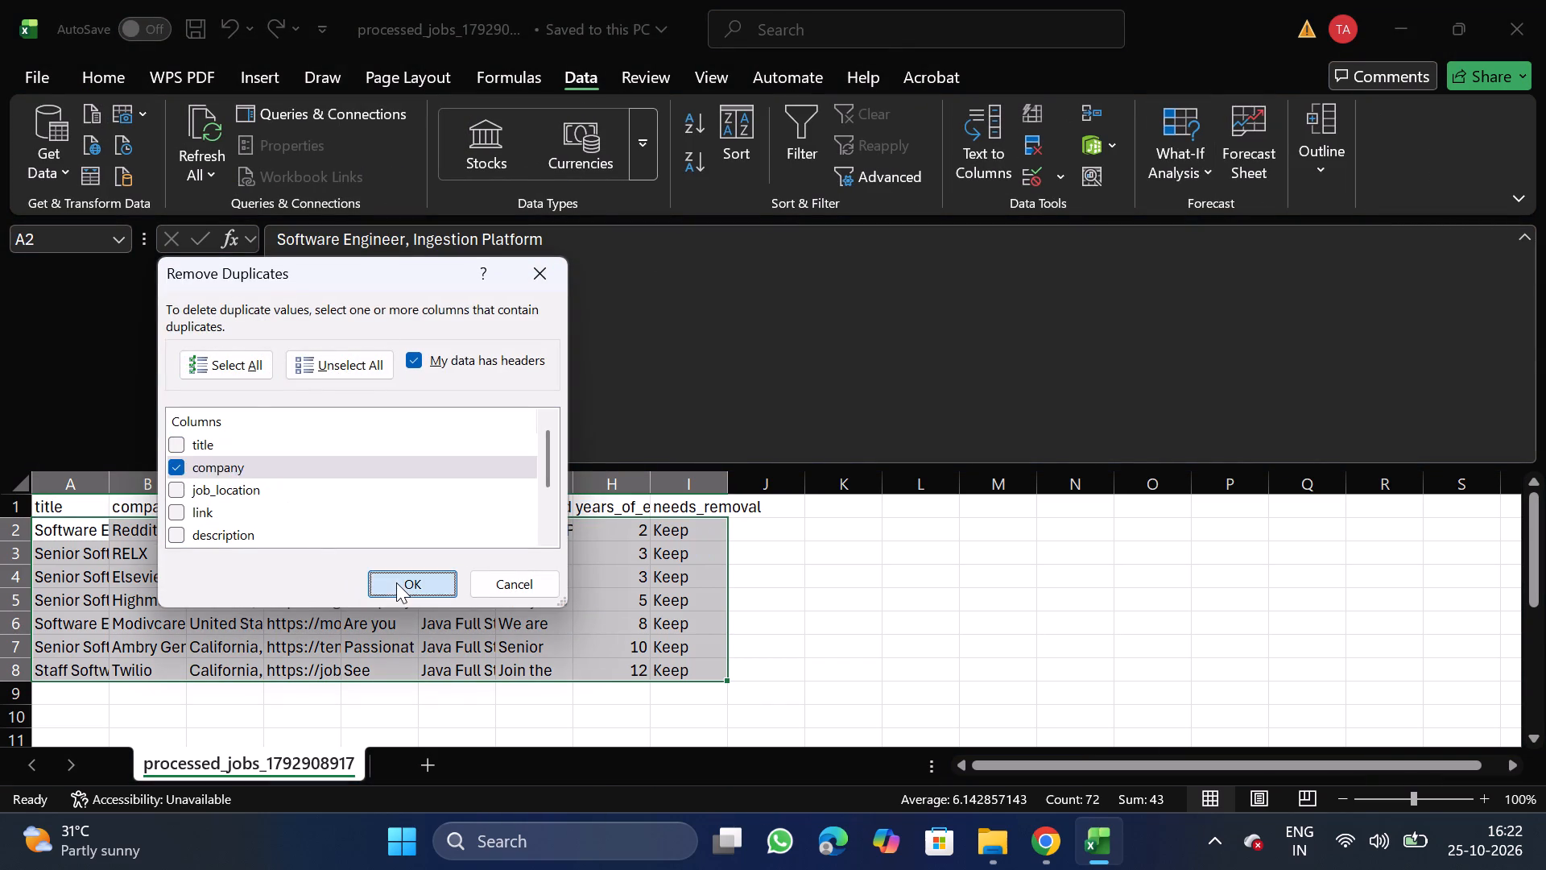
click(928, 462)
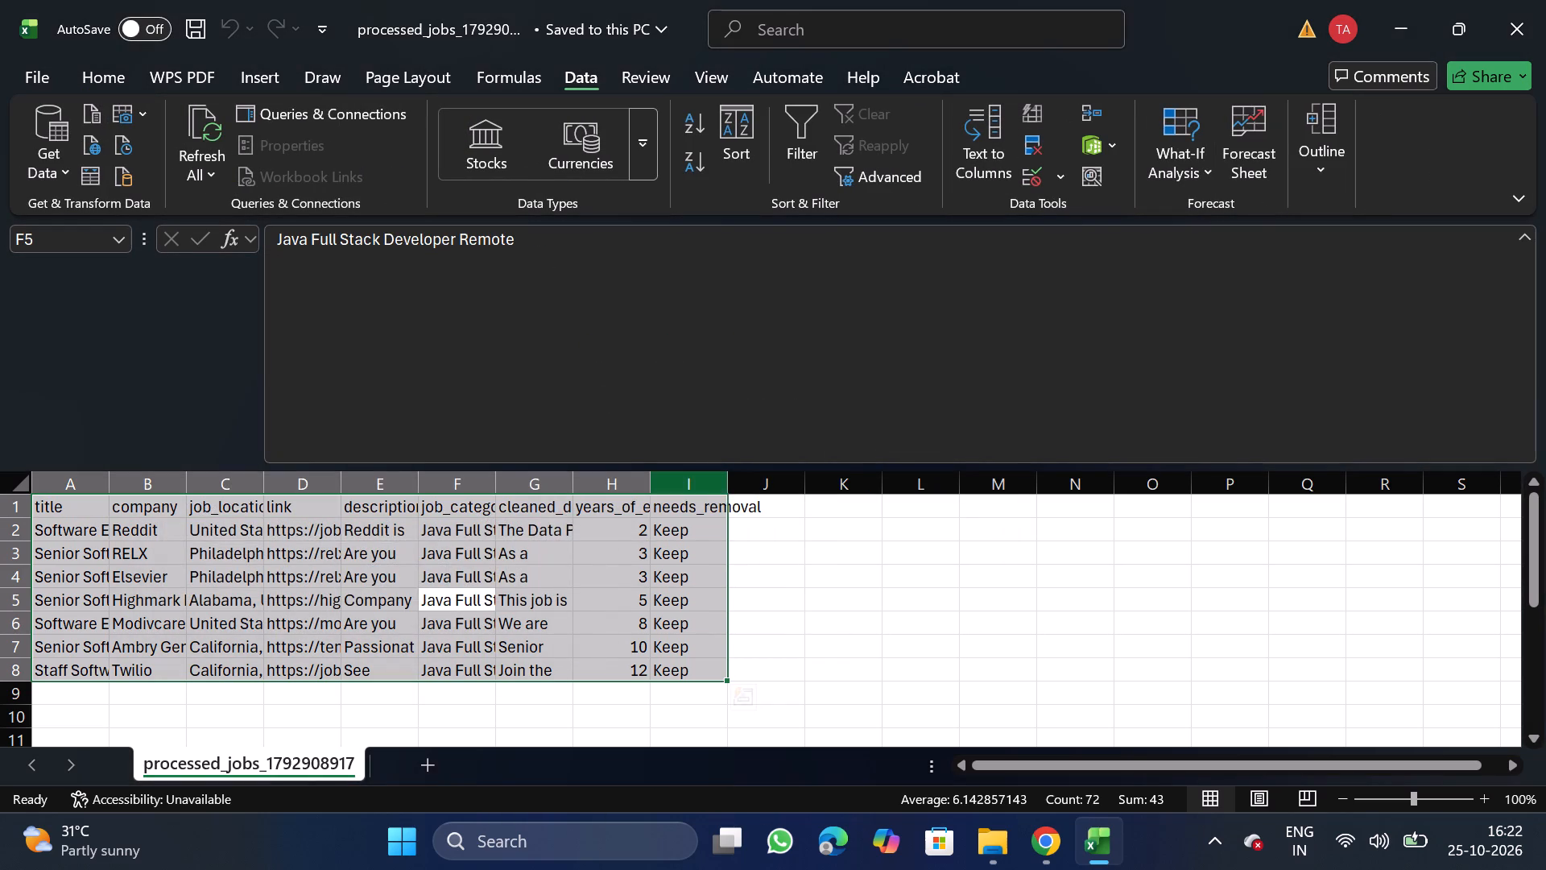
Delete the needs_removal column from the sheet.
click(692, 489)
right_click(689, 576)
click(786, 371)
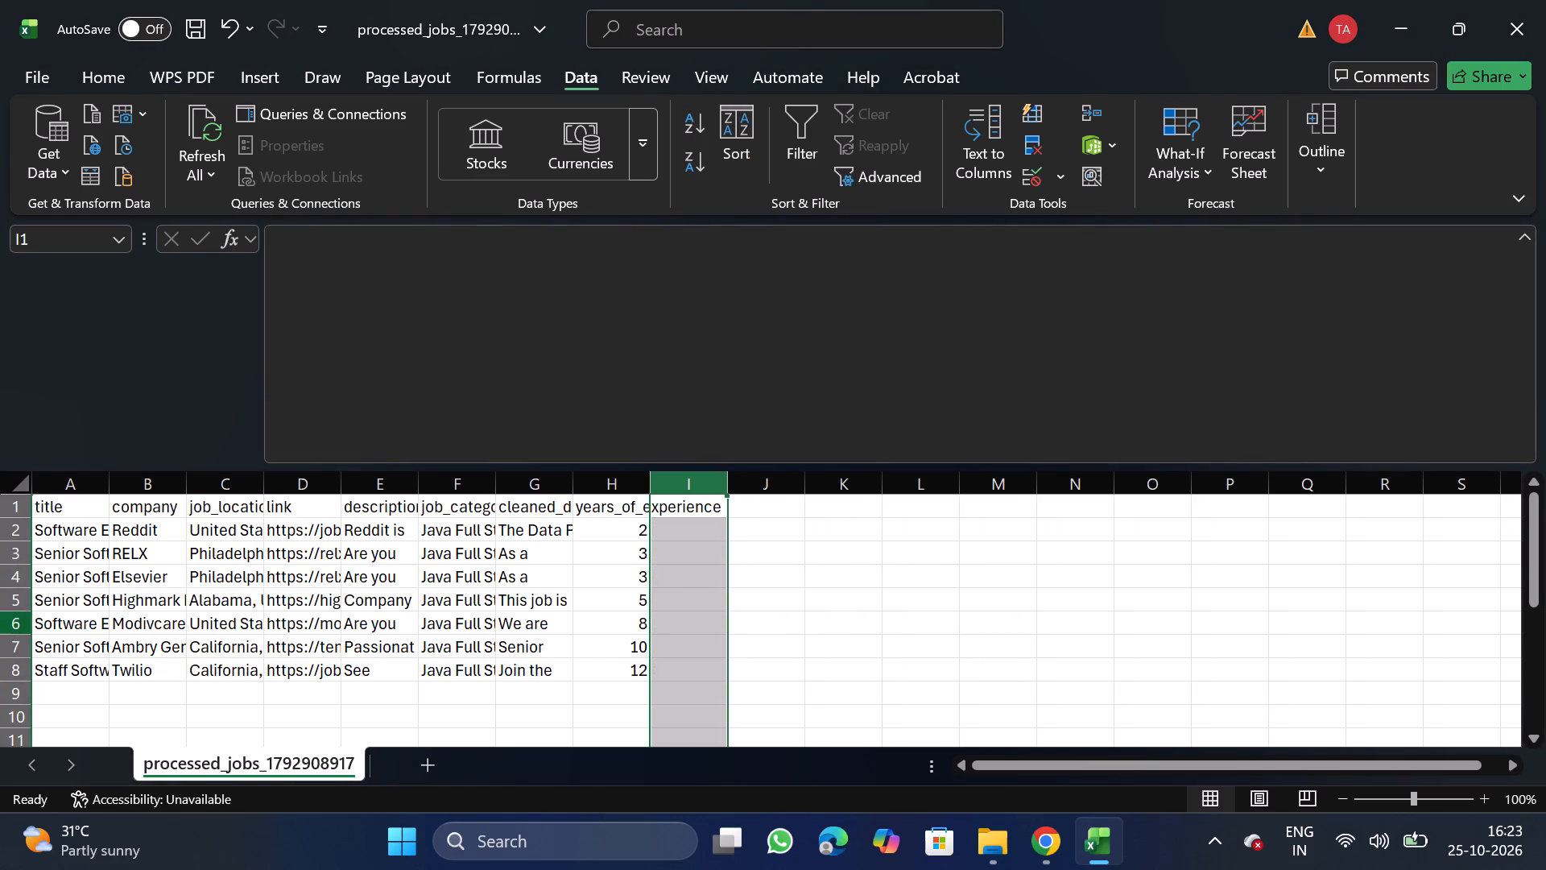
Delete job rows 6 to 8, the ones requiring 8 or more years of experience.
click(3, 619)
key(shift+Down)
key(shift+Down)
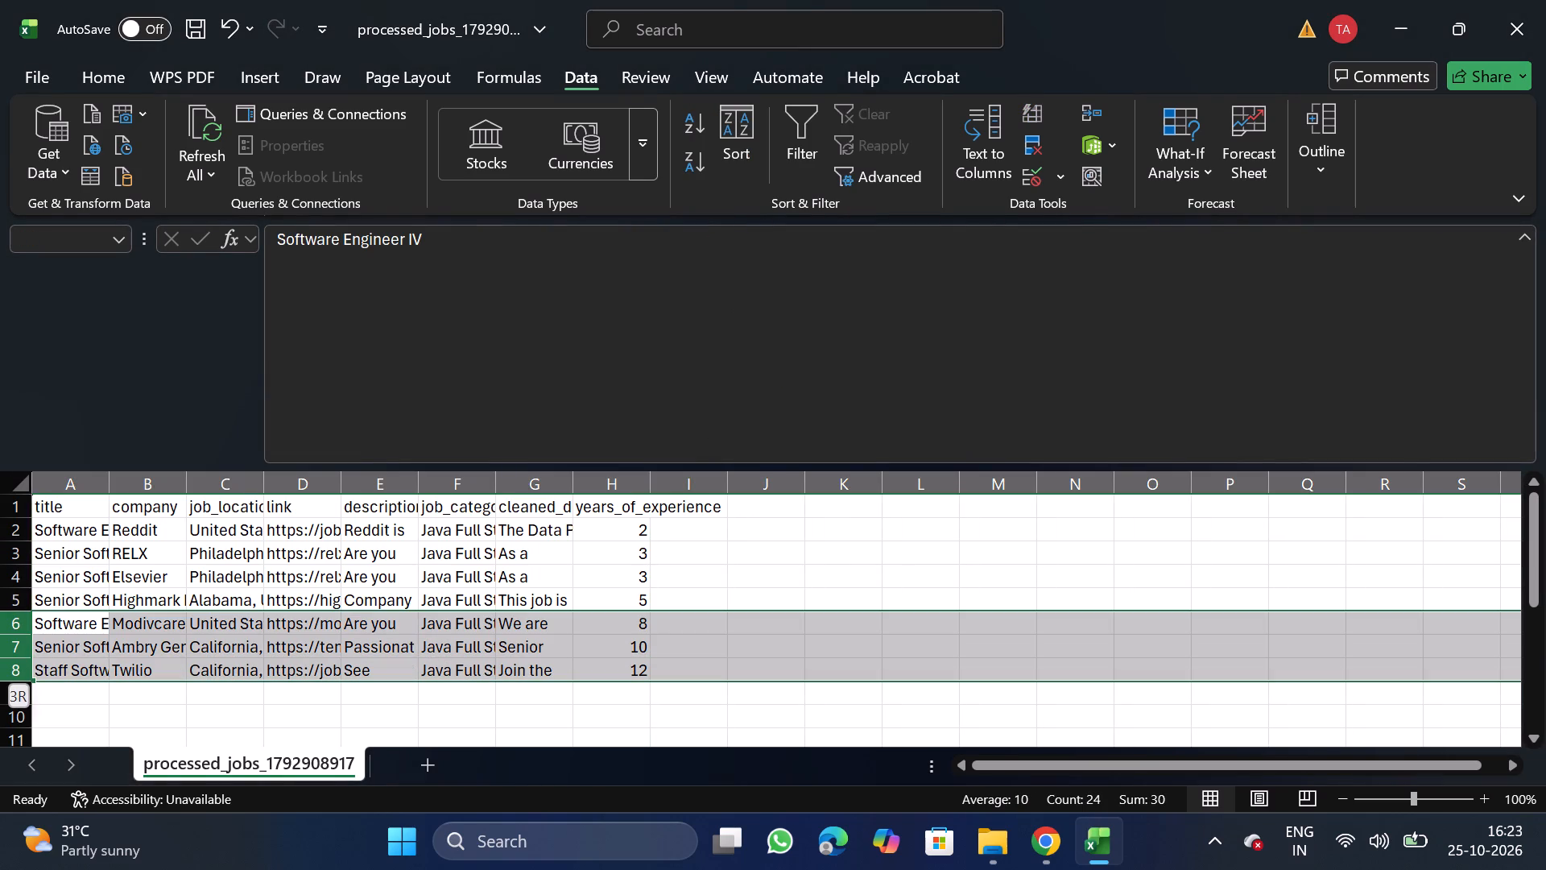
right_click(139, 631)
click(258, 433)
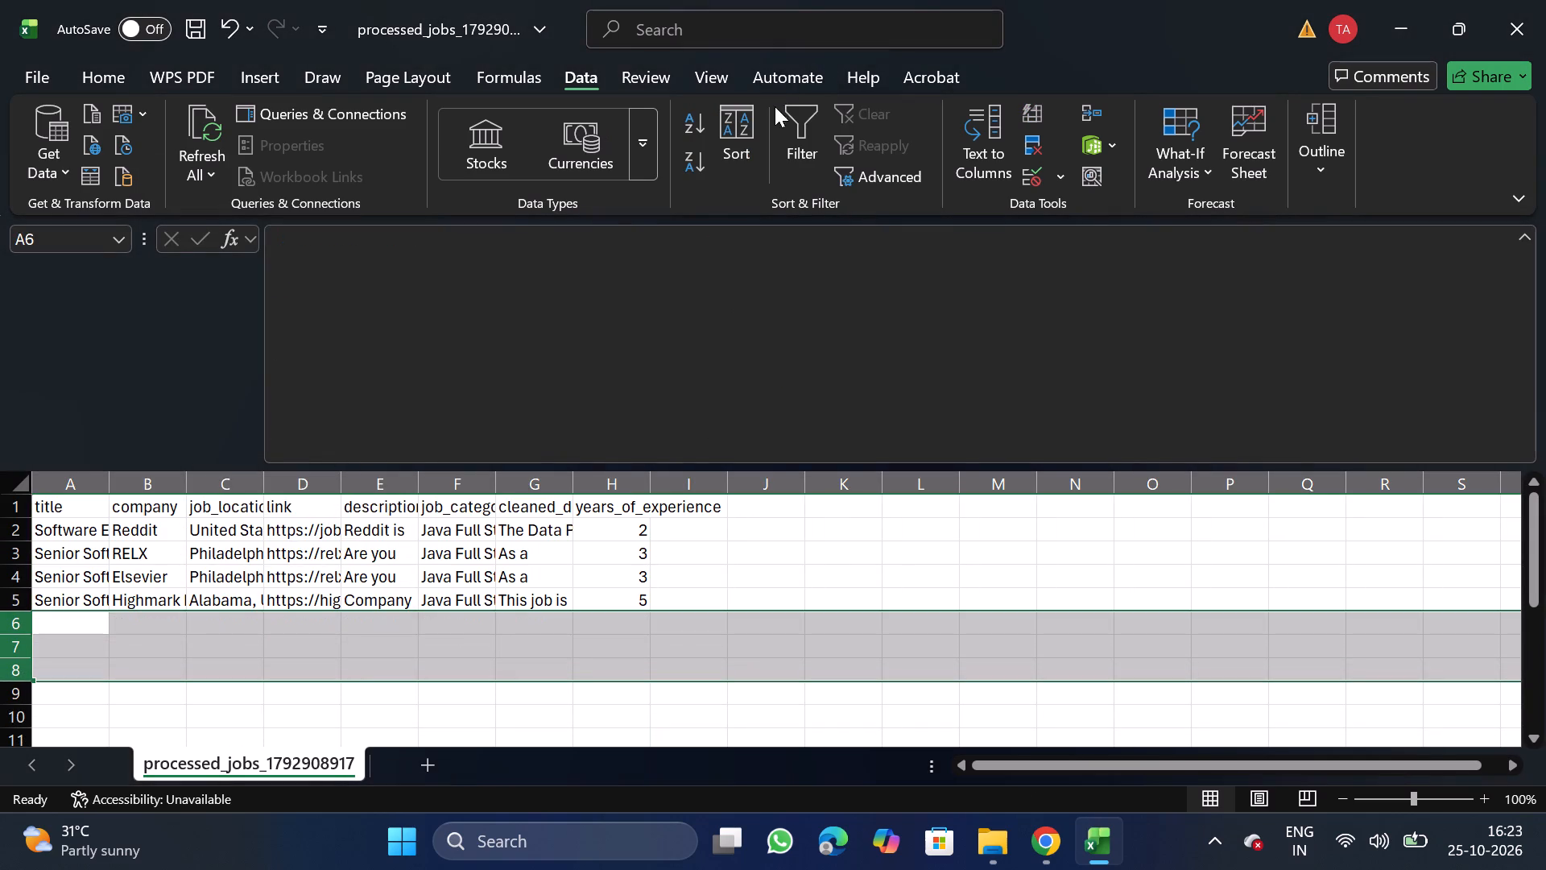
Move the job_category column to the front of the sheet, before the title column.
click(453, 483)
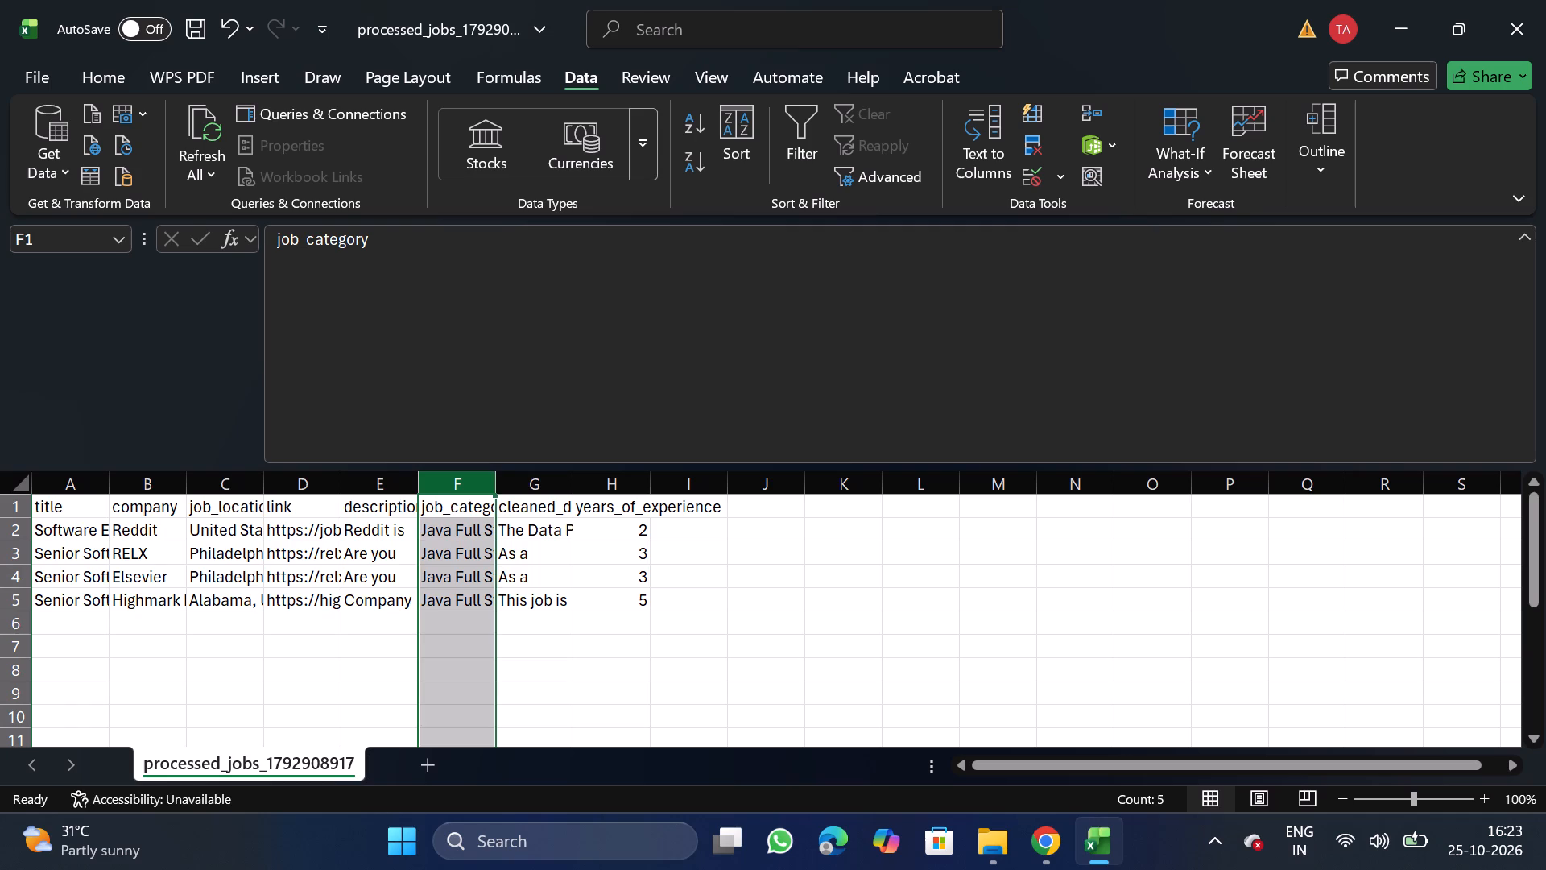
key(ctrl+x)
click(72, 492)
right_click(56, 576)
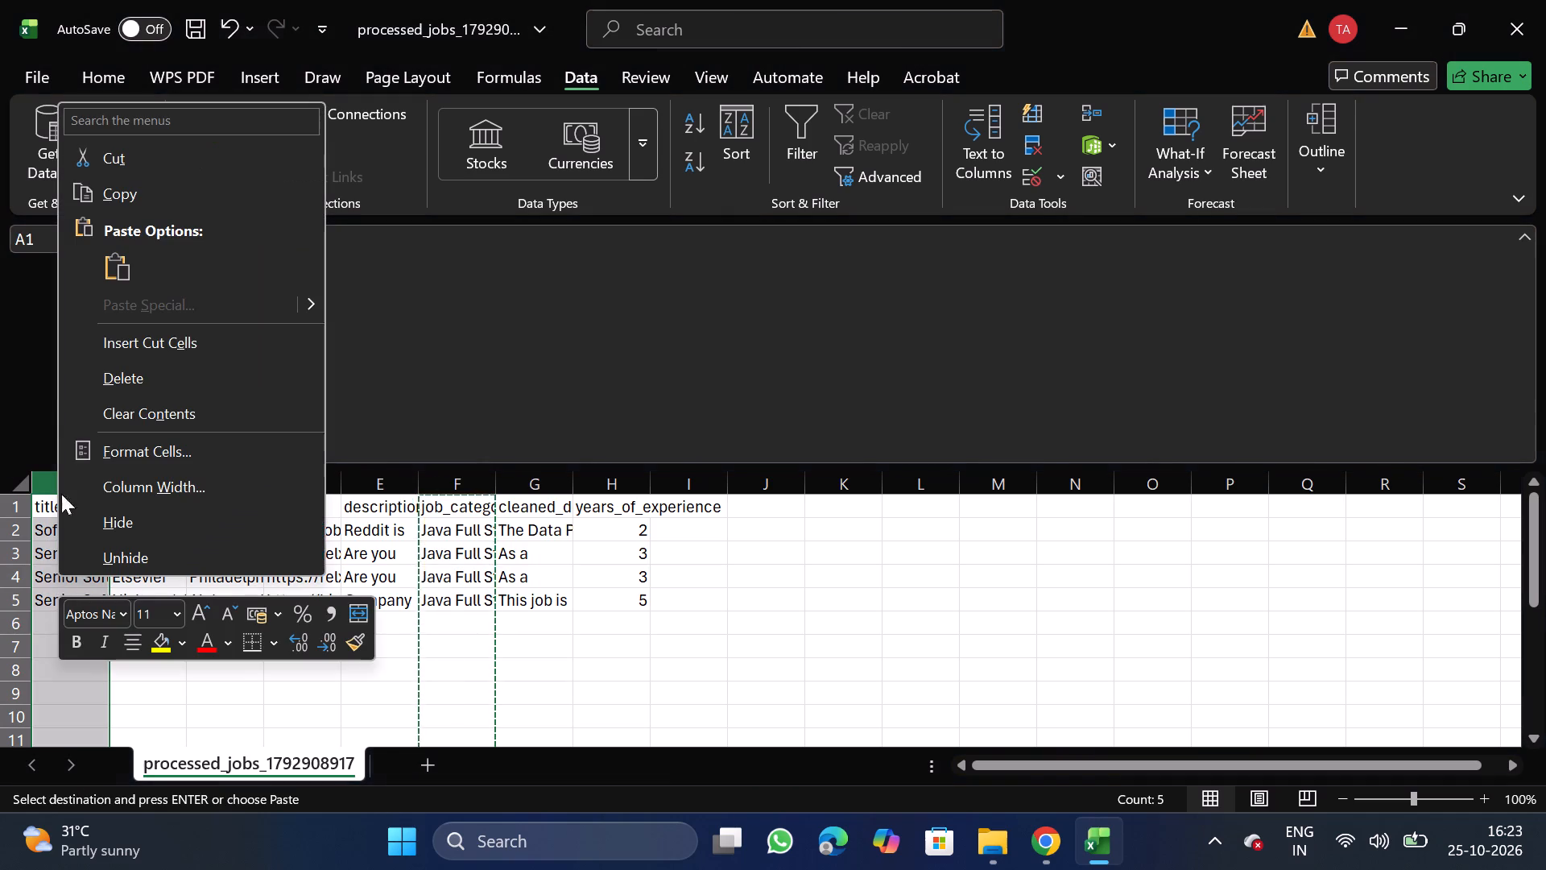
click(201, 347)
Turn off text wrapping for the description and cleaned_description columns.
click(464, 484)
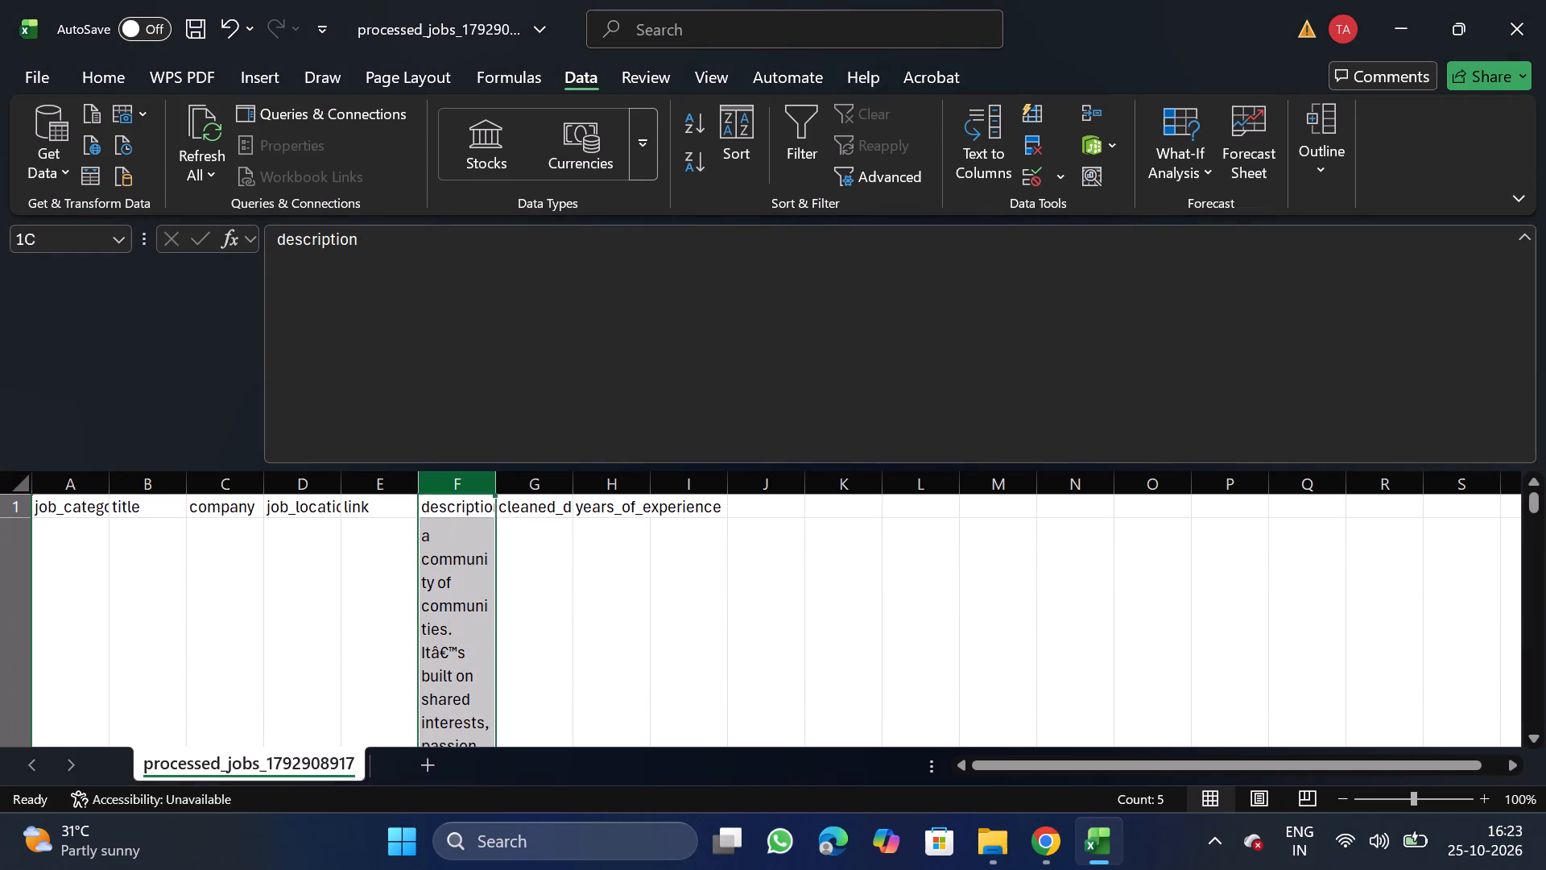
key(shift+Right)
click(105, 86)
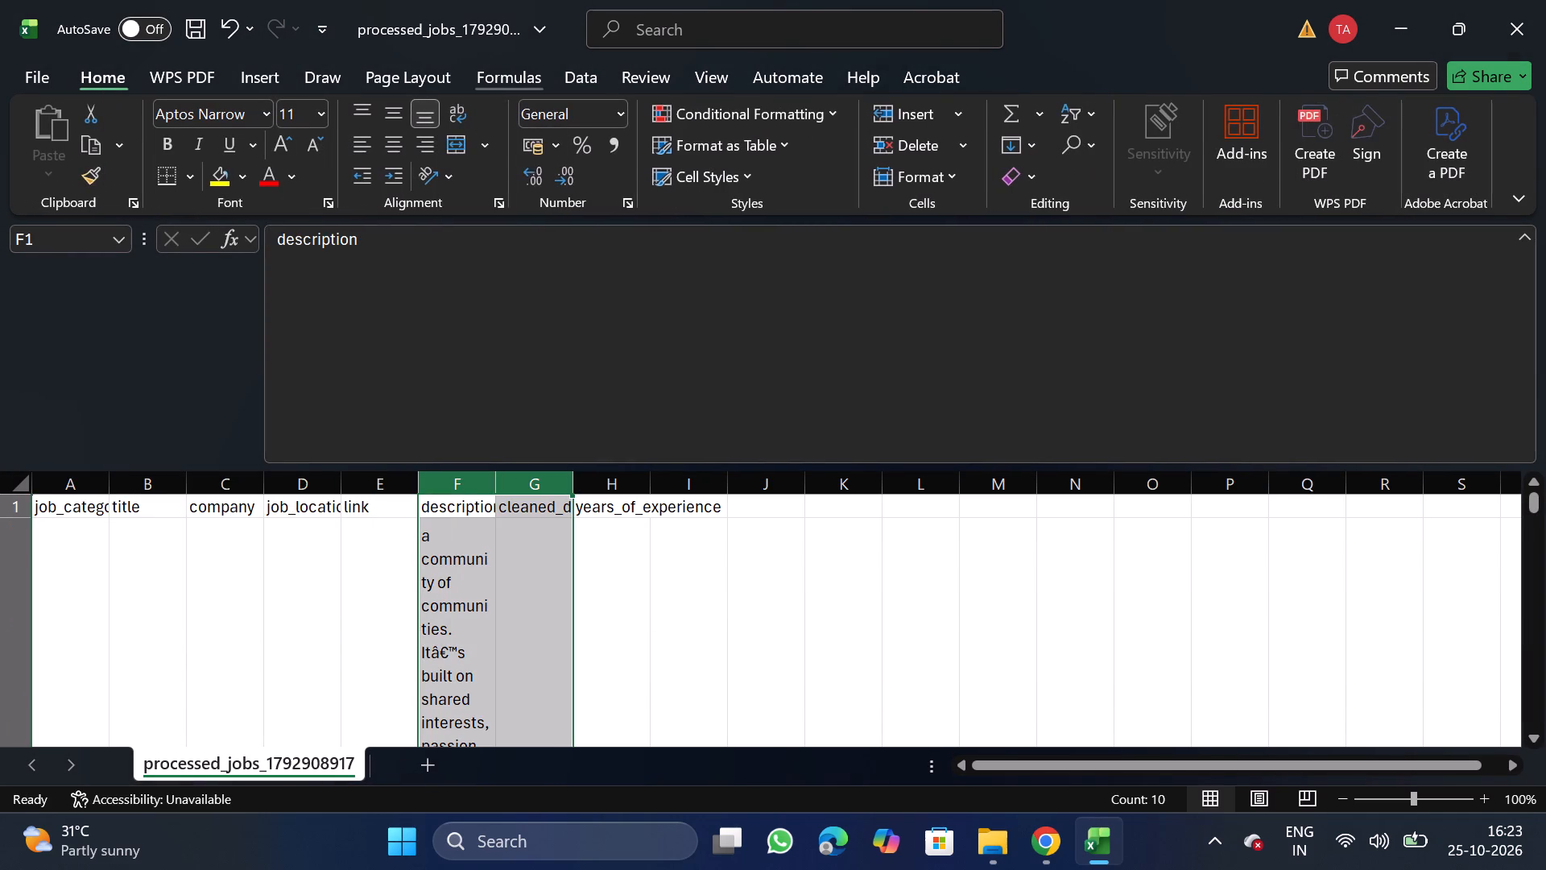
click(499, 210)
double_click(130, 386)
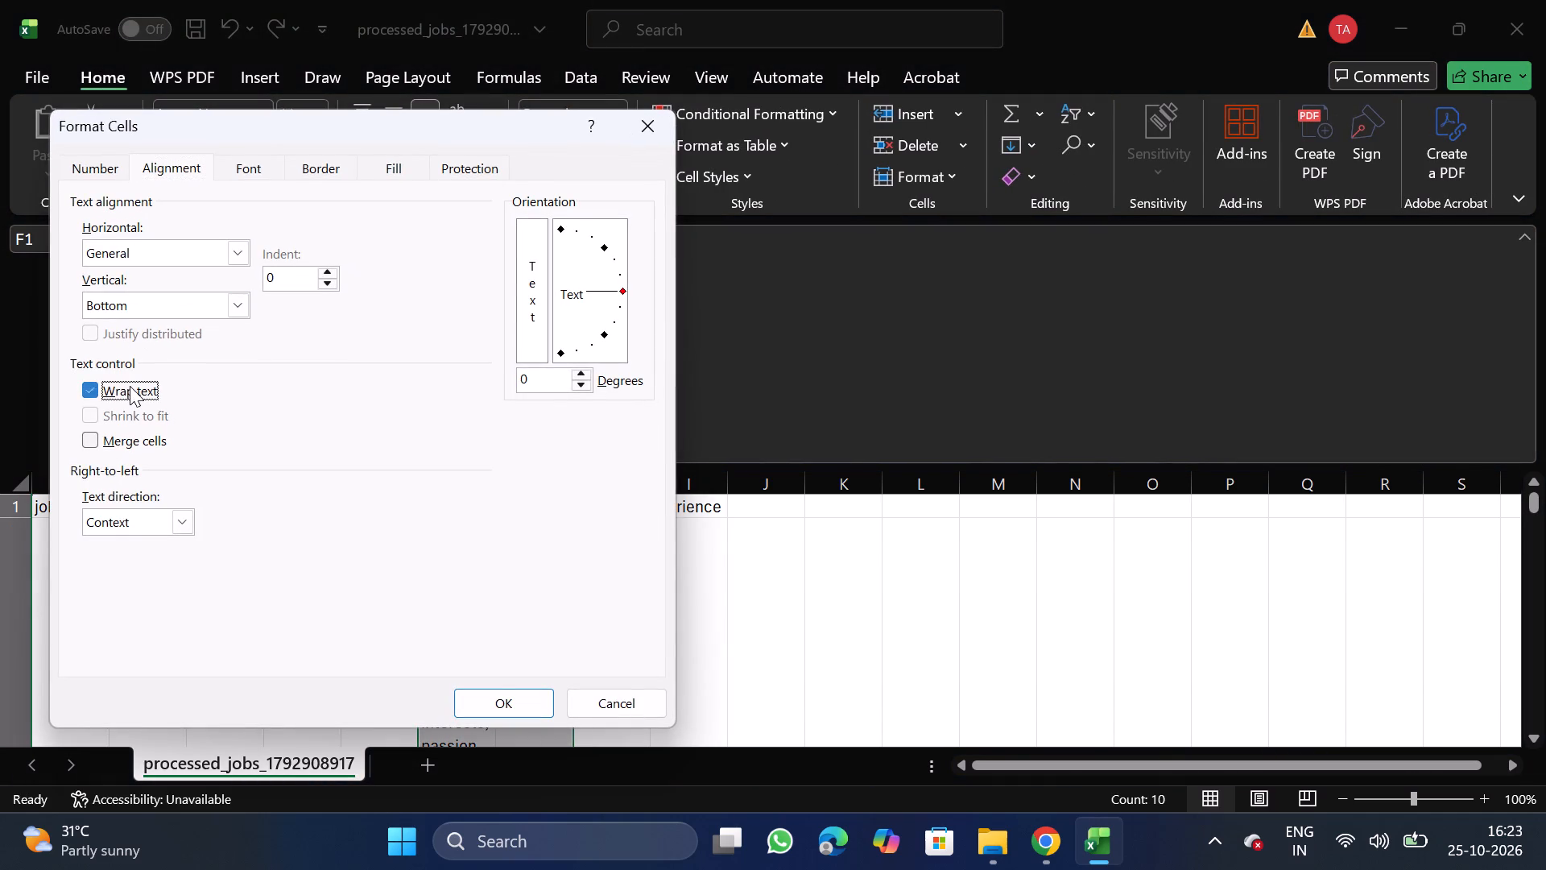
click(503, 691)
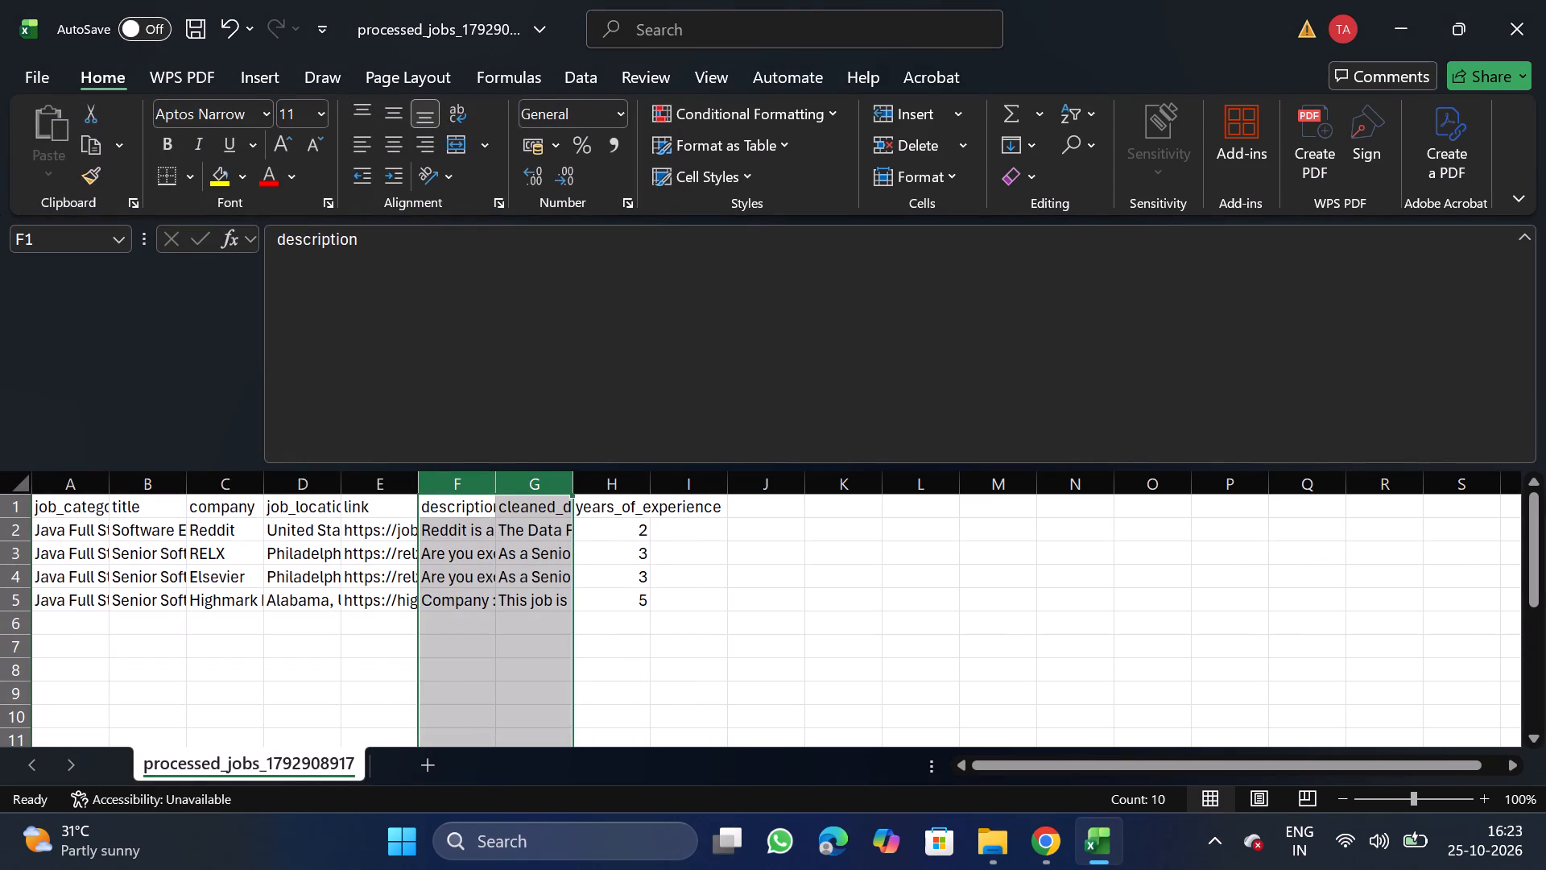
Move the years_of_experience column so it sits directly before the description column.
click(622, 483)
key(ctrl+x)
drag(446, 474, 446, 524)
right_click(446, 524)
click(549, 302)
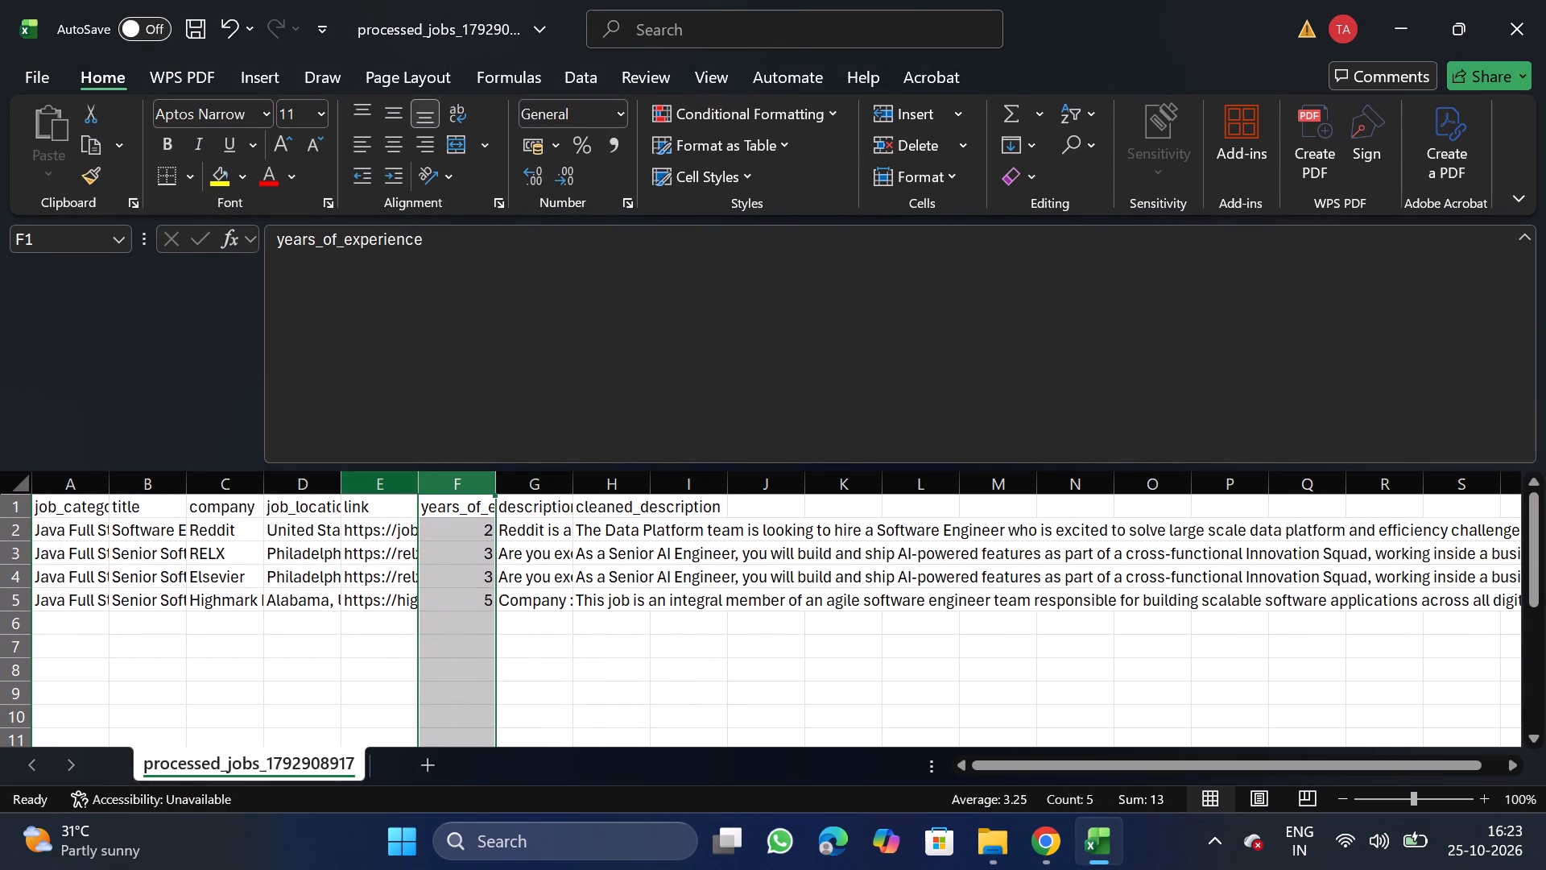
Move the link column to the end of the data, after cleaned_description.
click(392, 476)
key(ctrl+x)
click(689, 475)
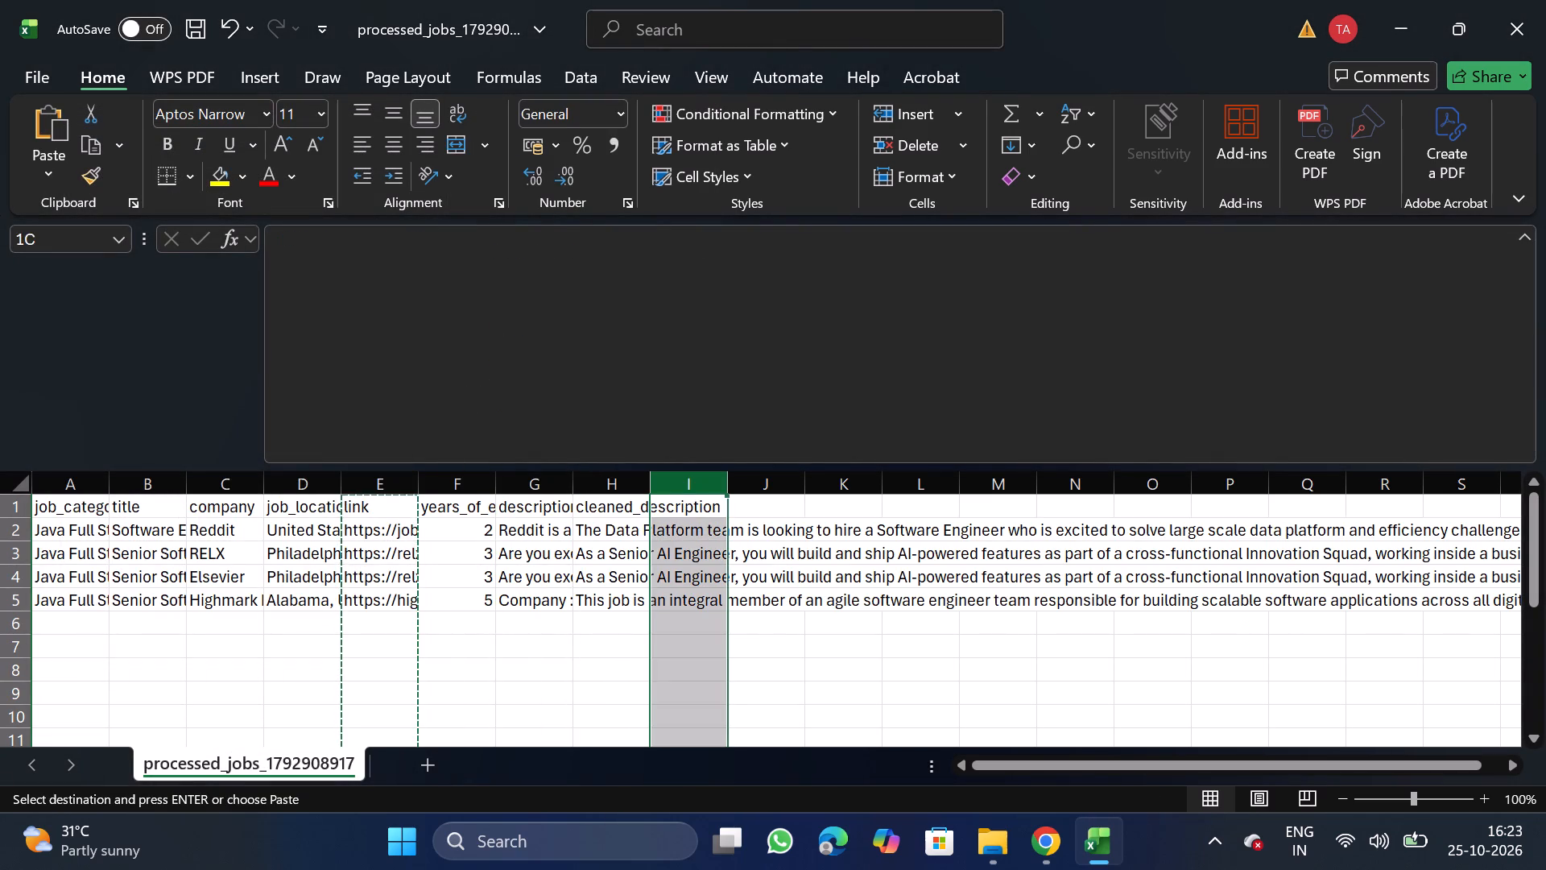
right_click(692, 523)
click(814, 297)
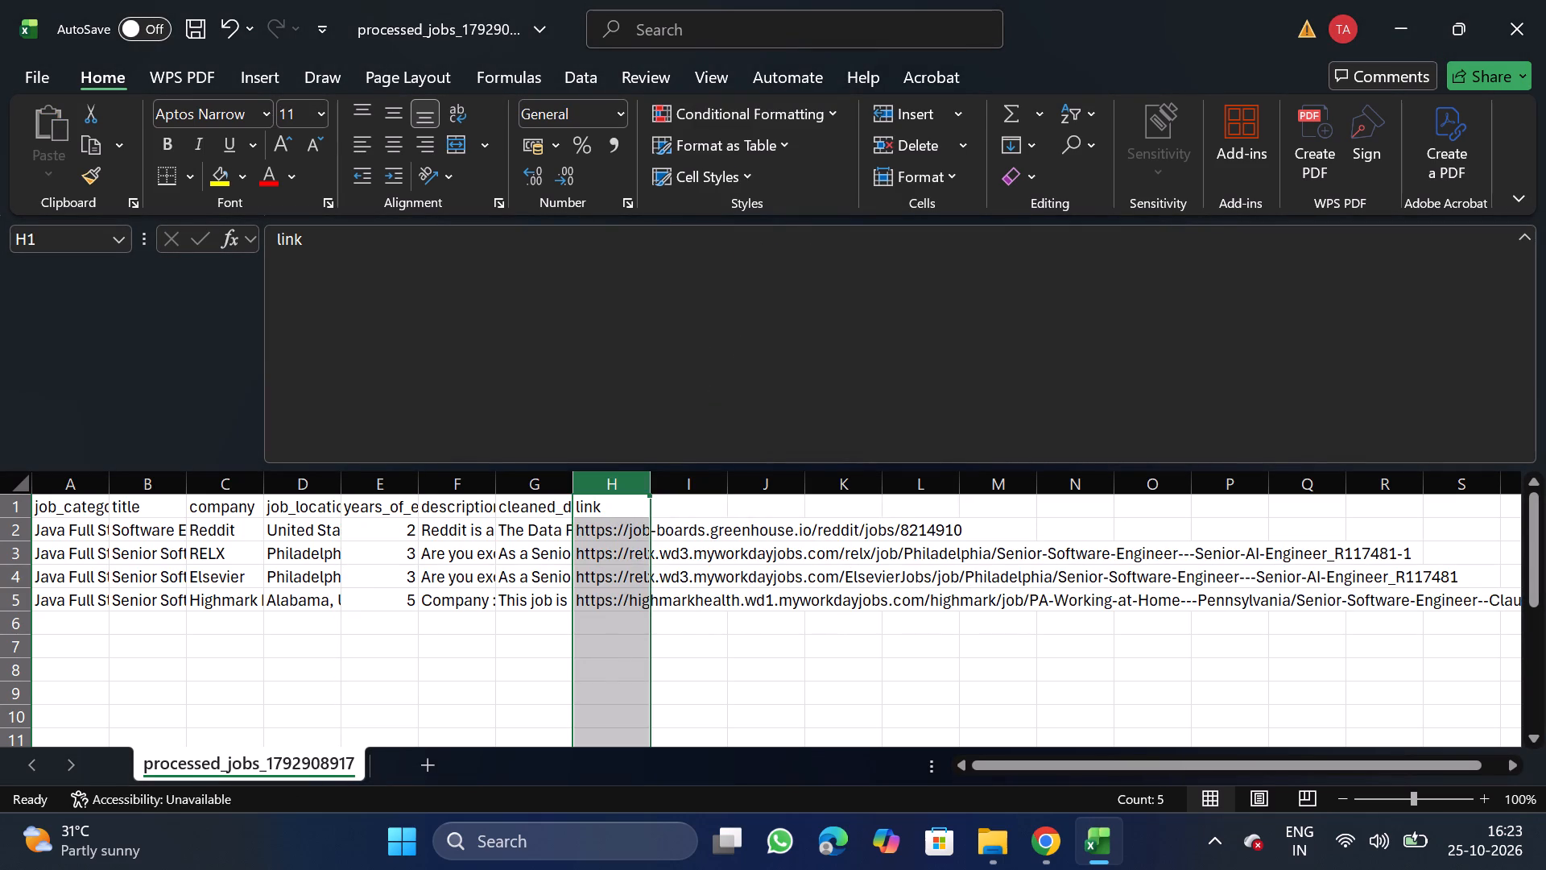
Check the full job titles in the title column, rows 2 to 5.
click(155, 532)
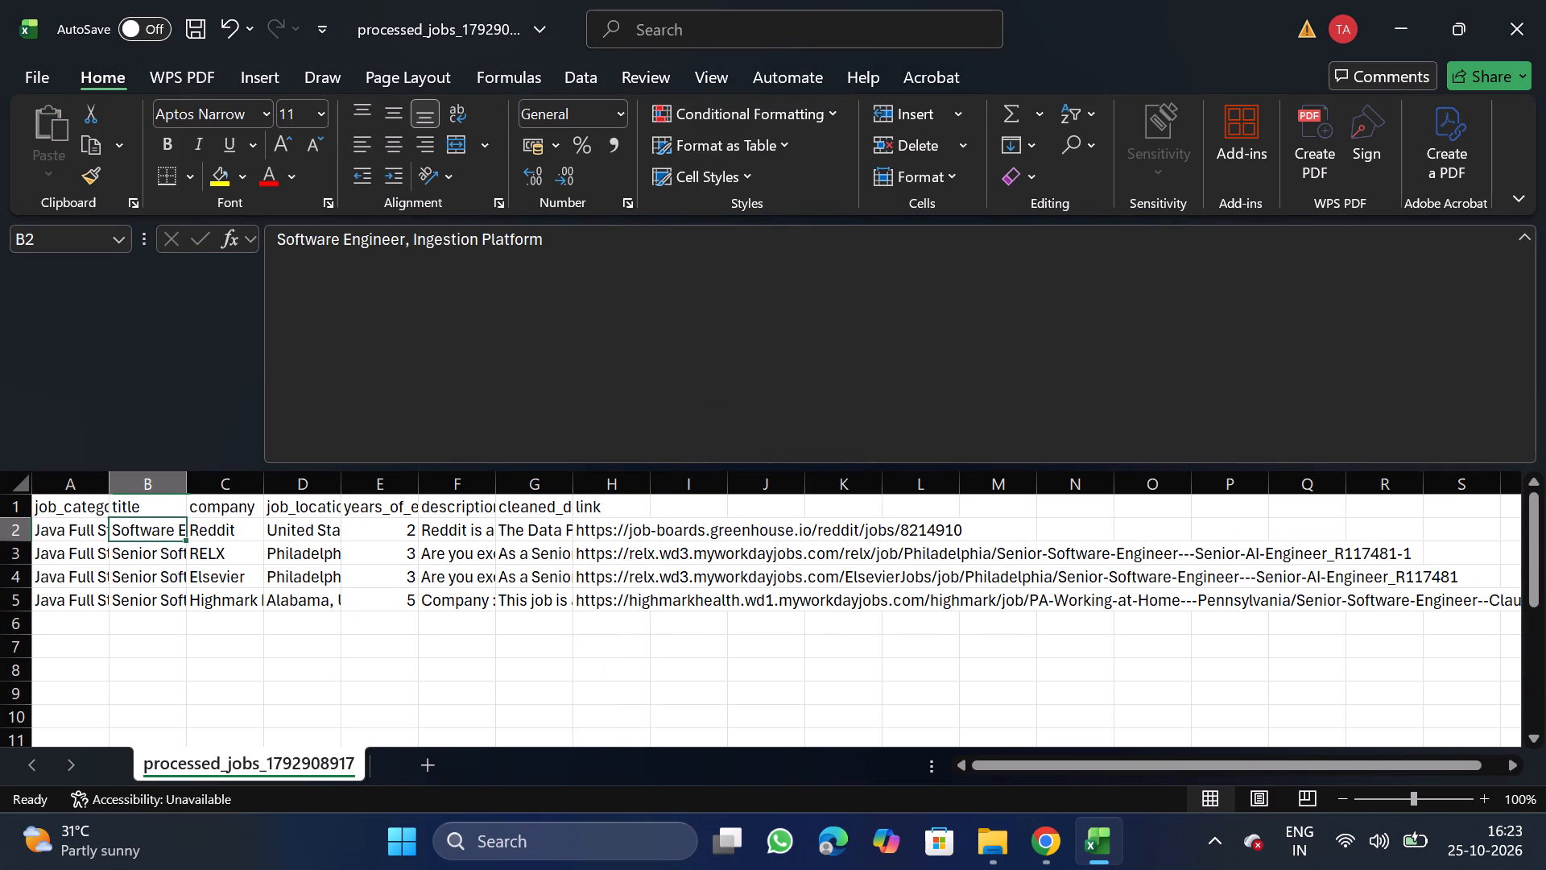
click(148, 561)
click(144, 577)
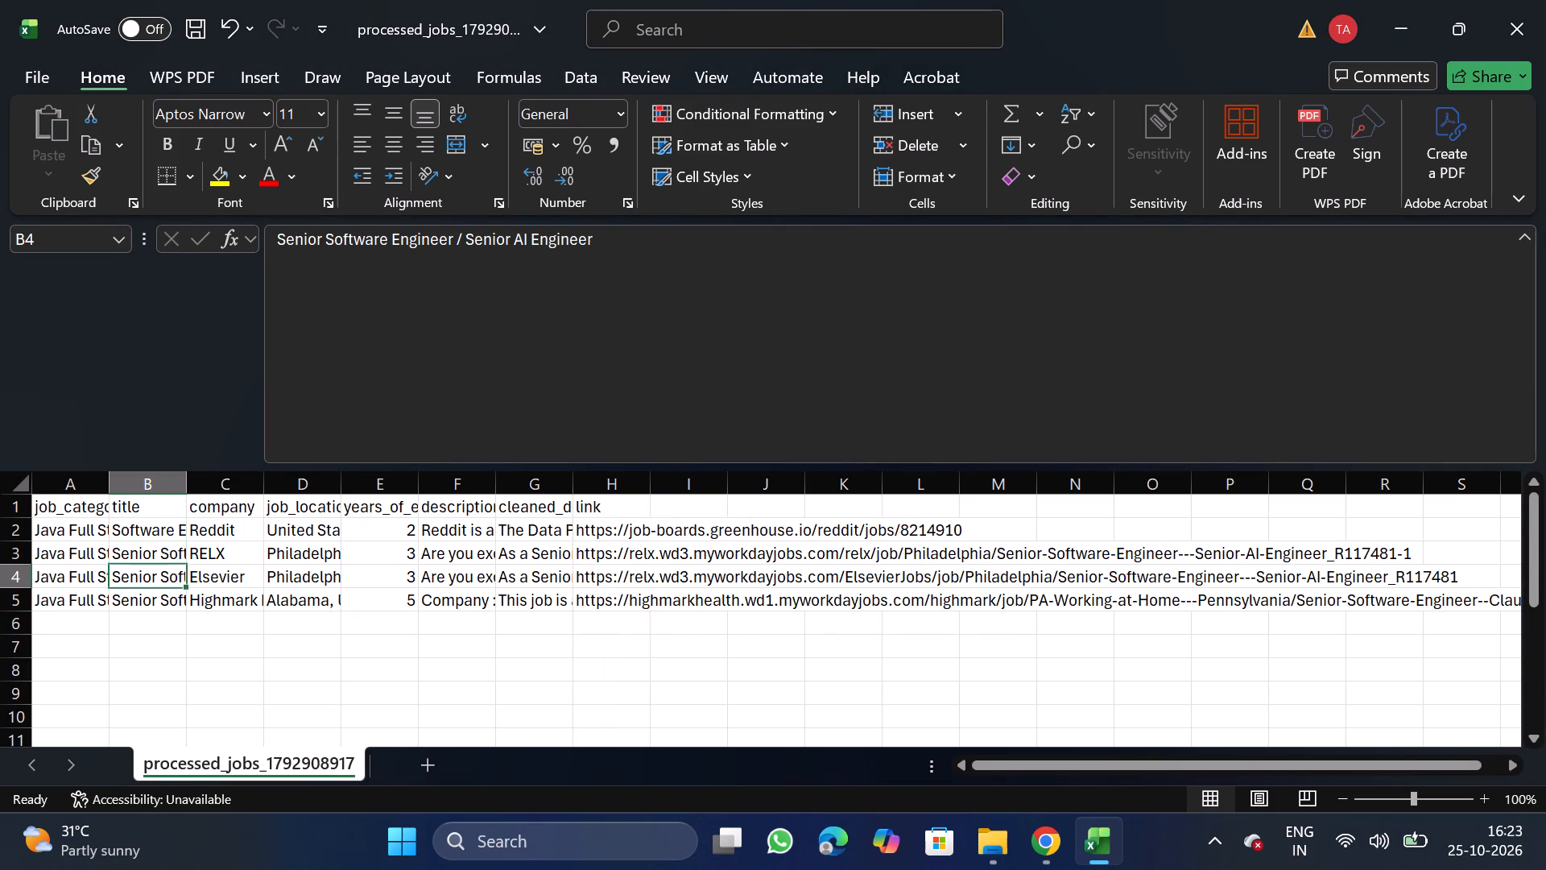
click(130, 616)
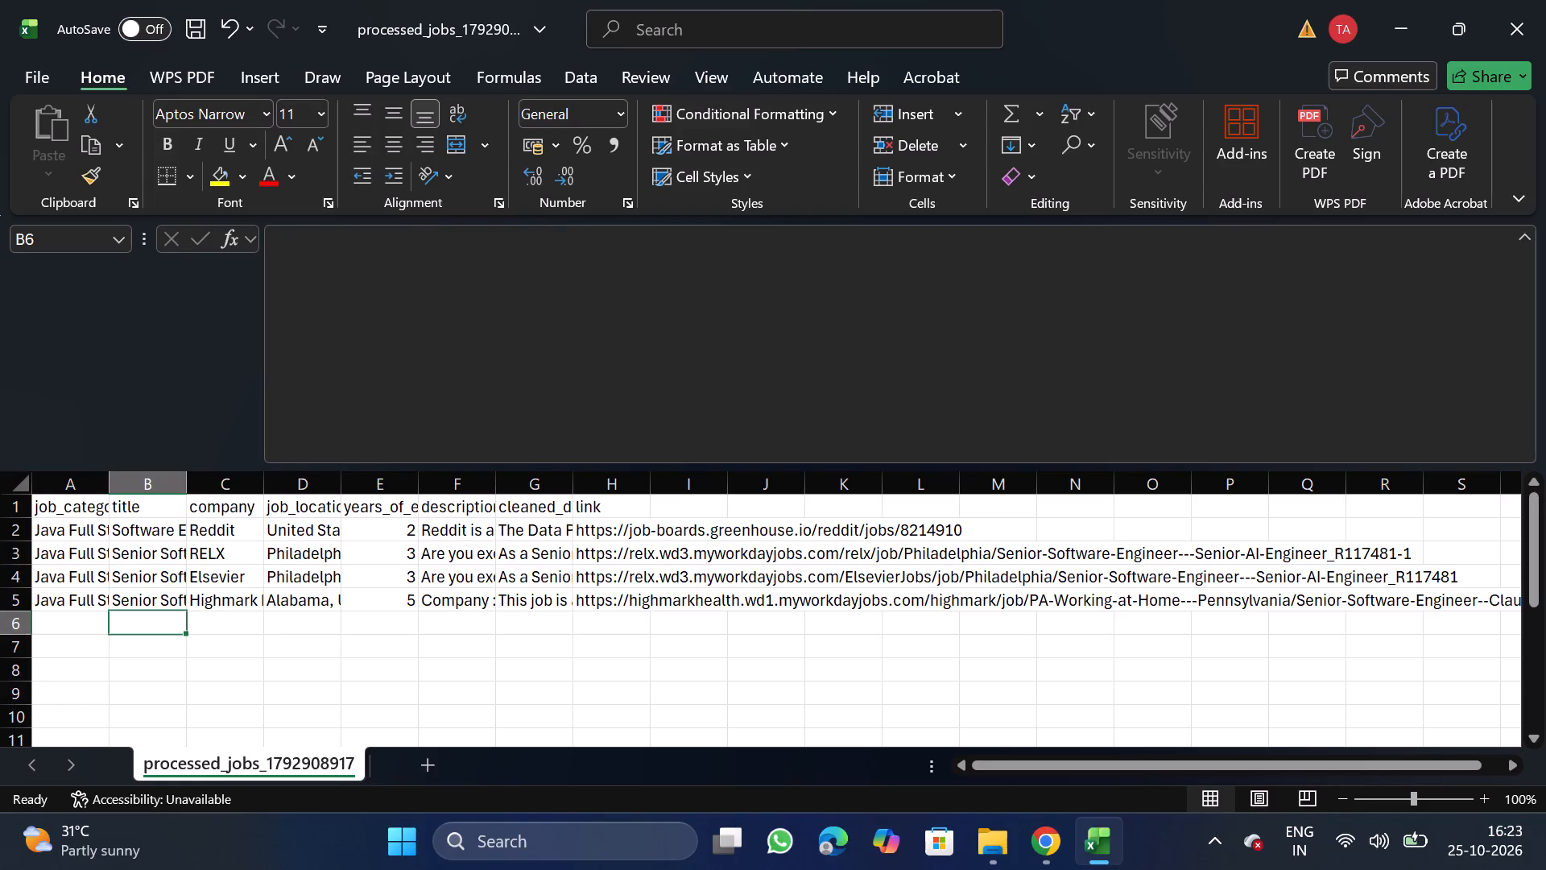
click(157, 588)
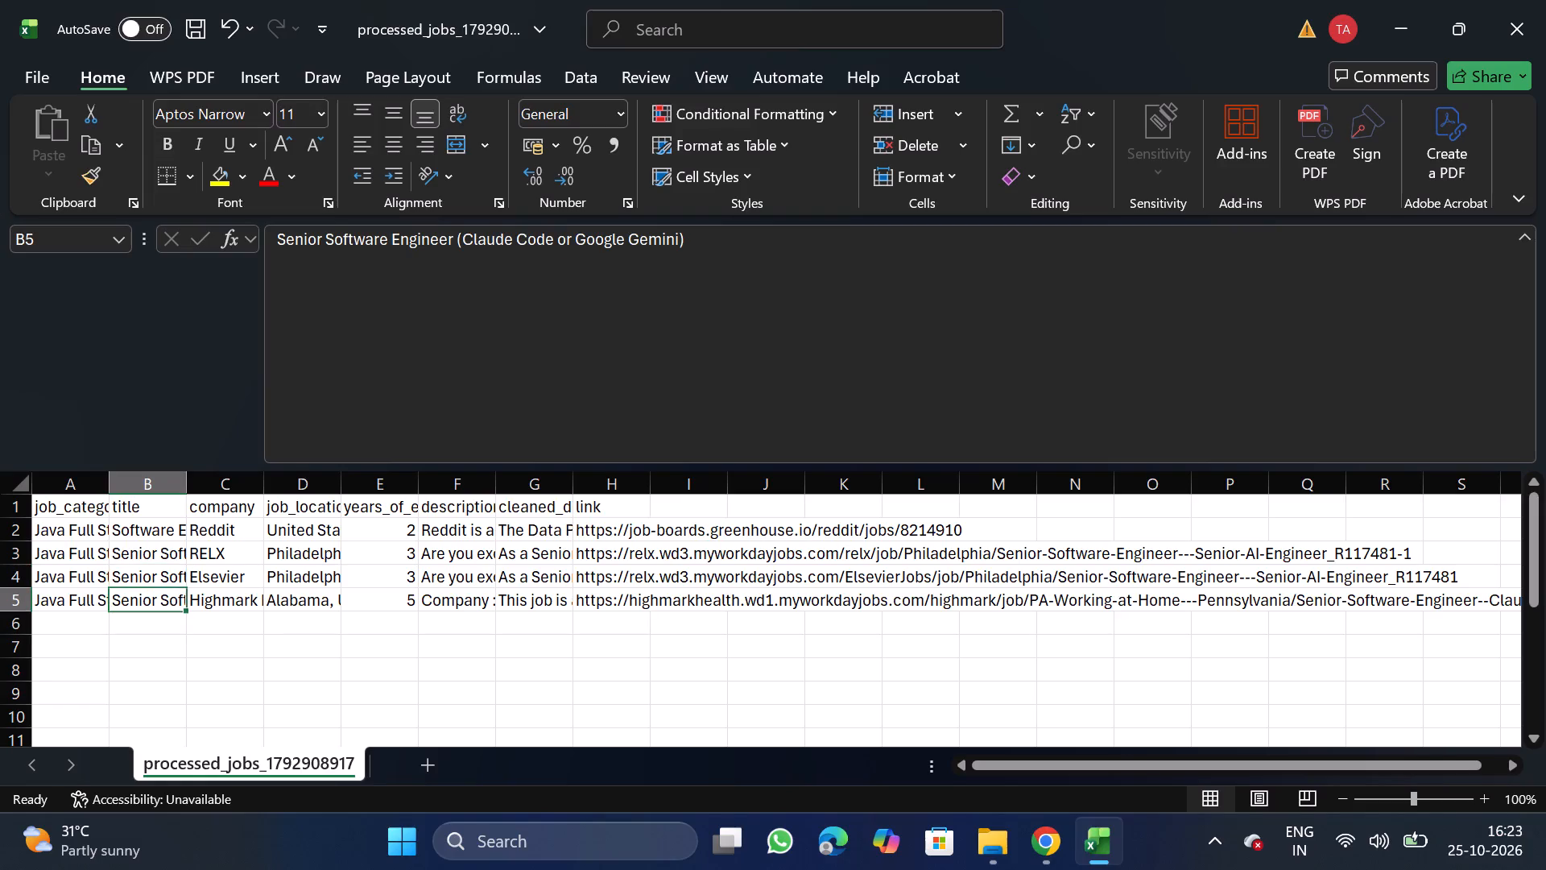
Save the sheet as a comma-delimited CSV named Java Remote_10_25 in the Daily Scraping jobs folder under Documents.
click(31, 92)
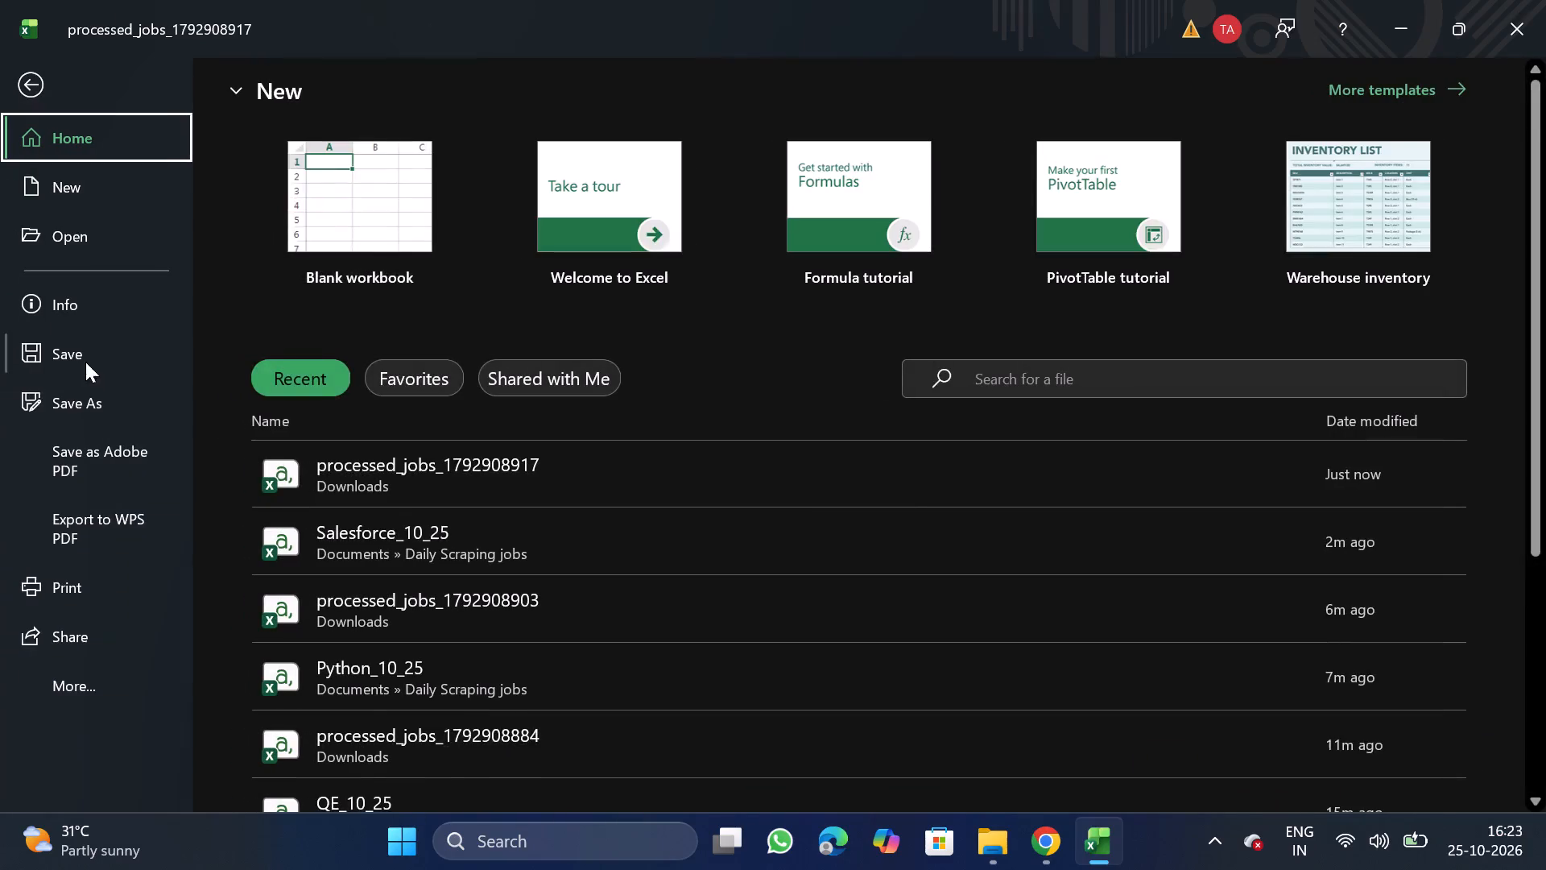
triple_click(80, 400)
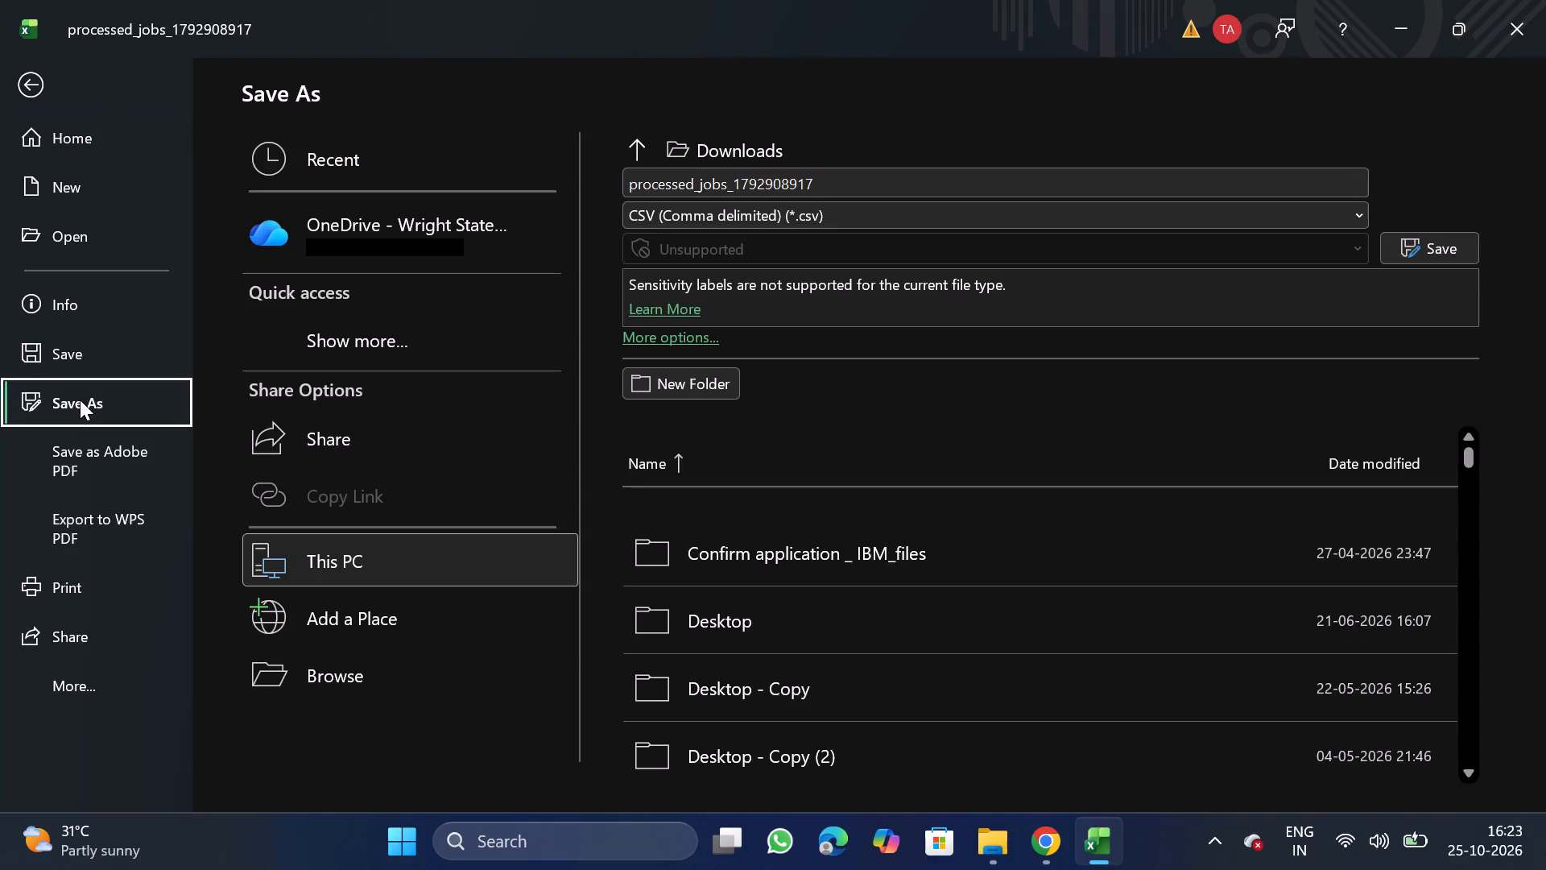
double_click(347, 677)
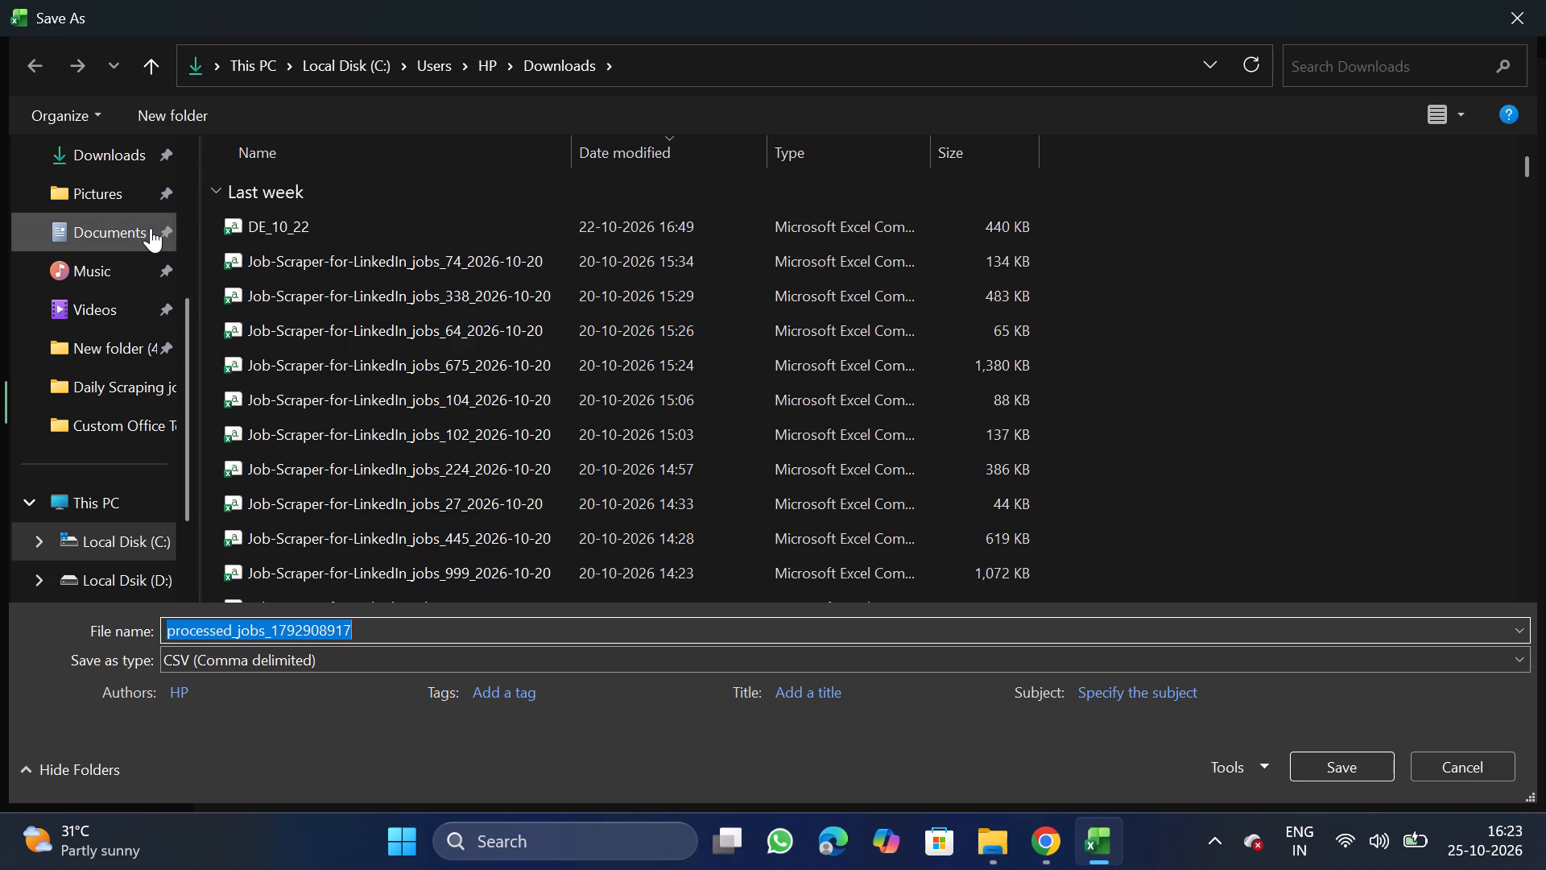
double_click(151, 228)
double_click(388, 293)
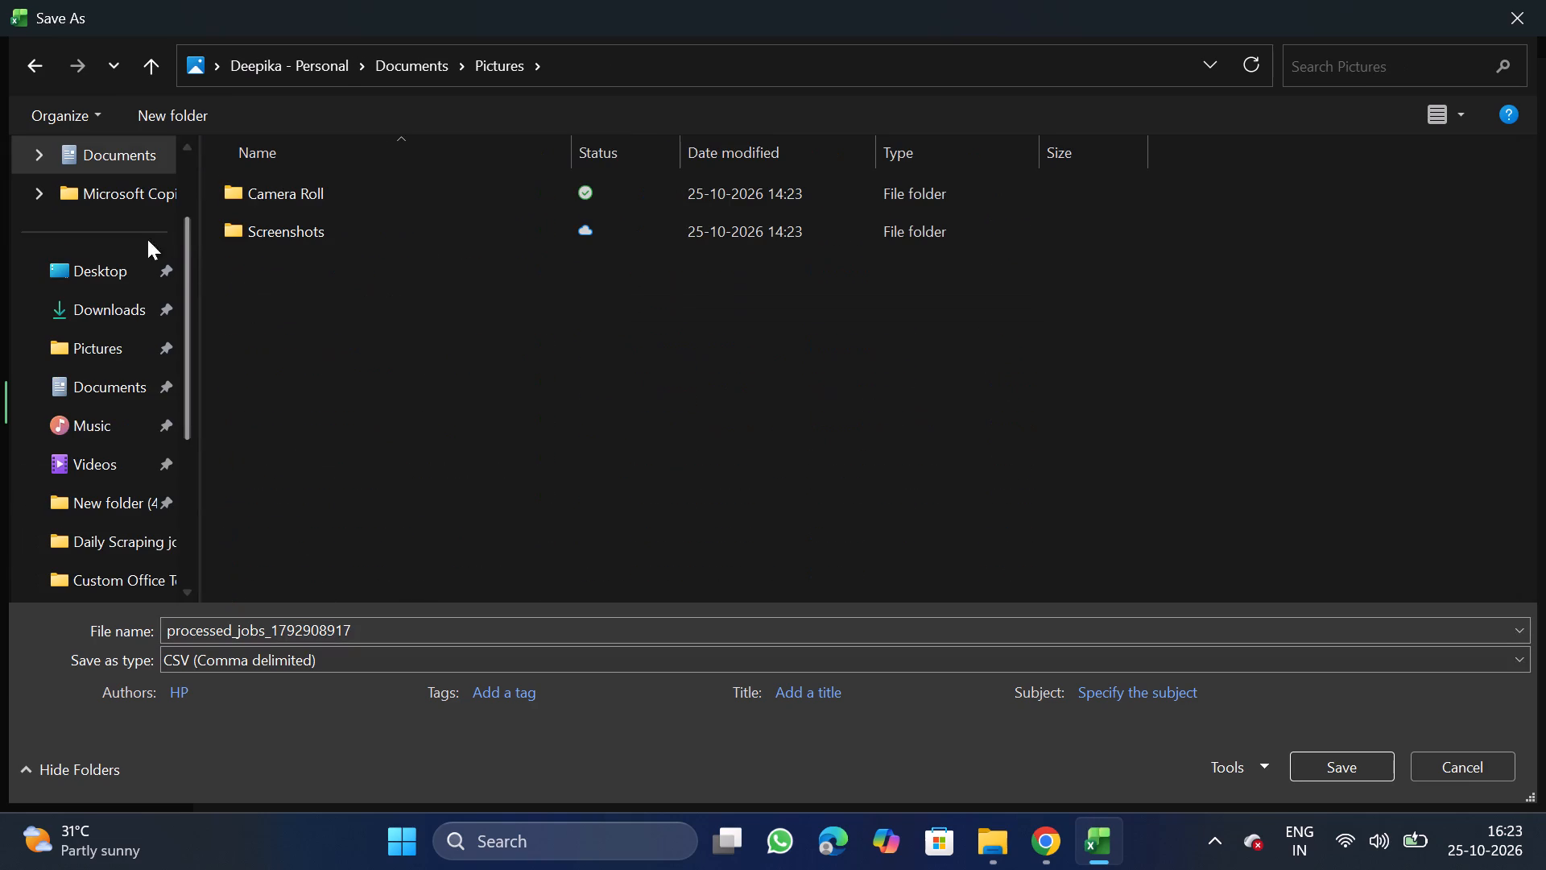
double_click(94, 328)
double_click(114, 382)
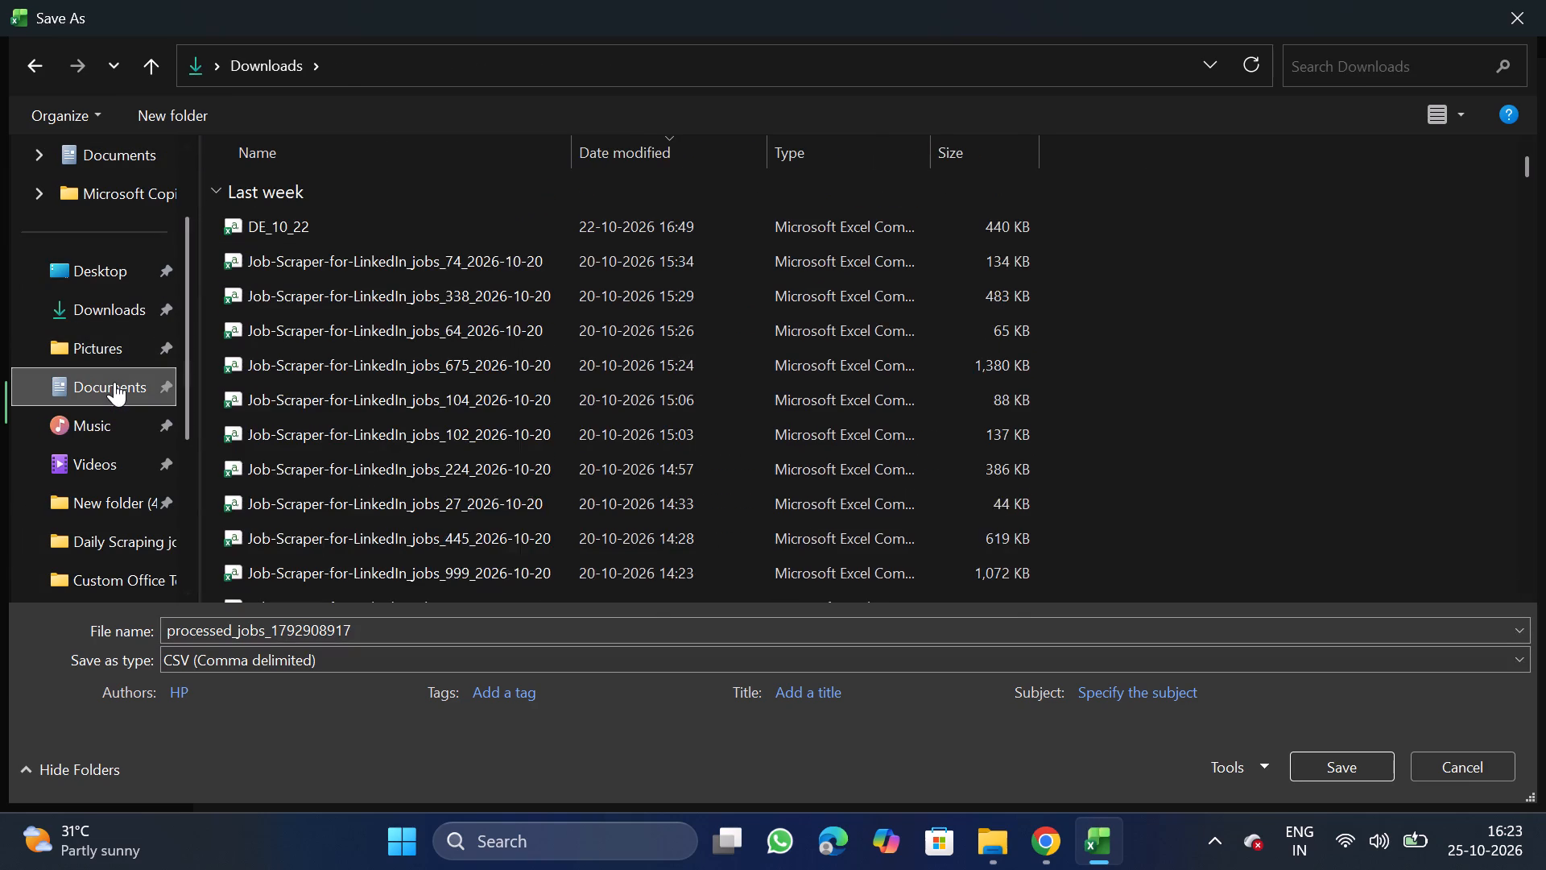
double_click(349, 262)
click(382, 636)
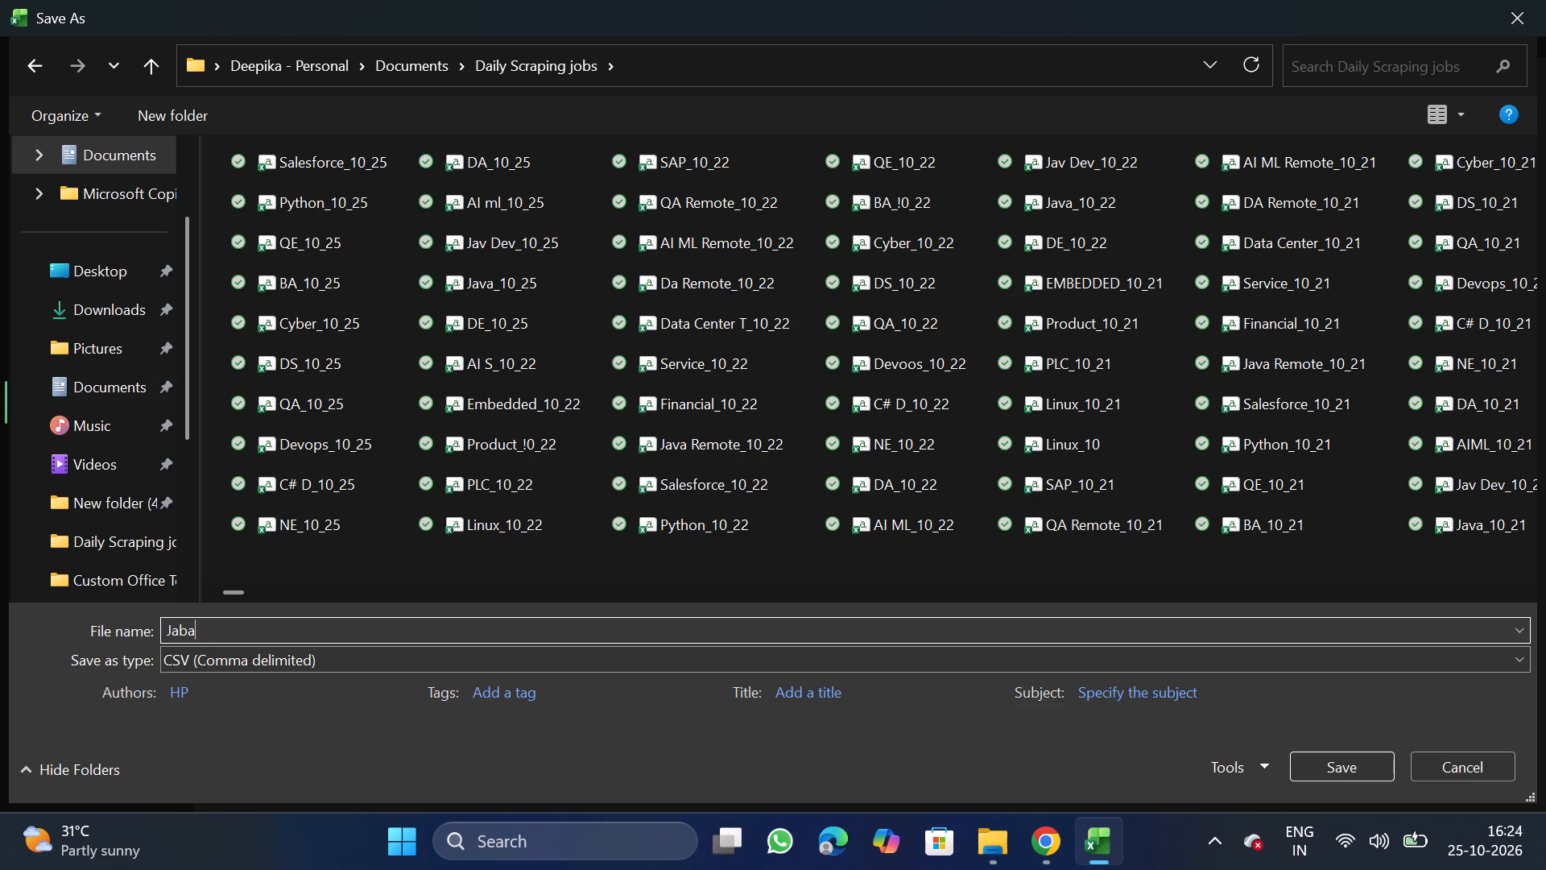
key(BackSpace)
key(BackSpace)
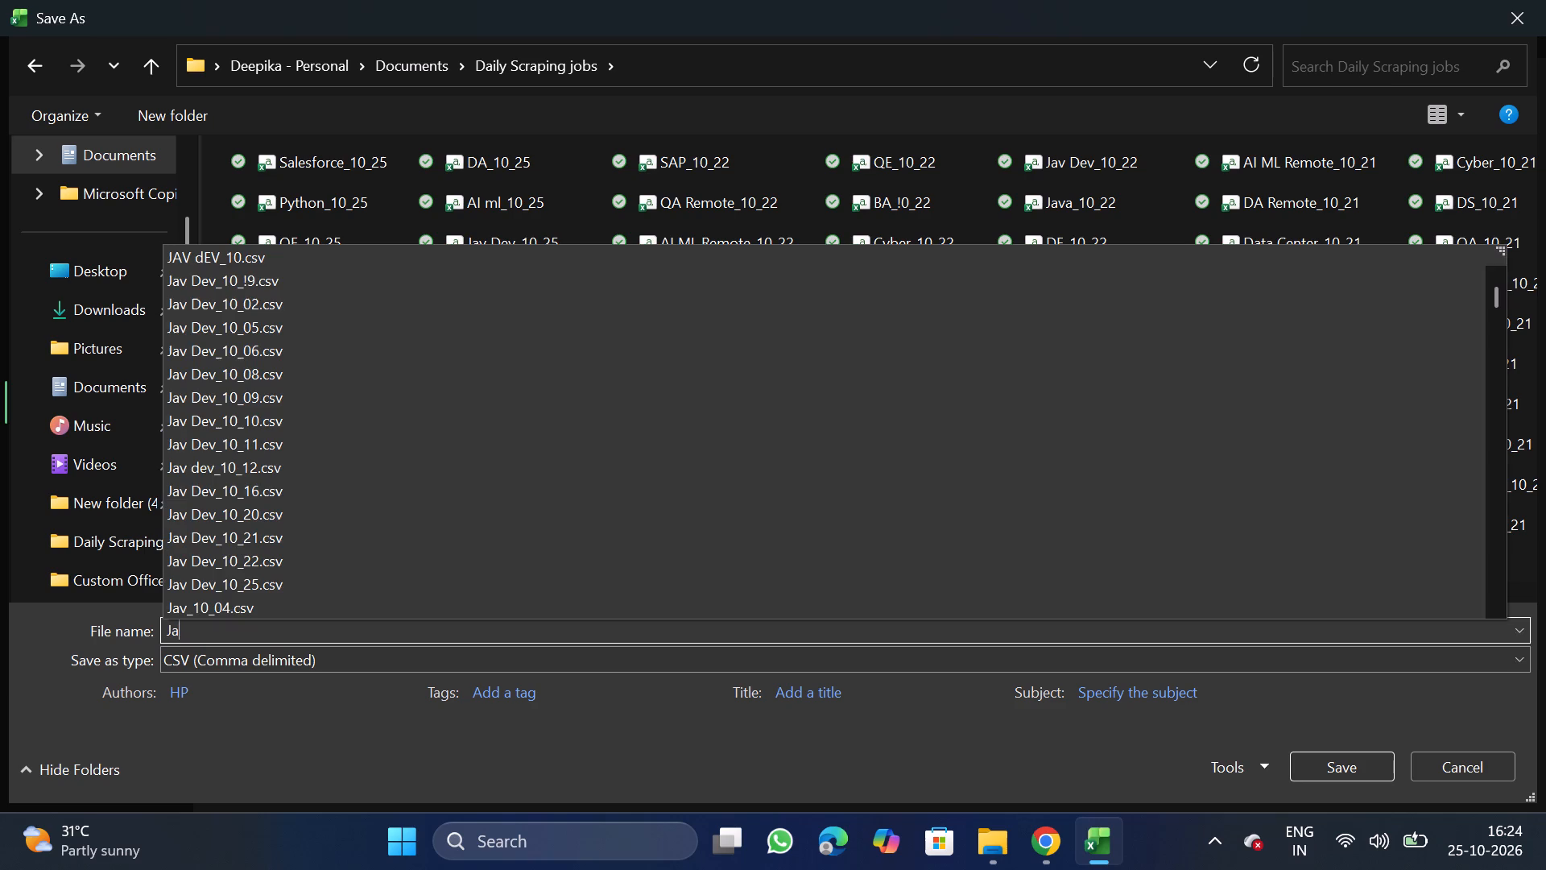
text(va)
key(space)
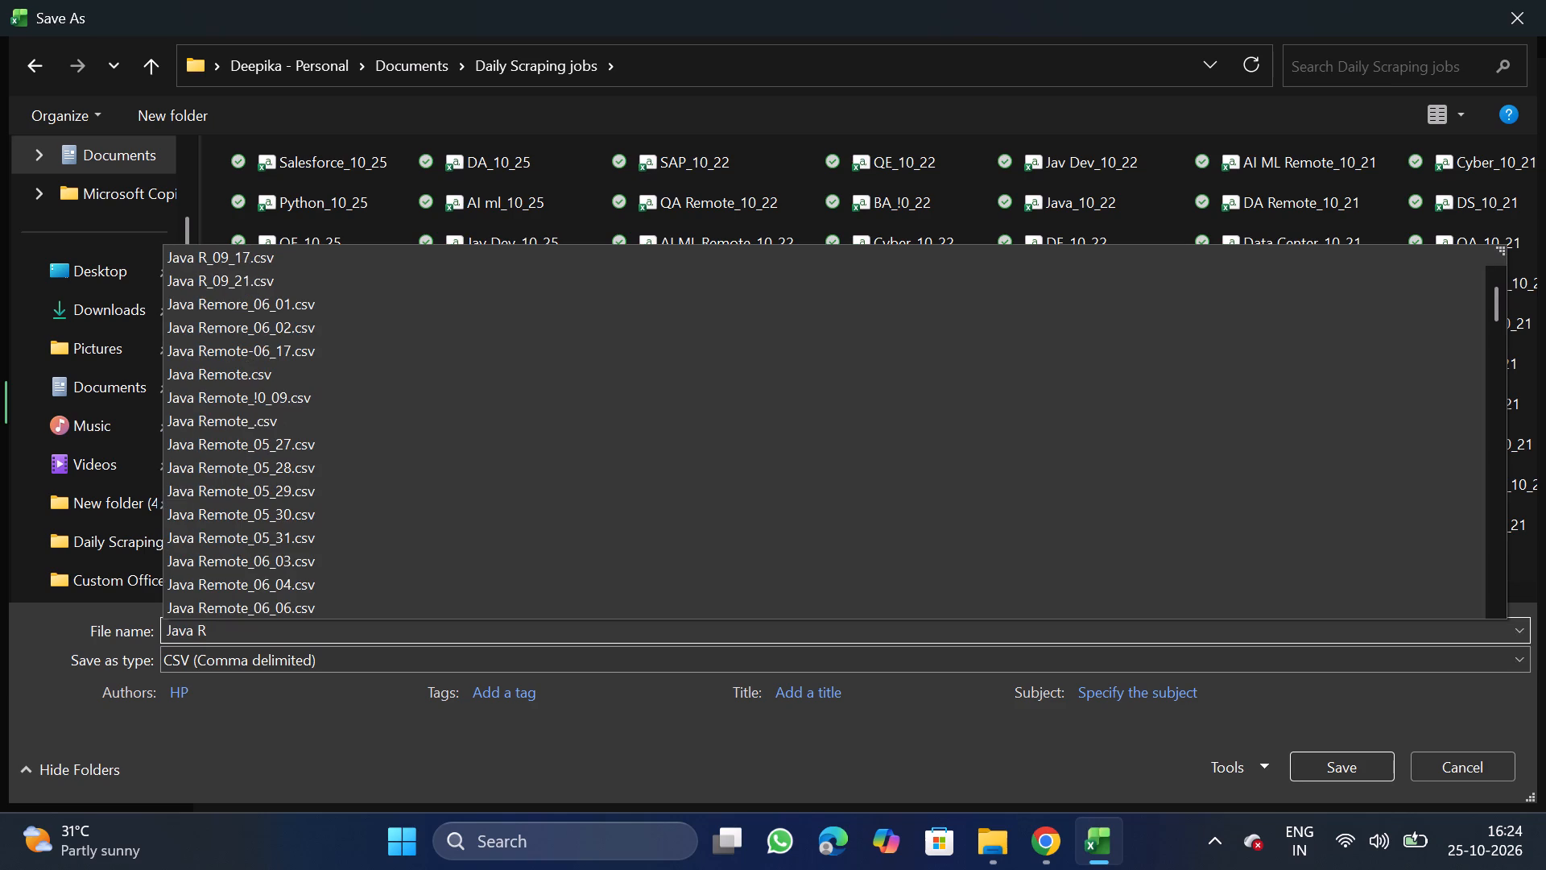
text(emote_10_)
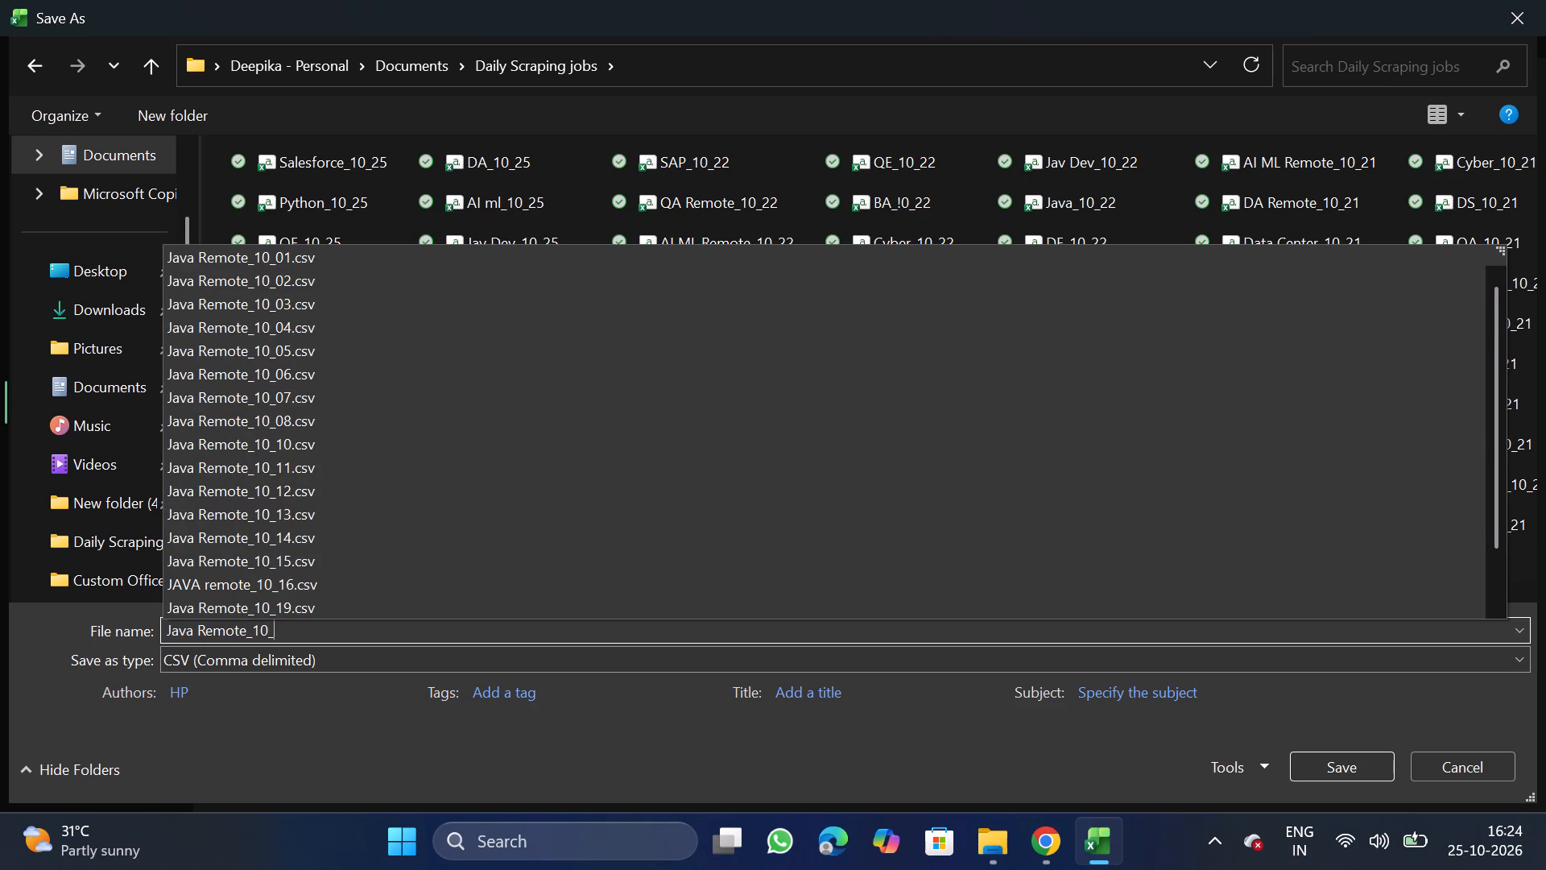
text(25)
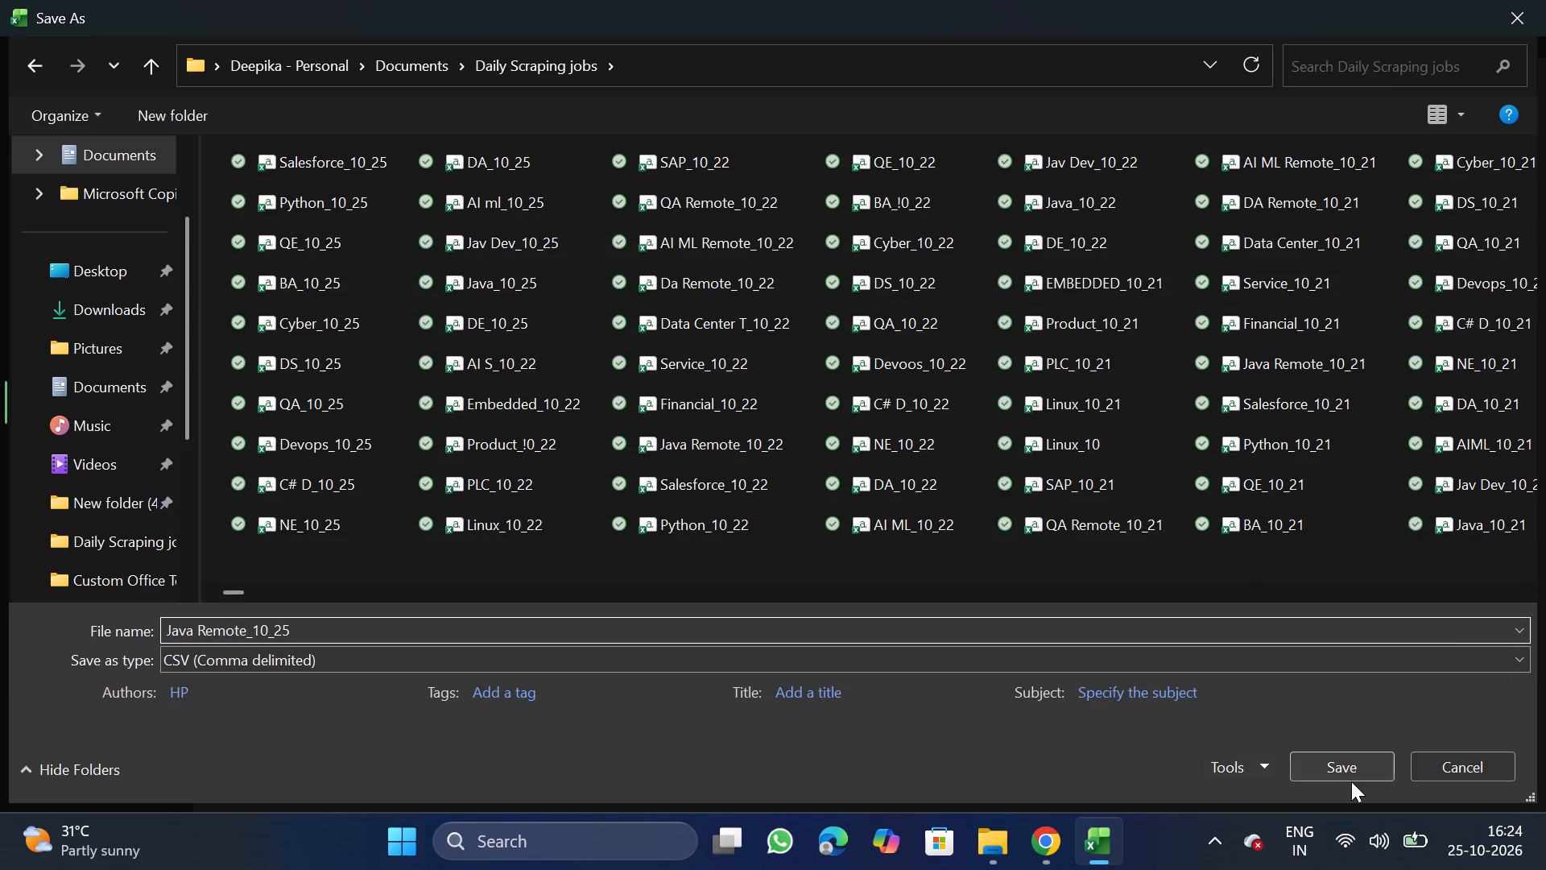
click(1338, 770)
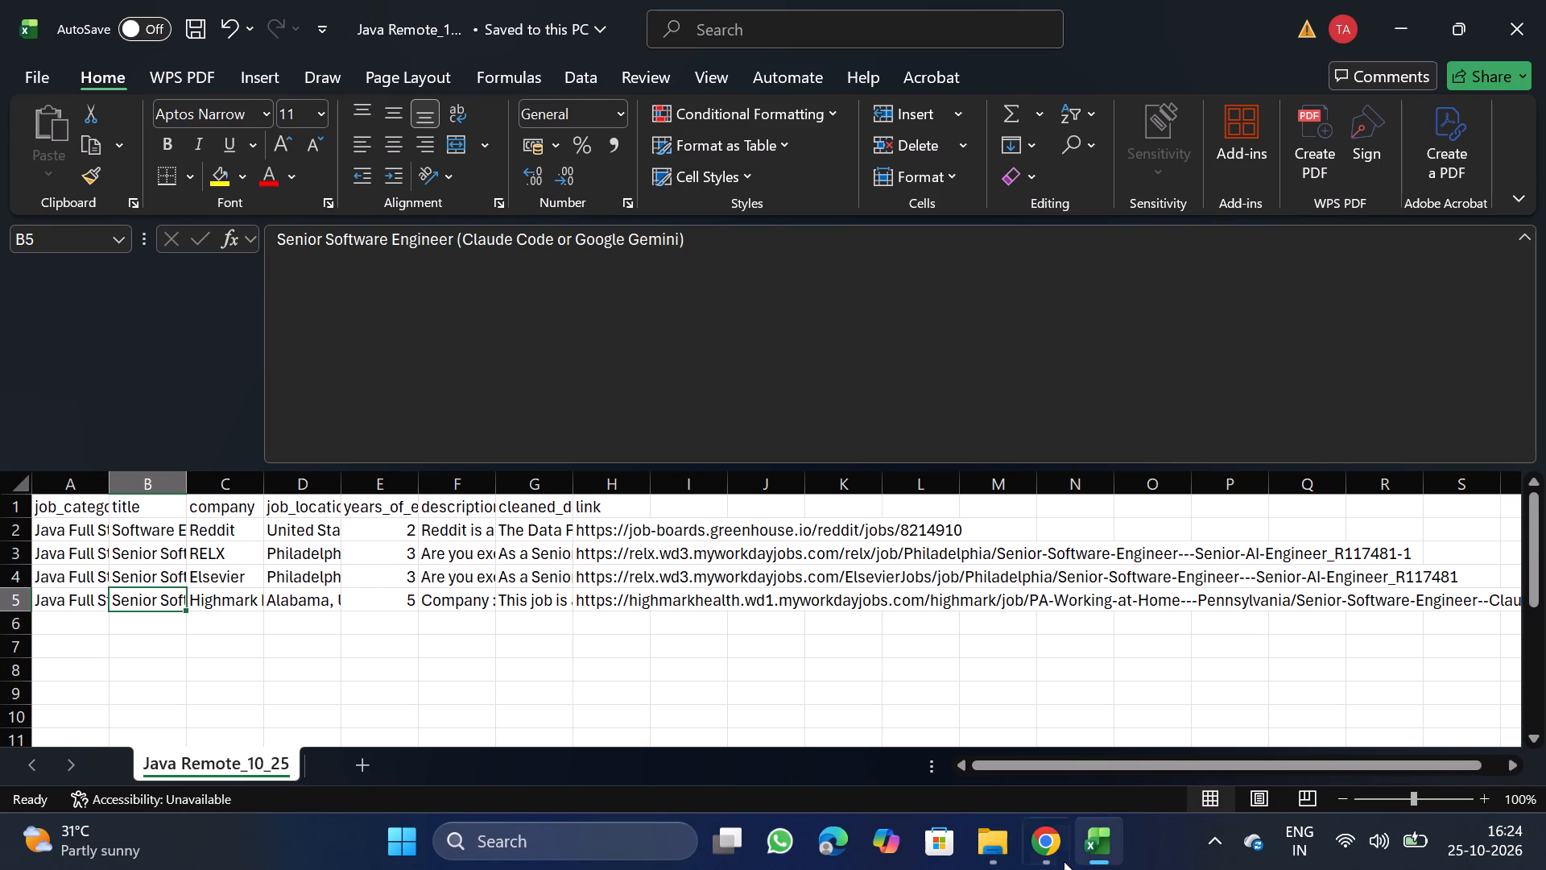
Switch to NextGenApply in Chrome and choose Java Remote_10_25 as the CSV file for bulk job upload on the job creation page.
click(1041, 852)
scroll(812, 716, up, 7)
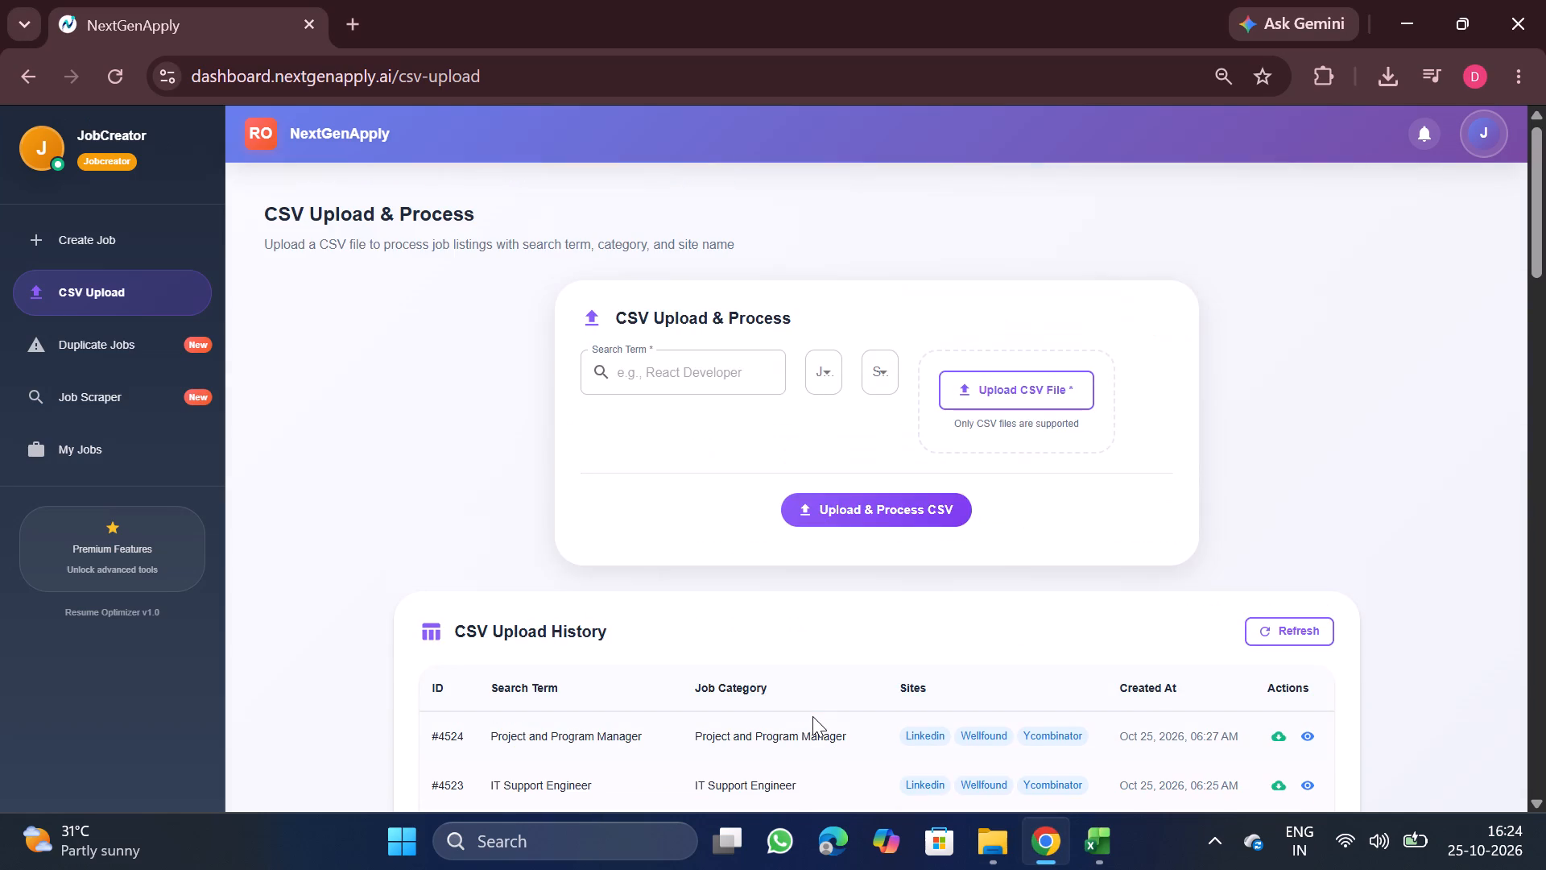
click(121, 234)
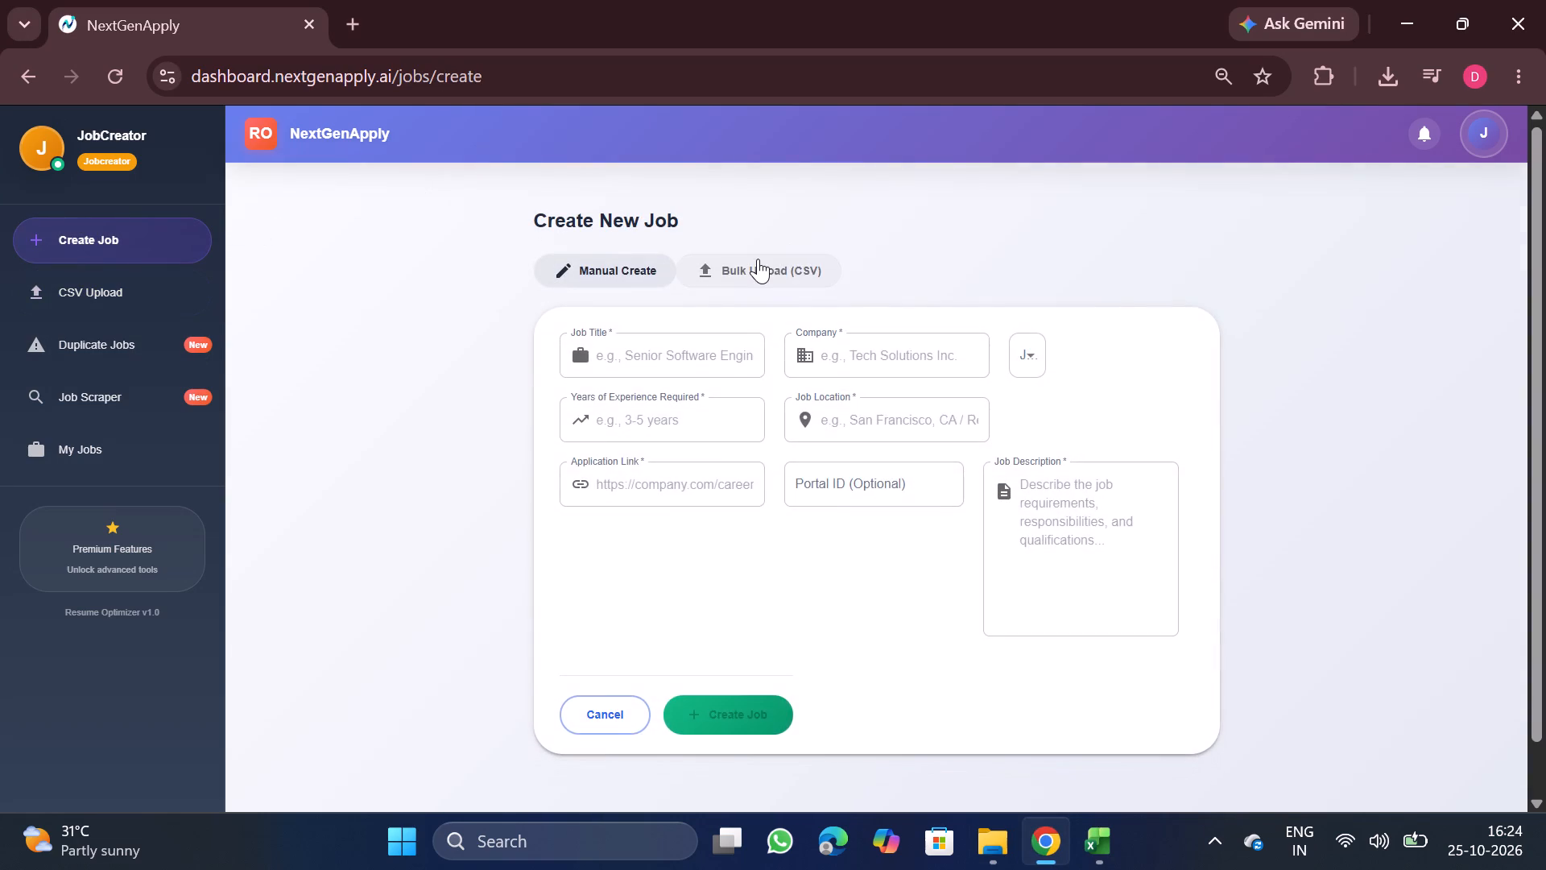
click(758, 259)
scroll(800, 608, down, 1)
click(687, 650)
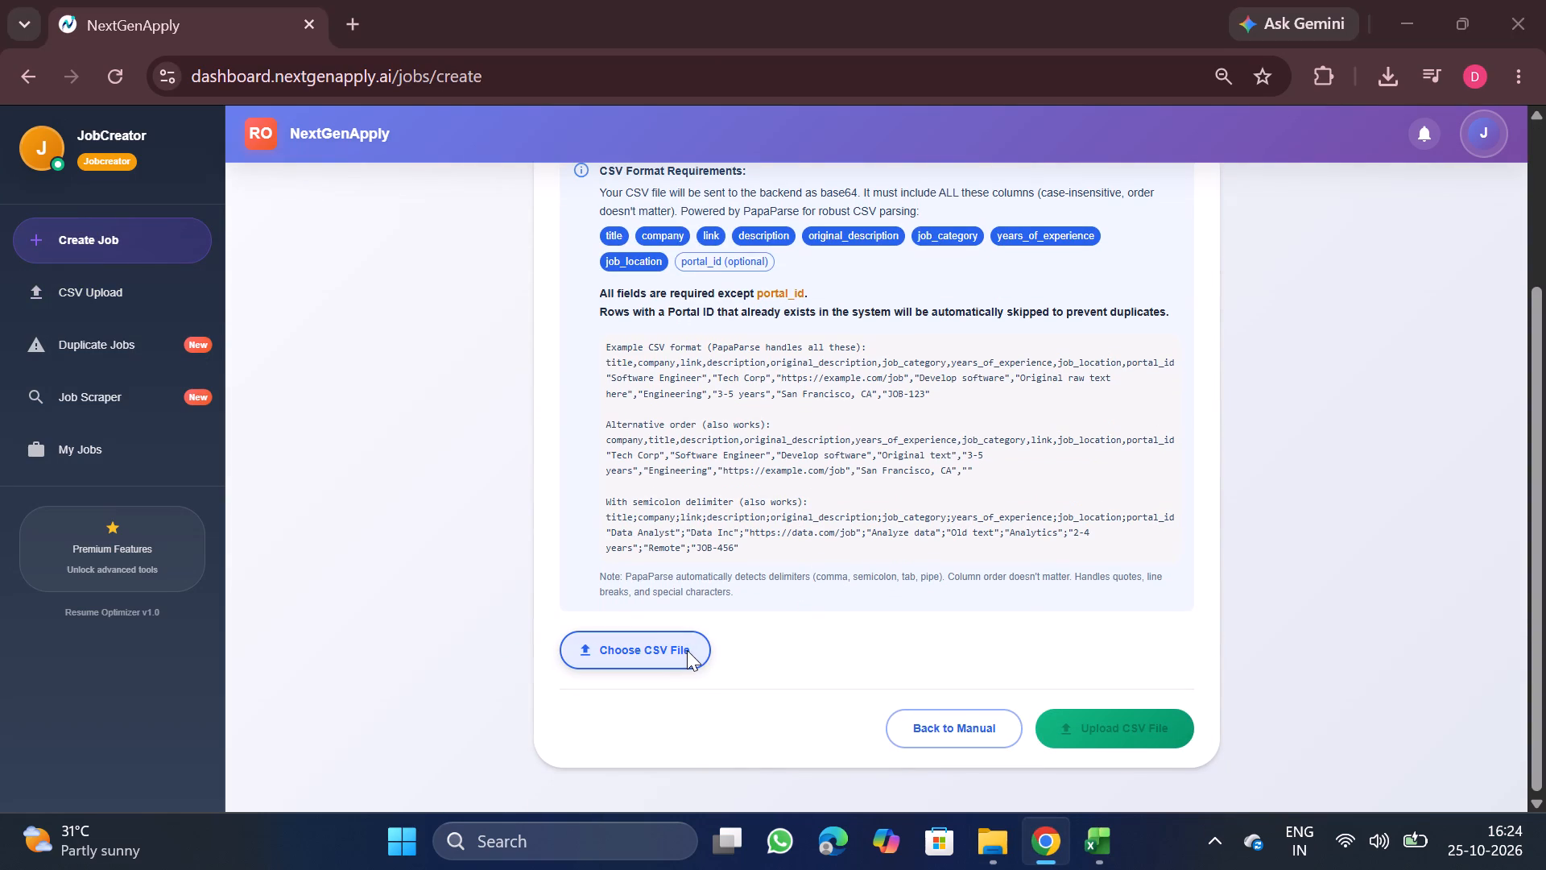
double_click(359, 166)
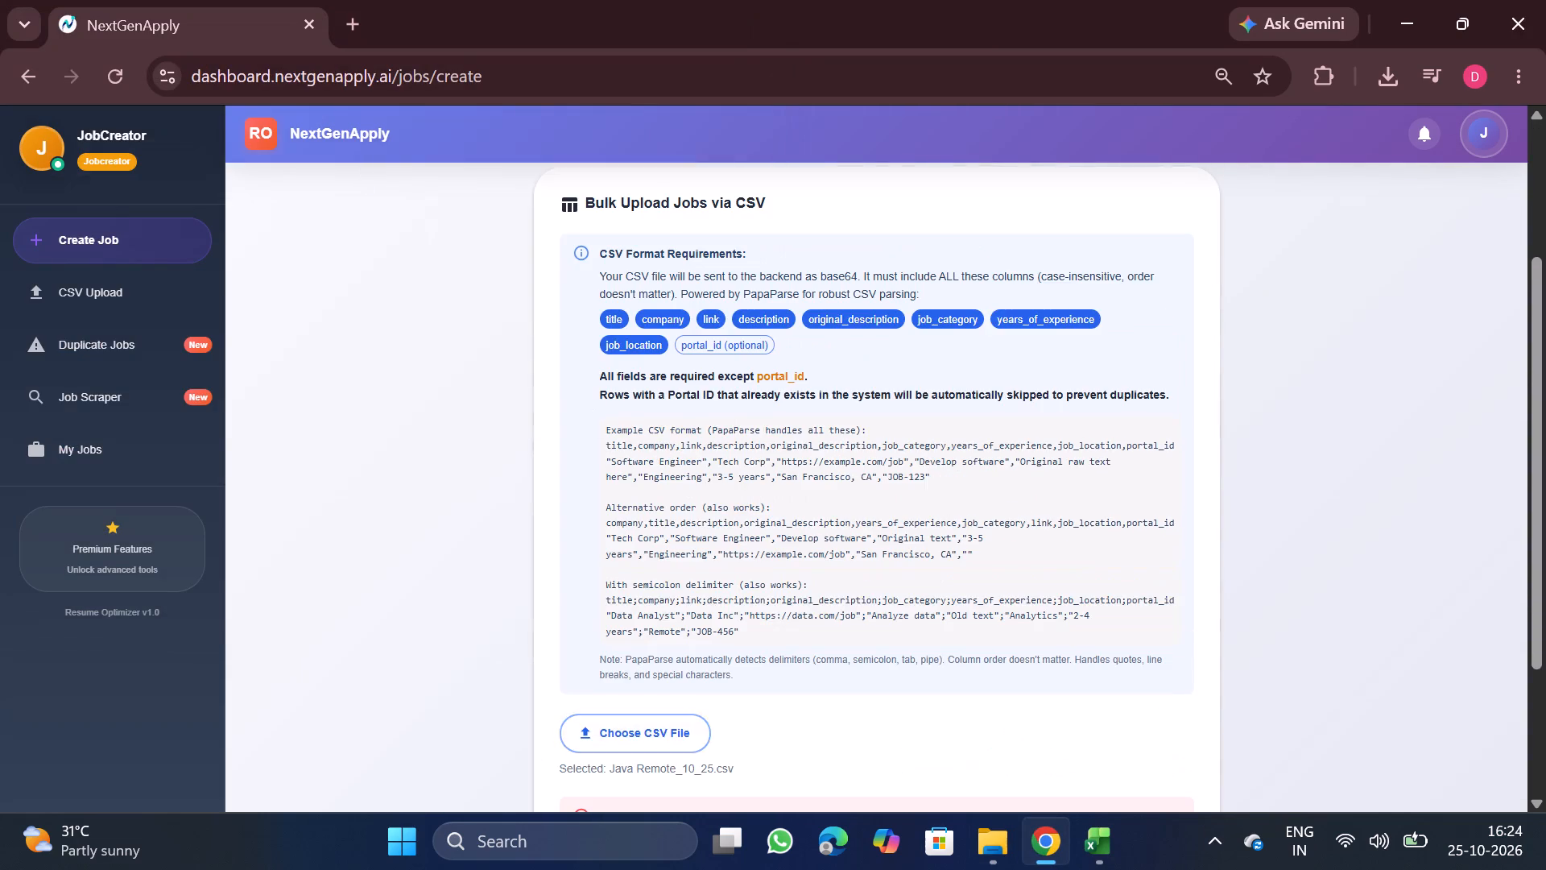
In the Java Remote_10_25 sheet in Excel, rename the cleaned_description header in G1 to description, reusing the text of the F1 header.
scroll(688, 582, down, 2)
click(1101, 869)
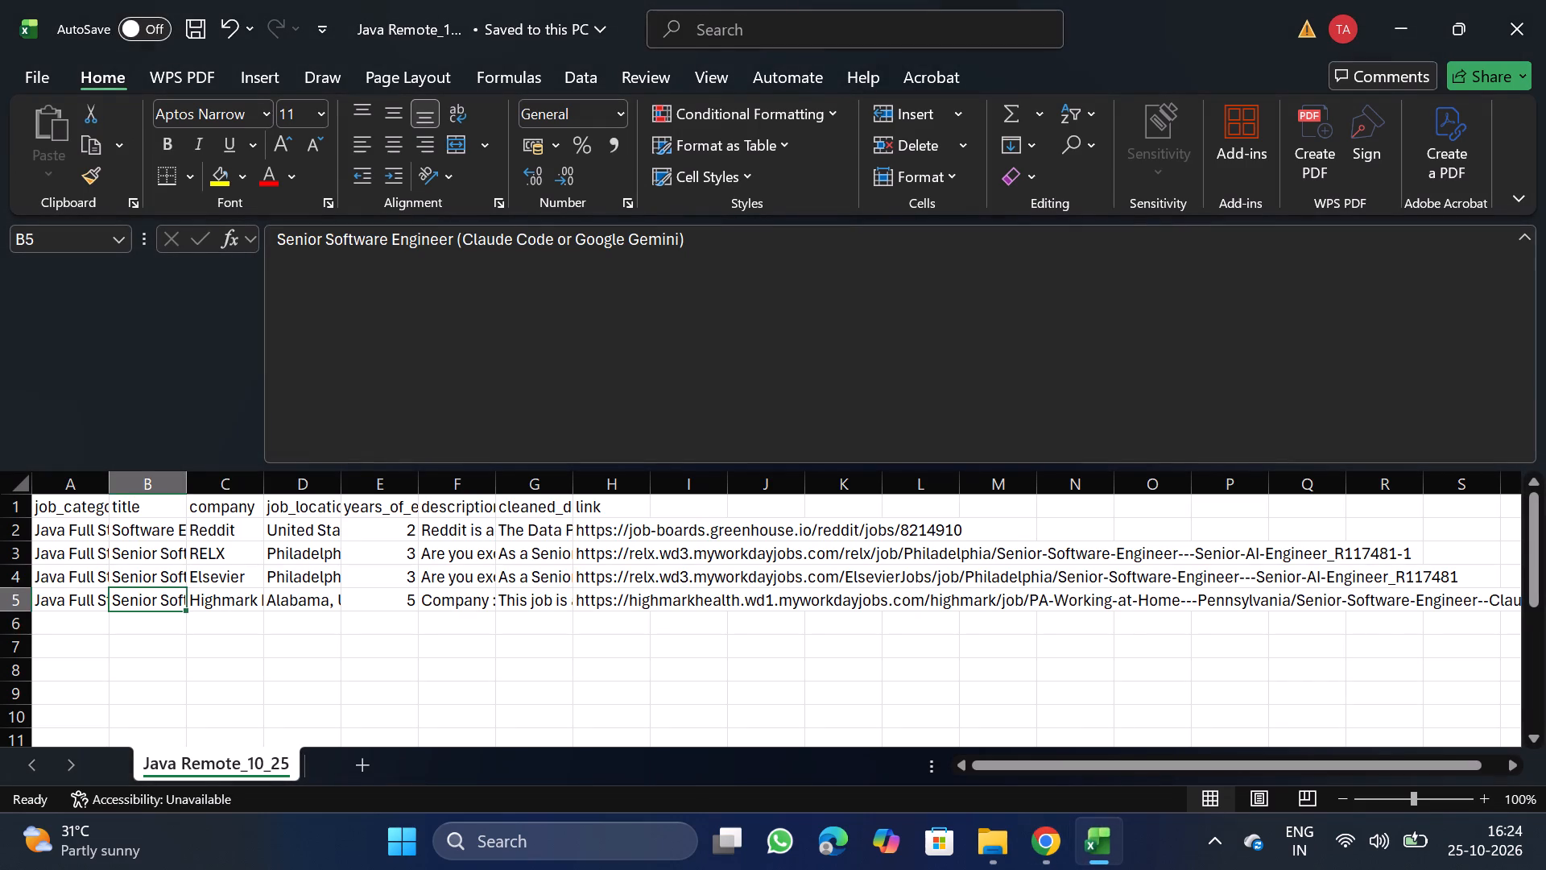
click(459, 504)
drag(275, 238, 362, 251)
key(ctrl+c)
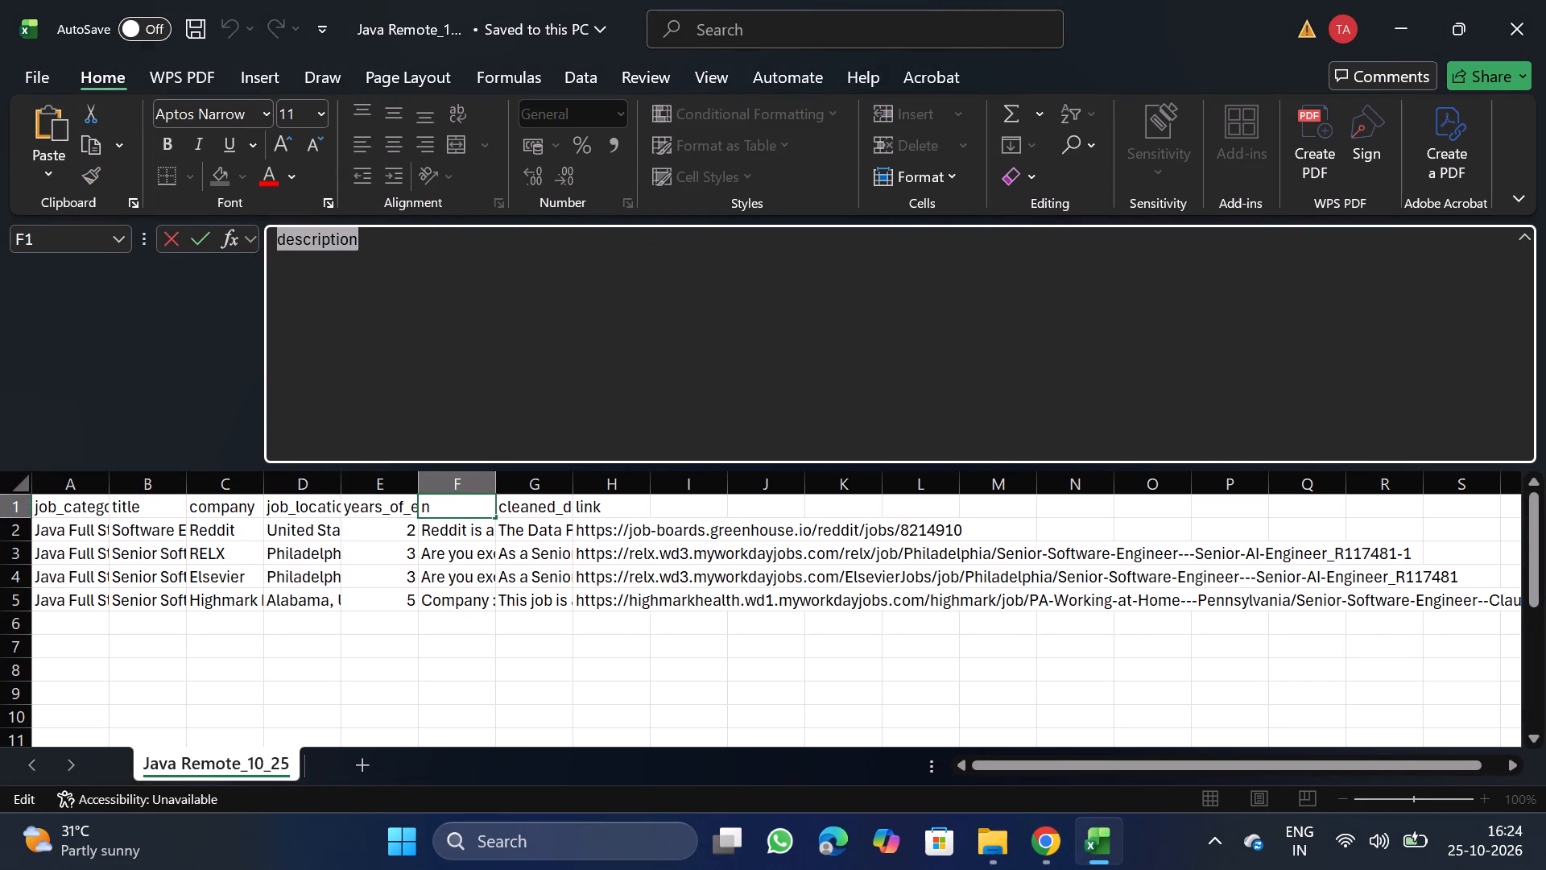
click(535, 499)
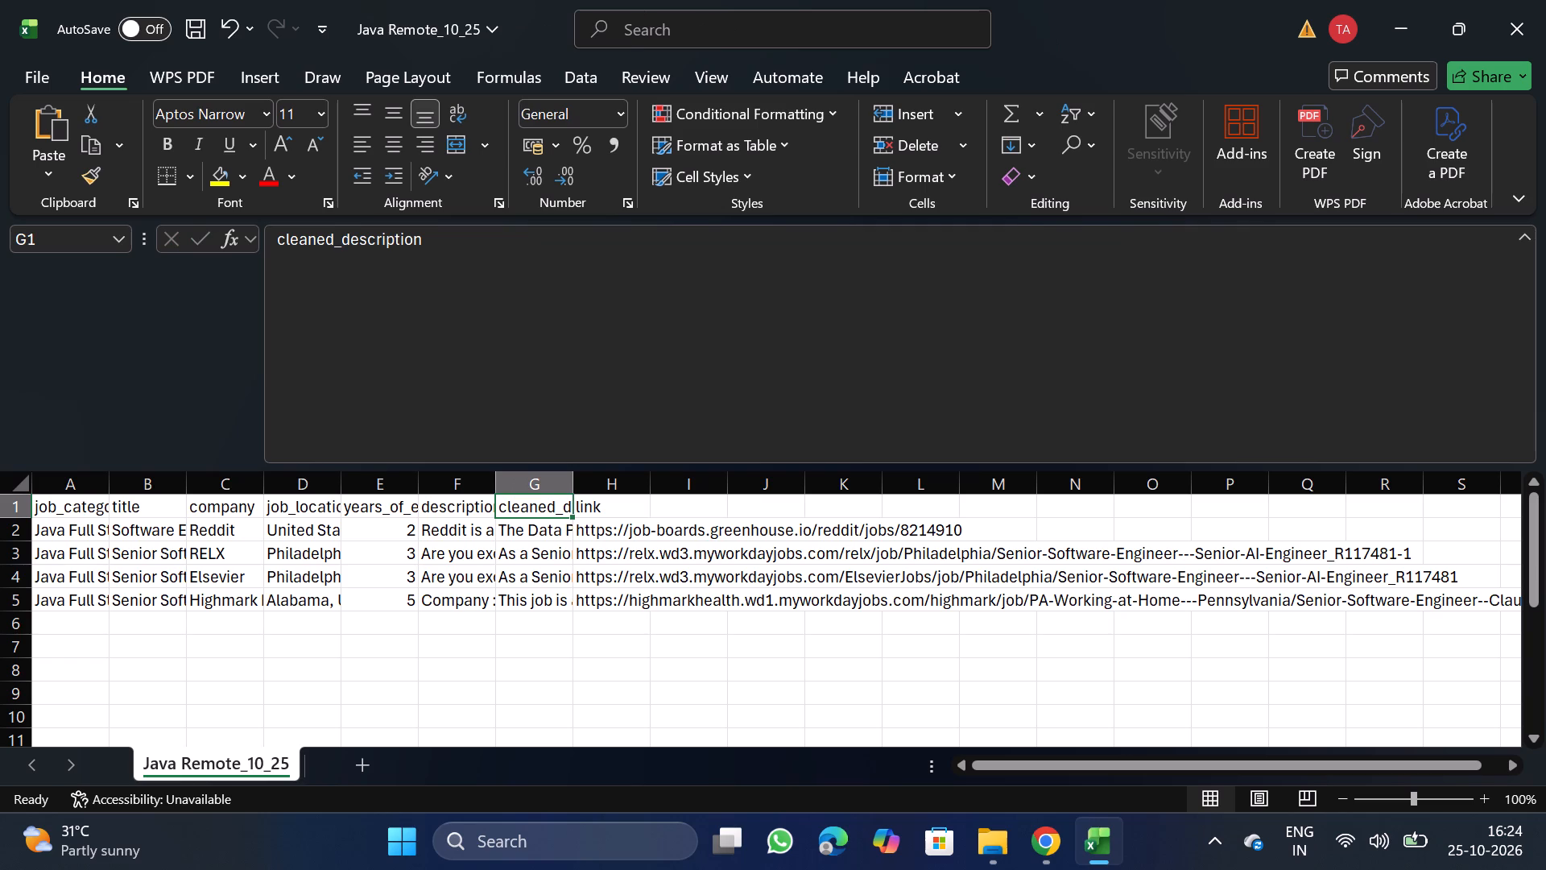
click(653, 292)
key(BackSpace)
key(BackSpace)
key(BackSpace)
key(BackSpace)
key(BackSpace)
key(BackSpace)
key(BackSpace)
key(BackSpace)
key(BackSpace)
key(BackSpace)
key(BackSpace)
key(BackSpace)
key(BackSpace)
key(BackSpace)
key(BackSpace)
key(BackSpace)
key(BackSpace)
key(BackSpace)
key(BackSpace)
key(BackSpace)
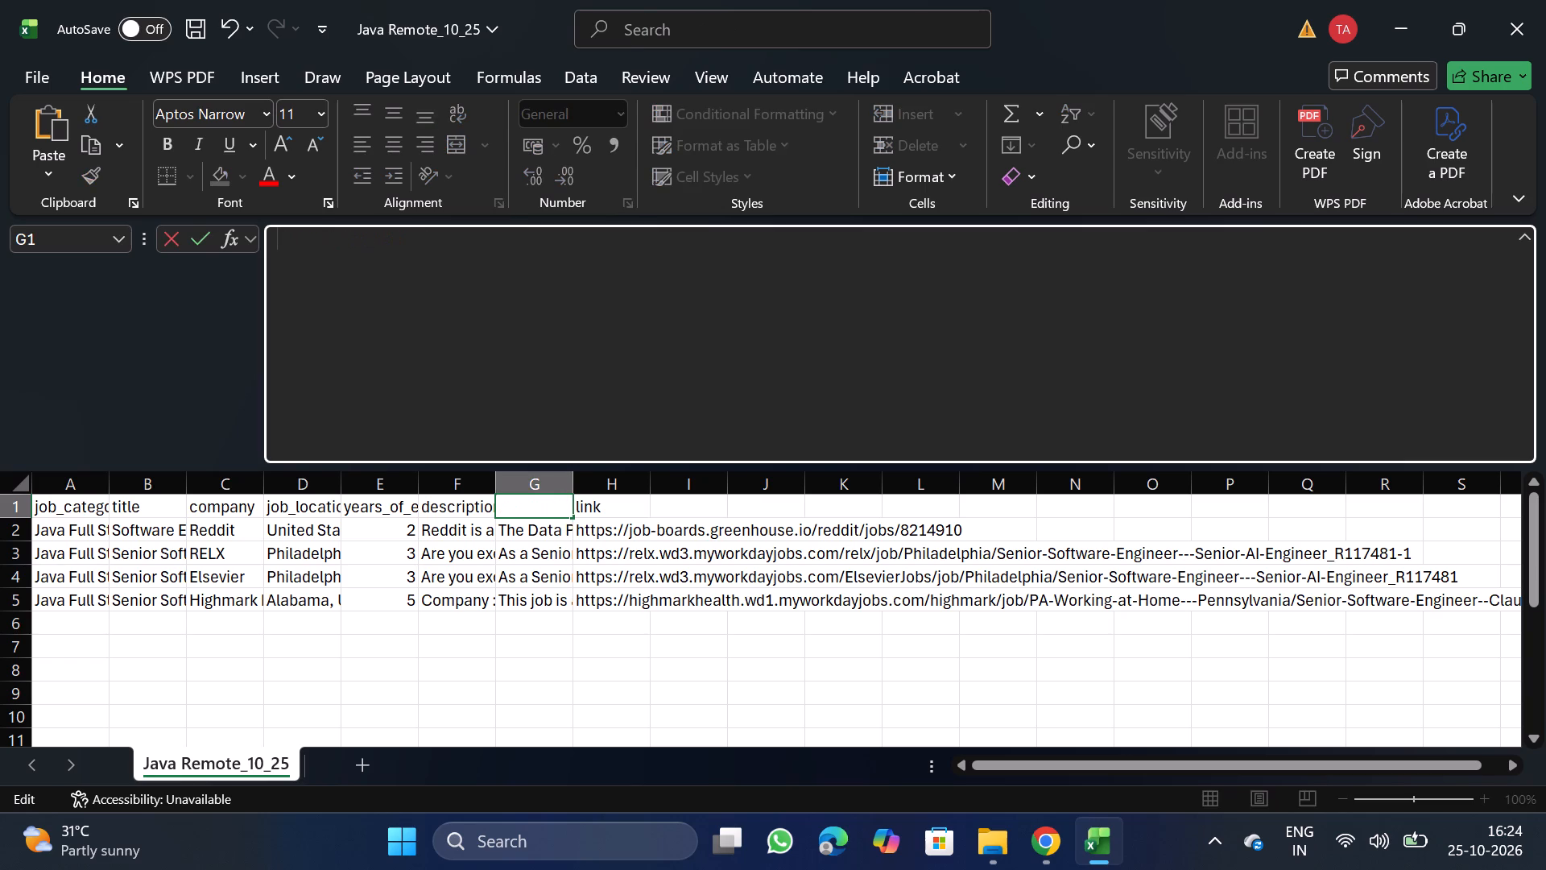
key(ctrl+v)
Rename the F1 header to original_description, copying the name from NextGenApply's CSV format requirements, and save the Java Remote_10_25 file.
click(478, 501)
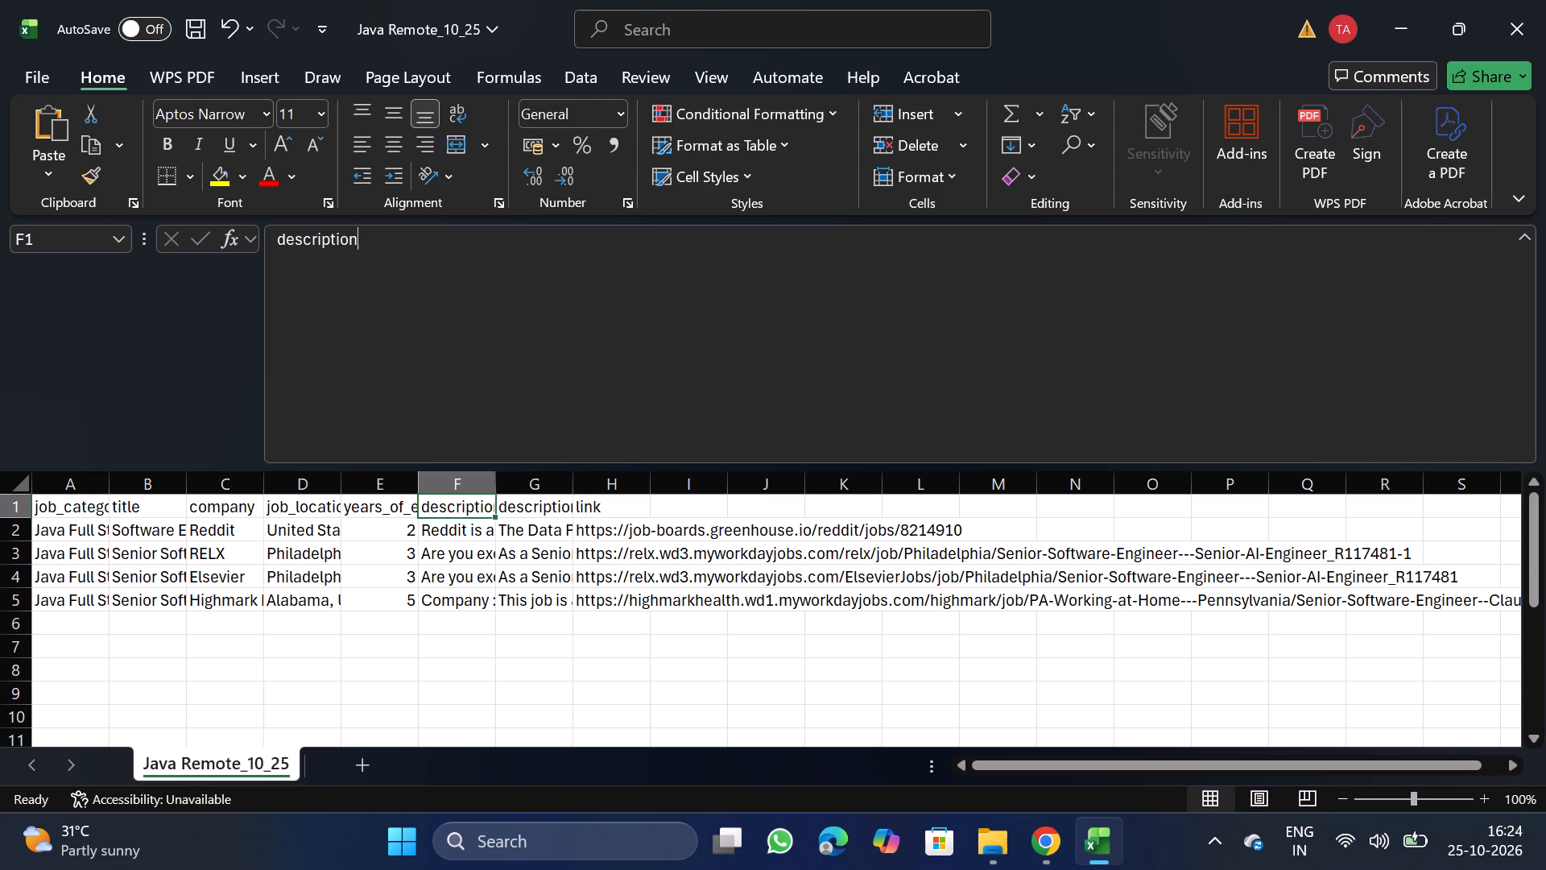
click(639, 383)
key(BackSpace)
key(BackSpace)
key(BackSpace)
key(BackSpace)
key(BackSpace)
key(BackSpace)
key(BackSpace)
key(BackSpace)
key(BackSpace)
key(BackSpace)
key(BackSpace)
key(BackSpace)
key(BackSpace)
key(BackSpace)
key(BackSpace)
key(BackSpace)
key(BackSpace)
key(BackSpace)
key(BackSpace)
key(BackSpace)
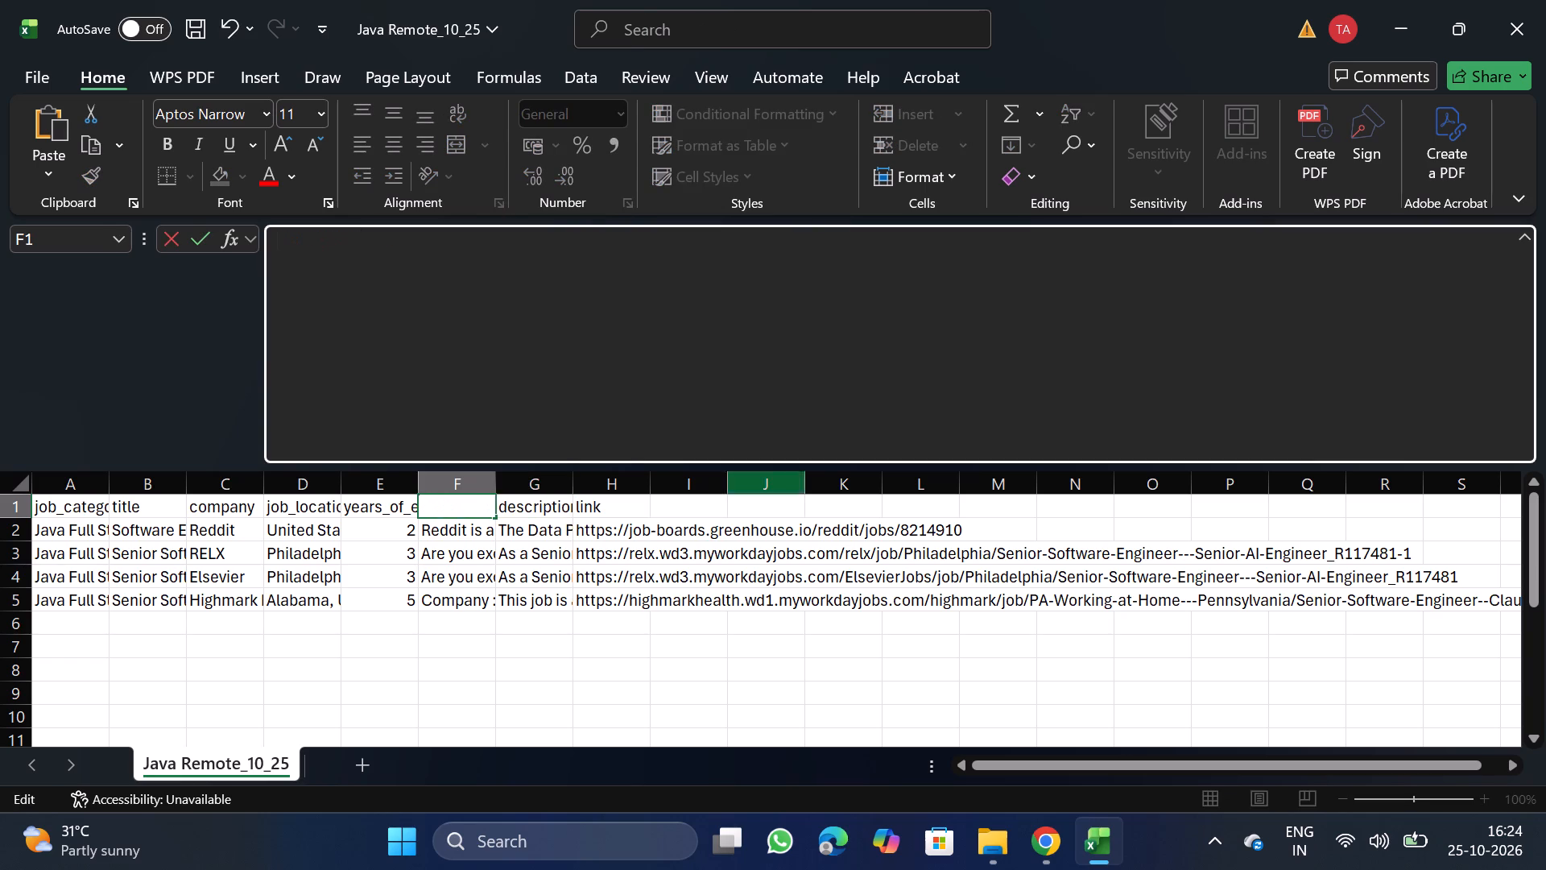
click(1058, 869)
scroll(702, 497, up, 6)
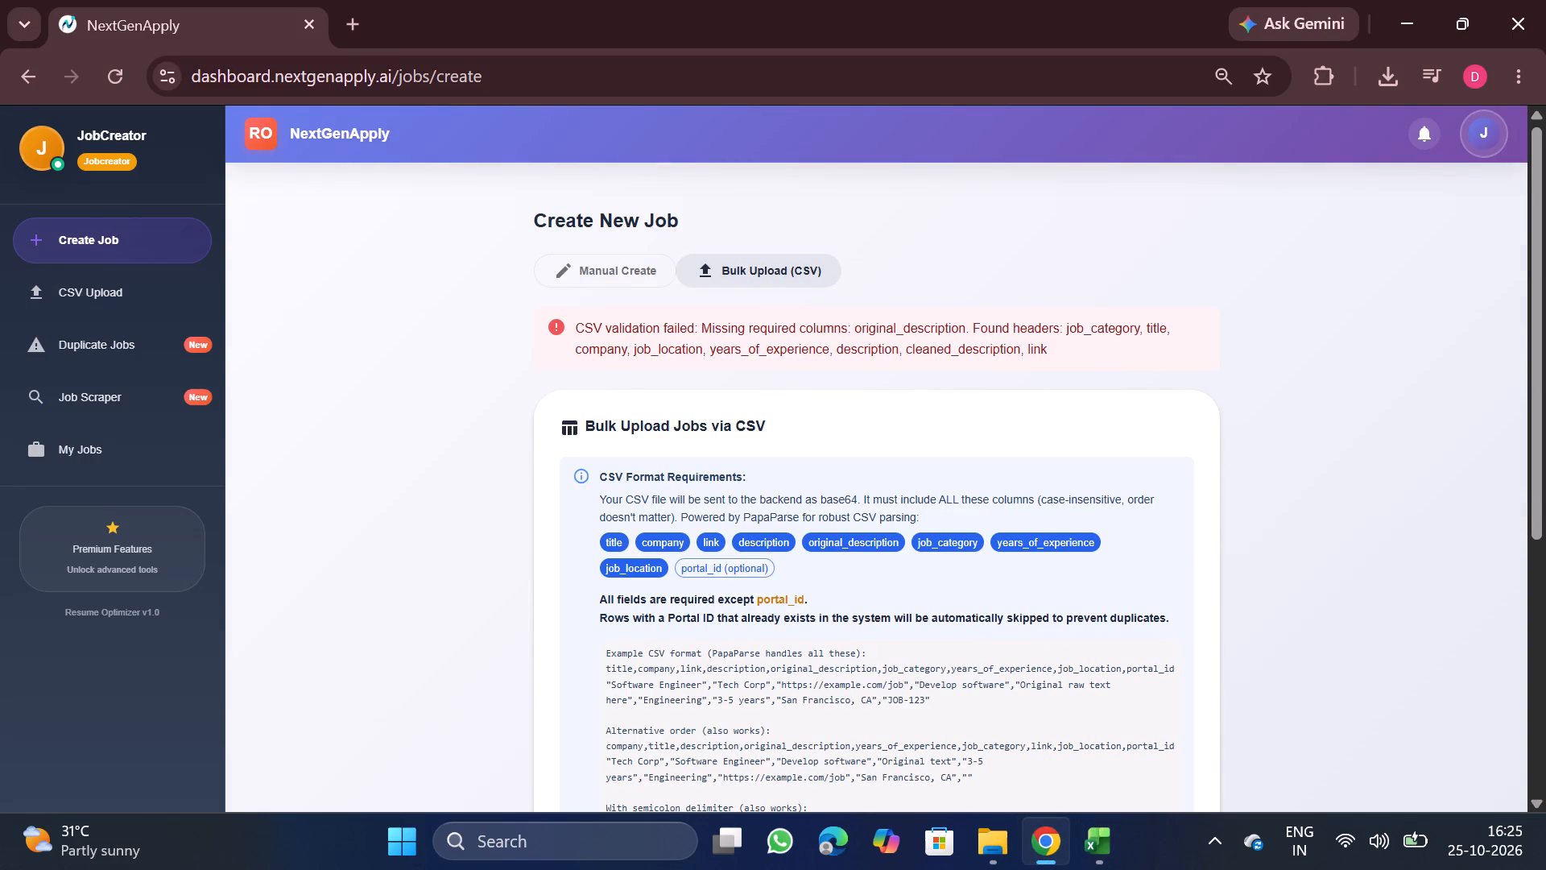
double_click(860, 537)
key(ctrl+c)
click(1093, 836)
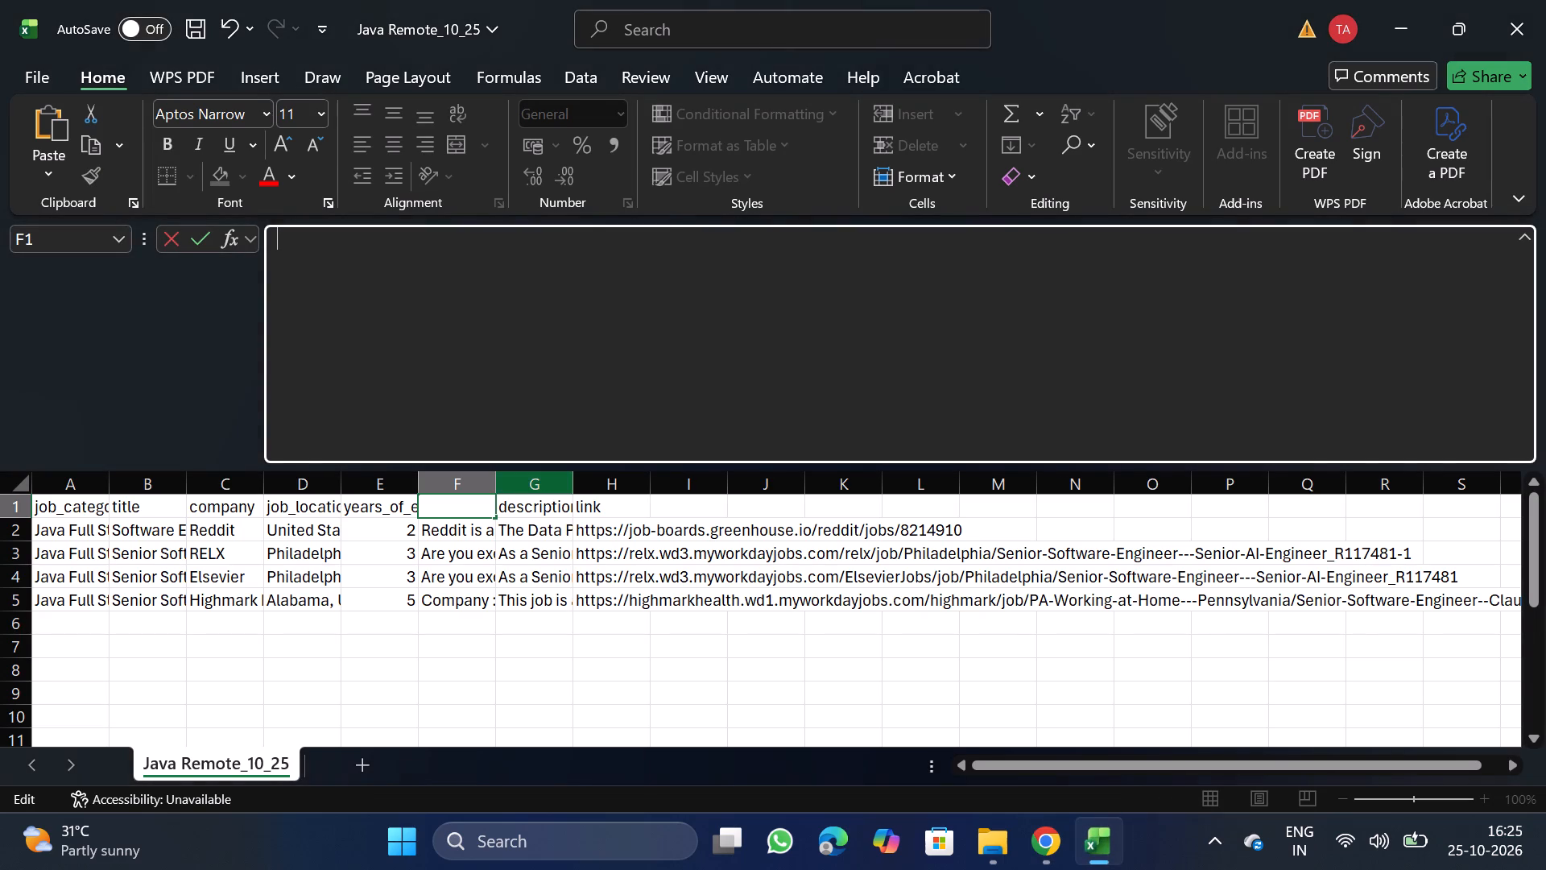
key(ctrl+v)
click(198, 26)
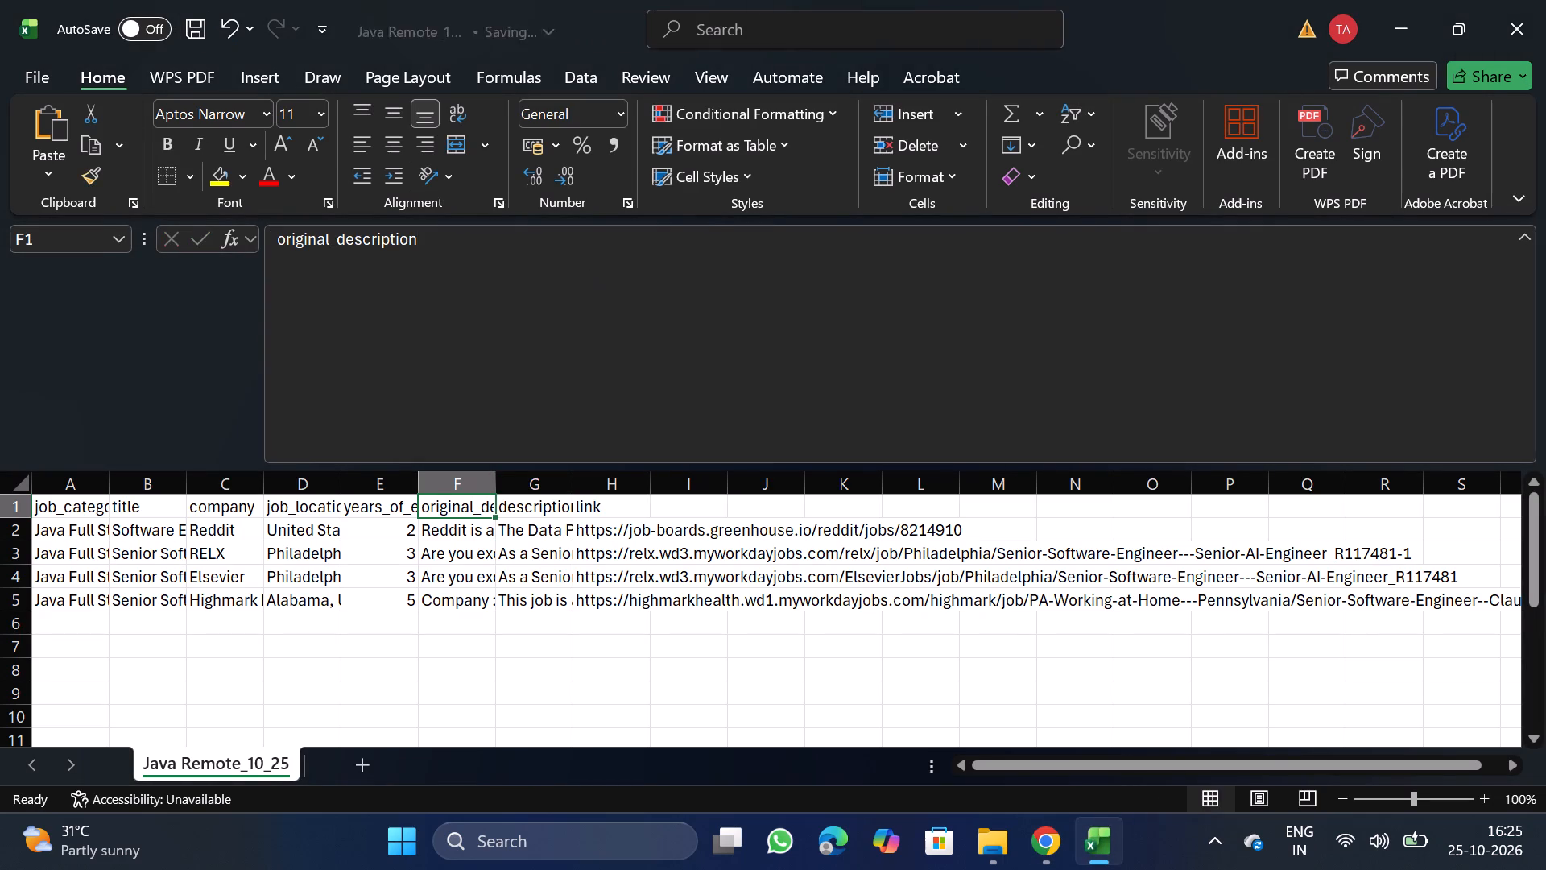
Switch to NextGenApply in Chrome, reload the job creation page and choose the corrected Java Remote_10_25 file for bulk CSV upload.
click(1056, 843)
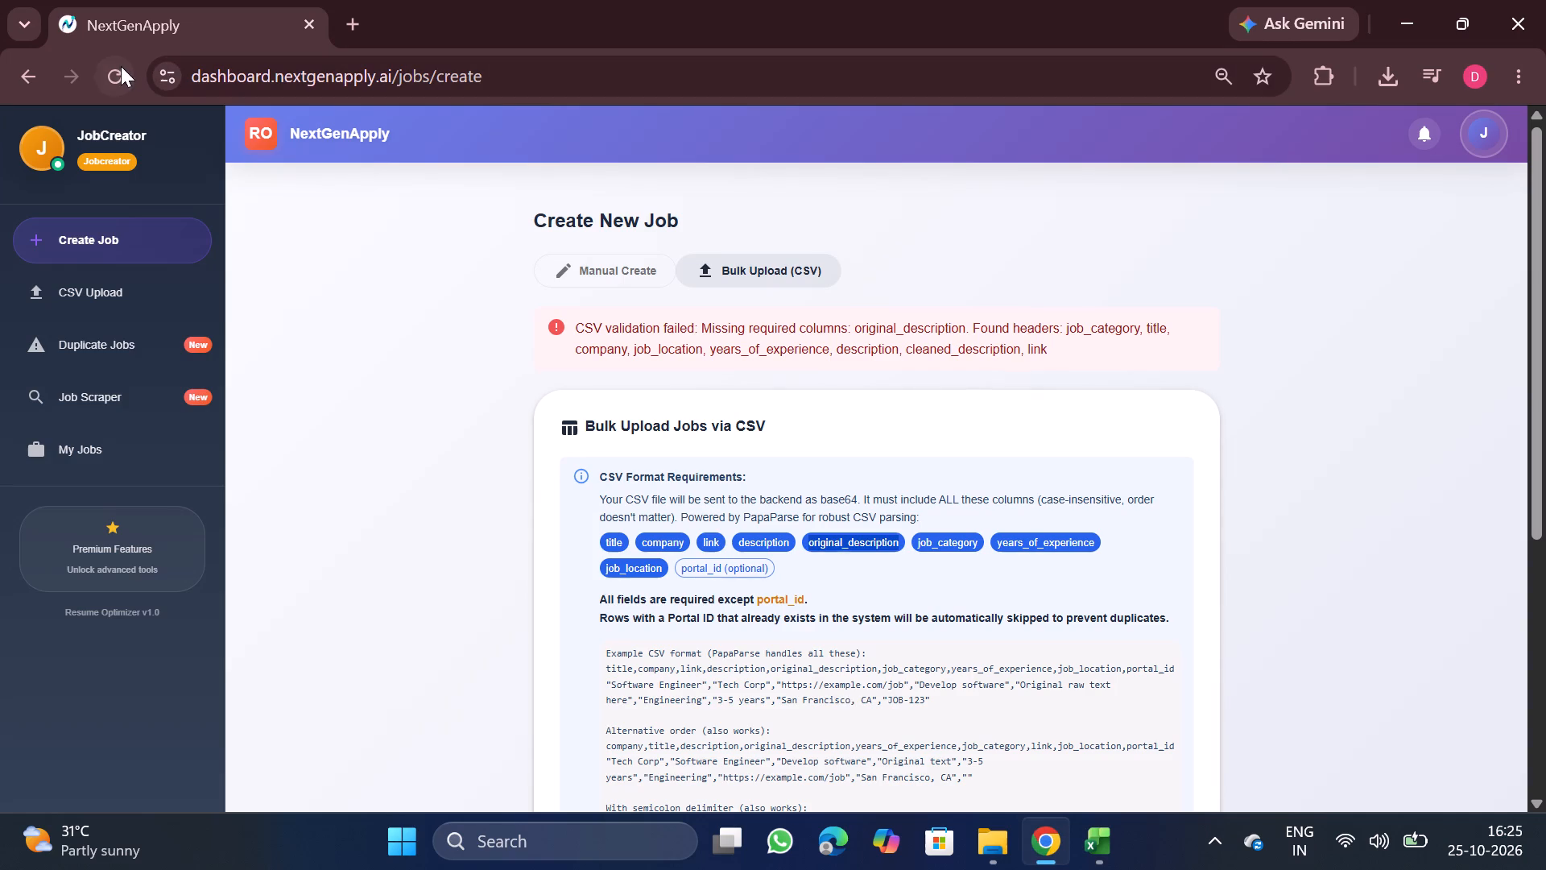
click(121, 66)
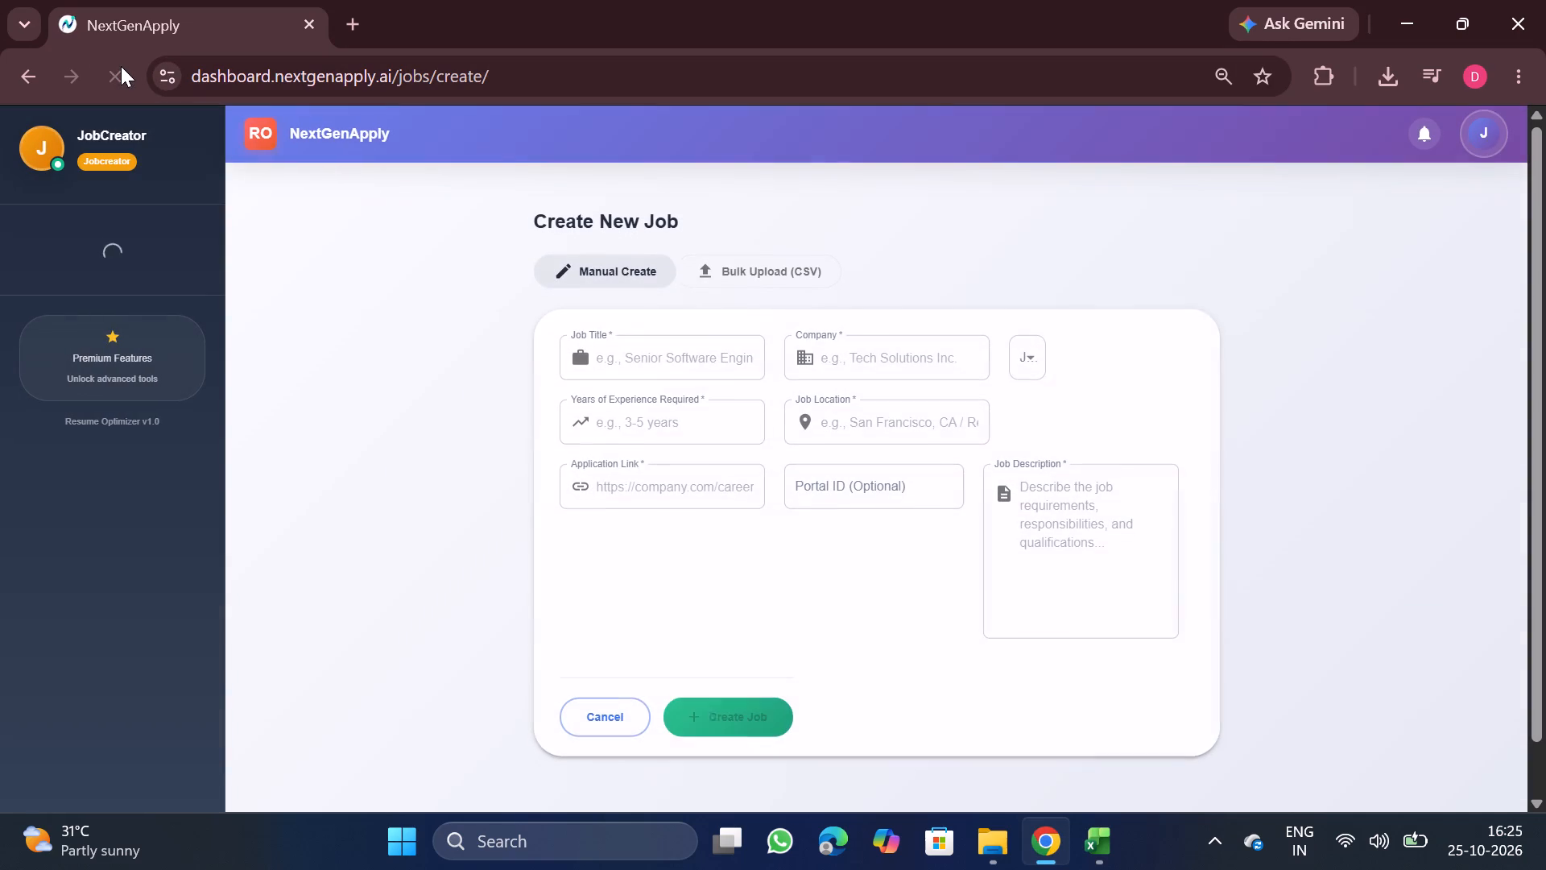
click(764, 274)
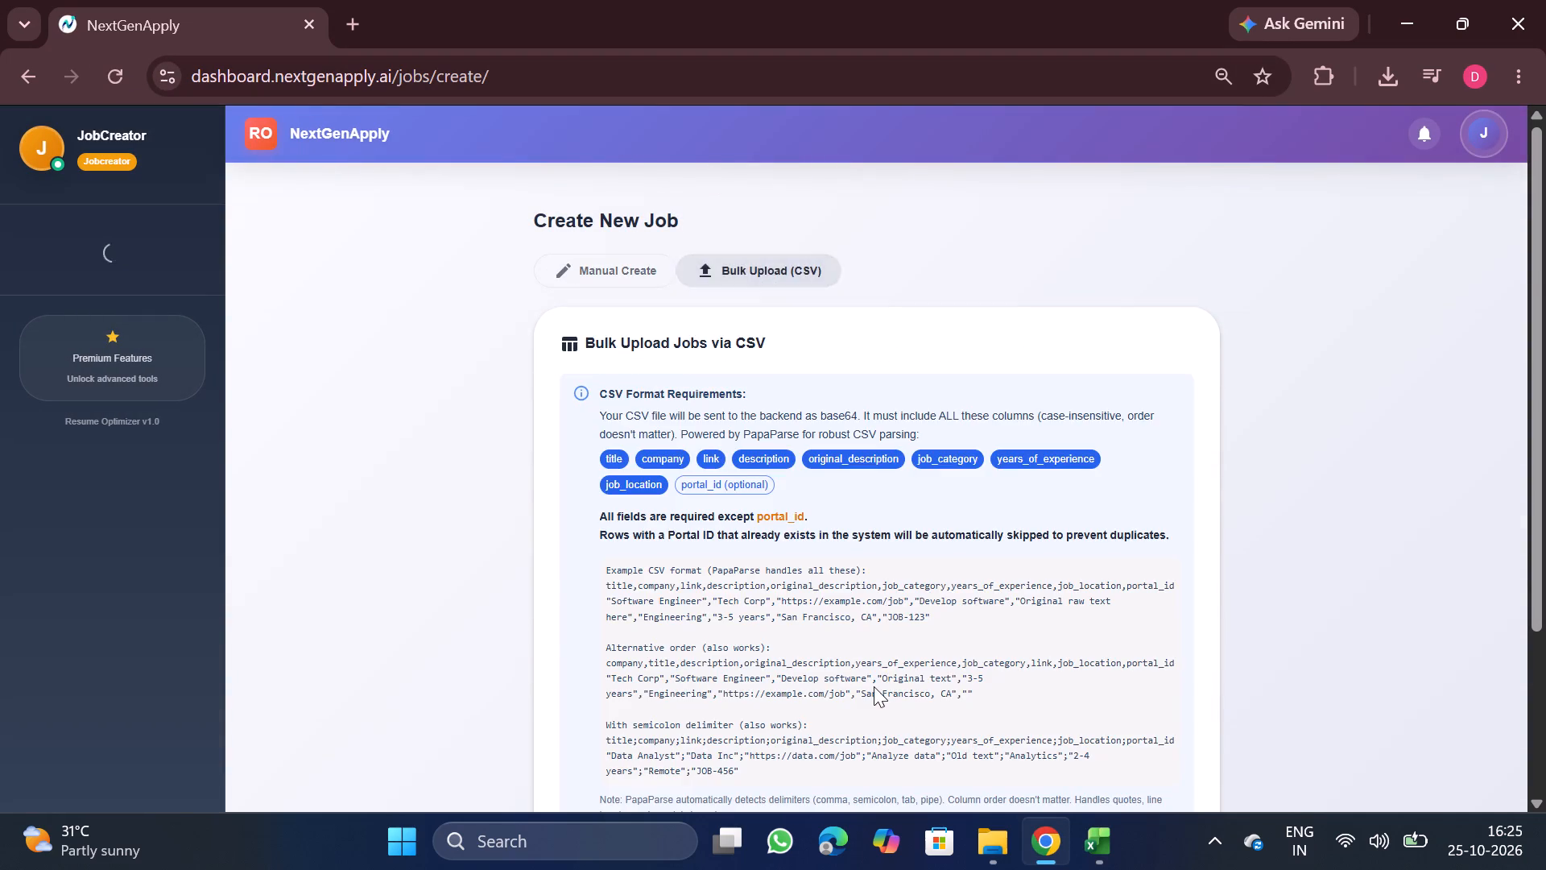
scroll(874, 686, down, 2)
click(677, 661)
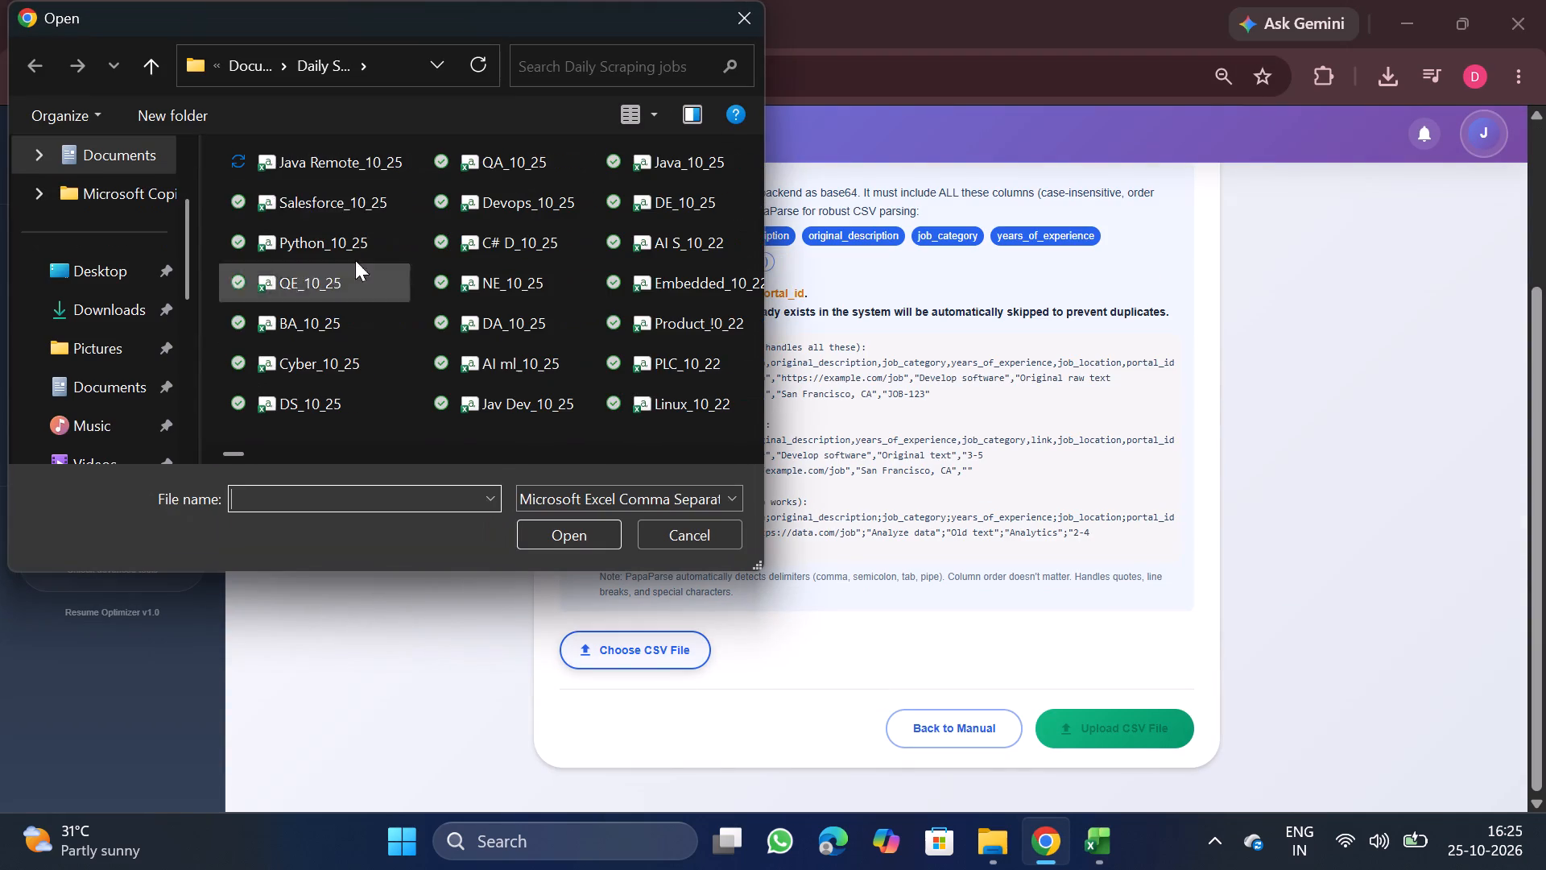
double_click(366, 180)
Review the job rows in the data preview of Java Remote_10_25, through to the end of the last row.
scroll(854, 615, down, 3)
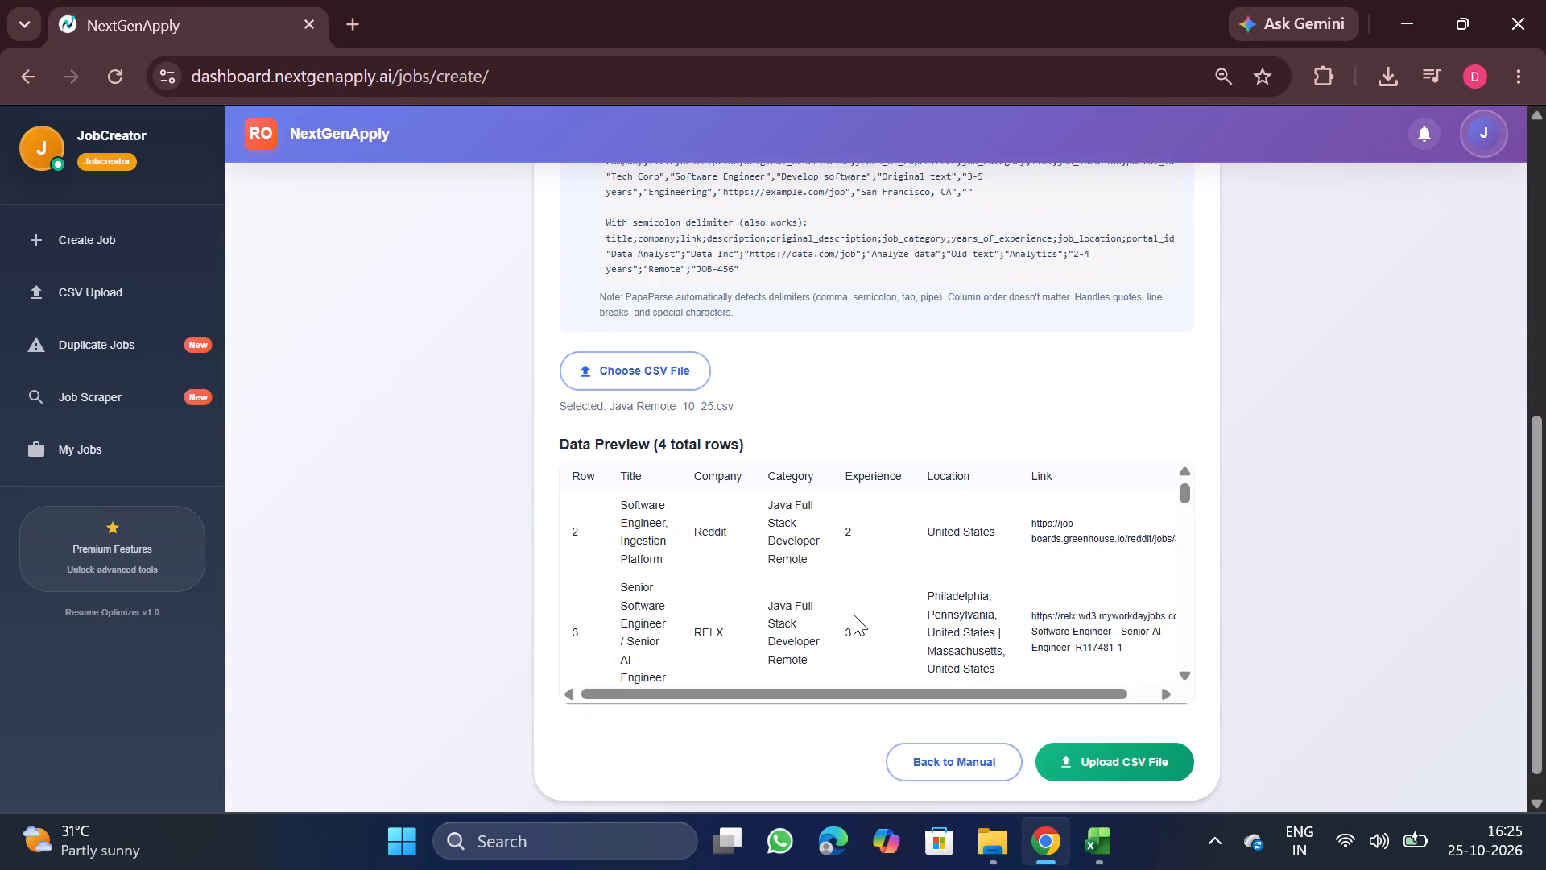
scroll(854, 615, down, 2)
scroll(1023, 599, down, 1)
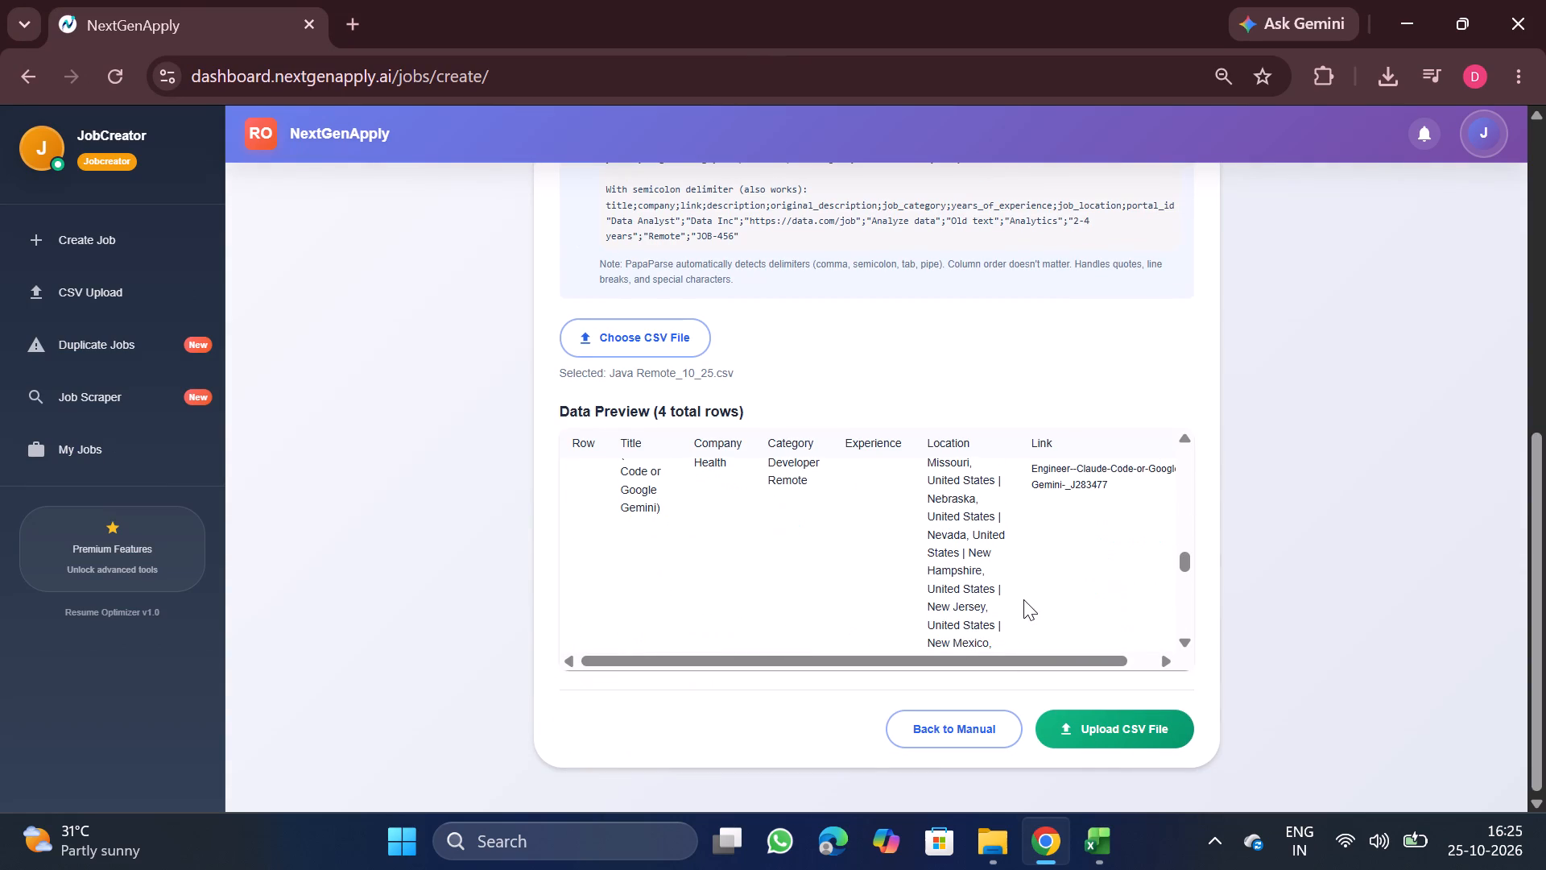
scroll(1023, 599, down, 5)
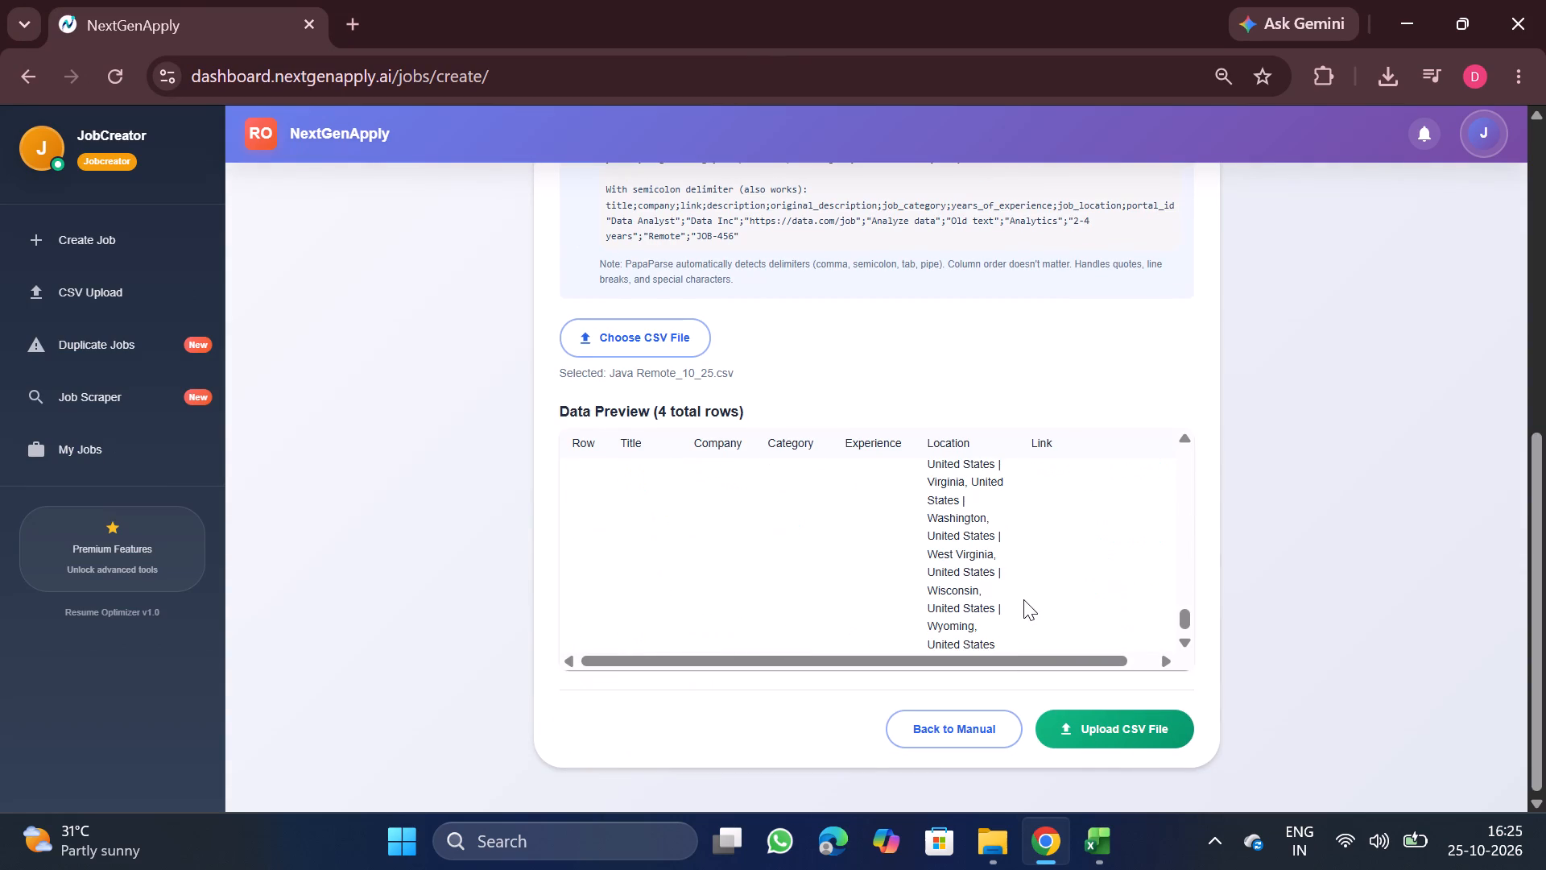
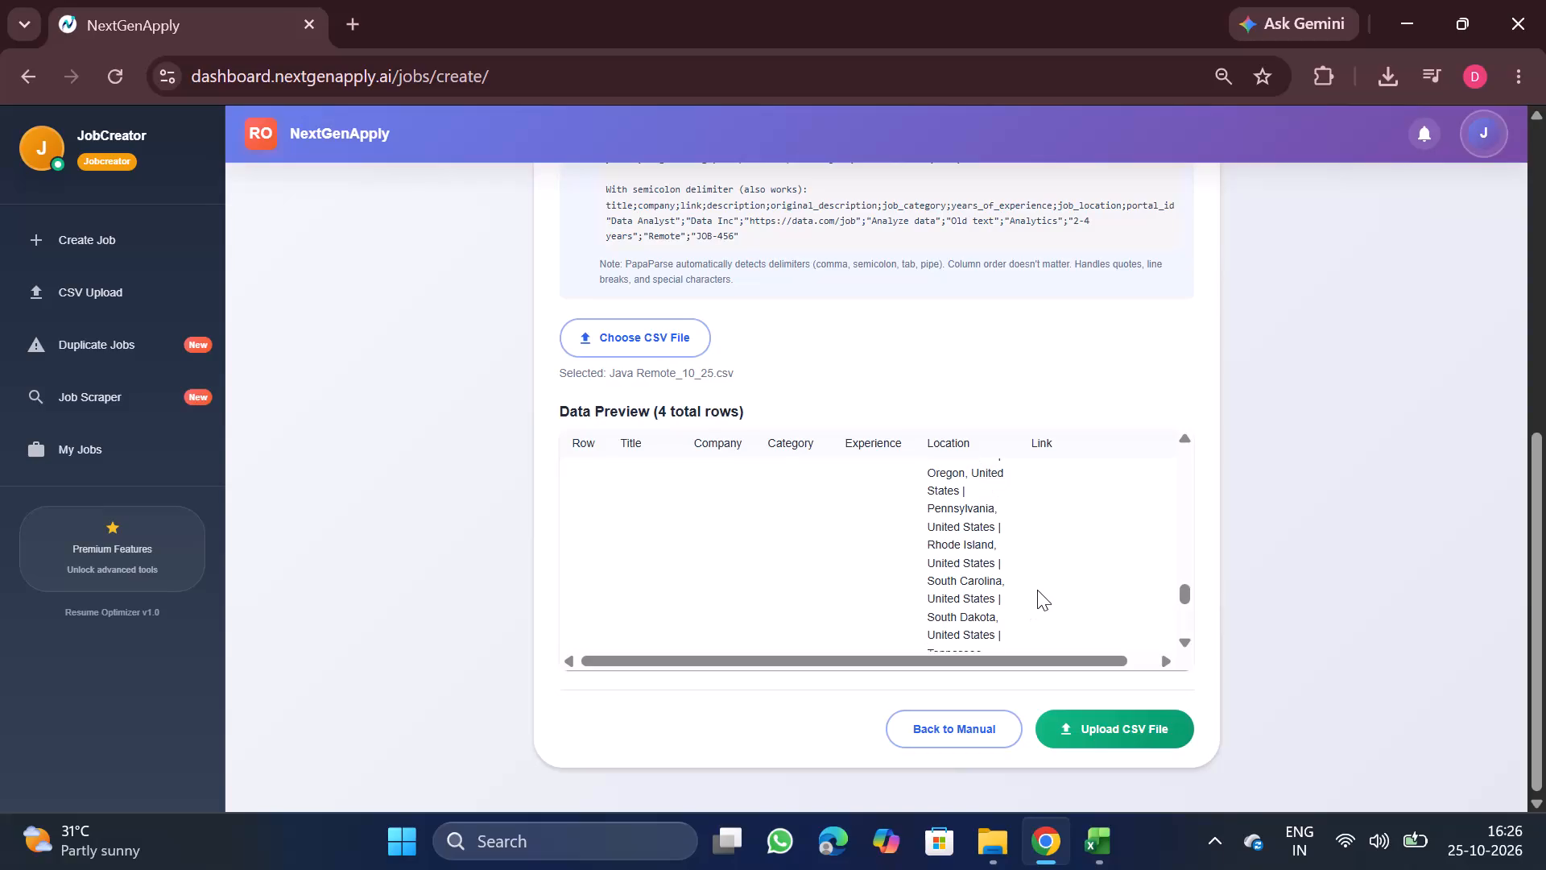
Recheck the last rows of the Java Remote_10_25 data preview and upload the CSV file to create its jobs.
scroll(1037, 590, up, 4)
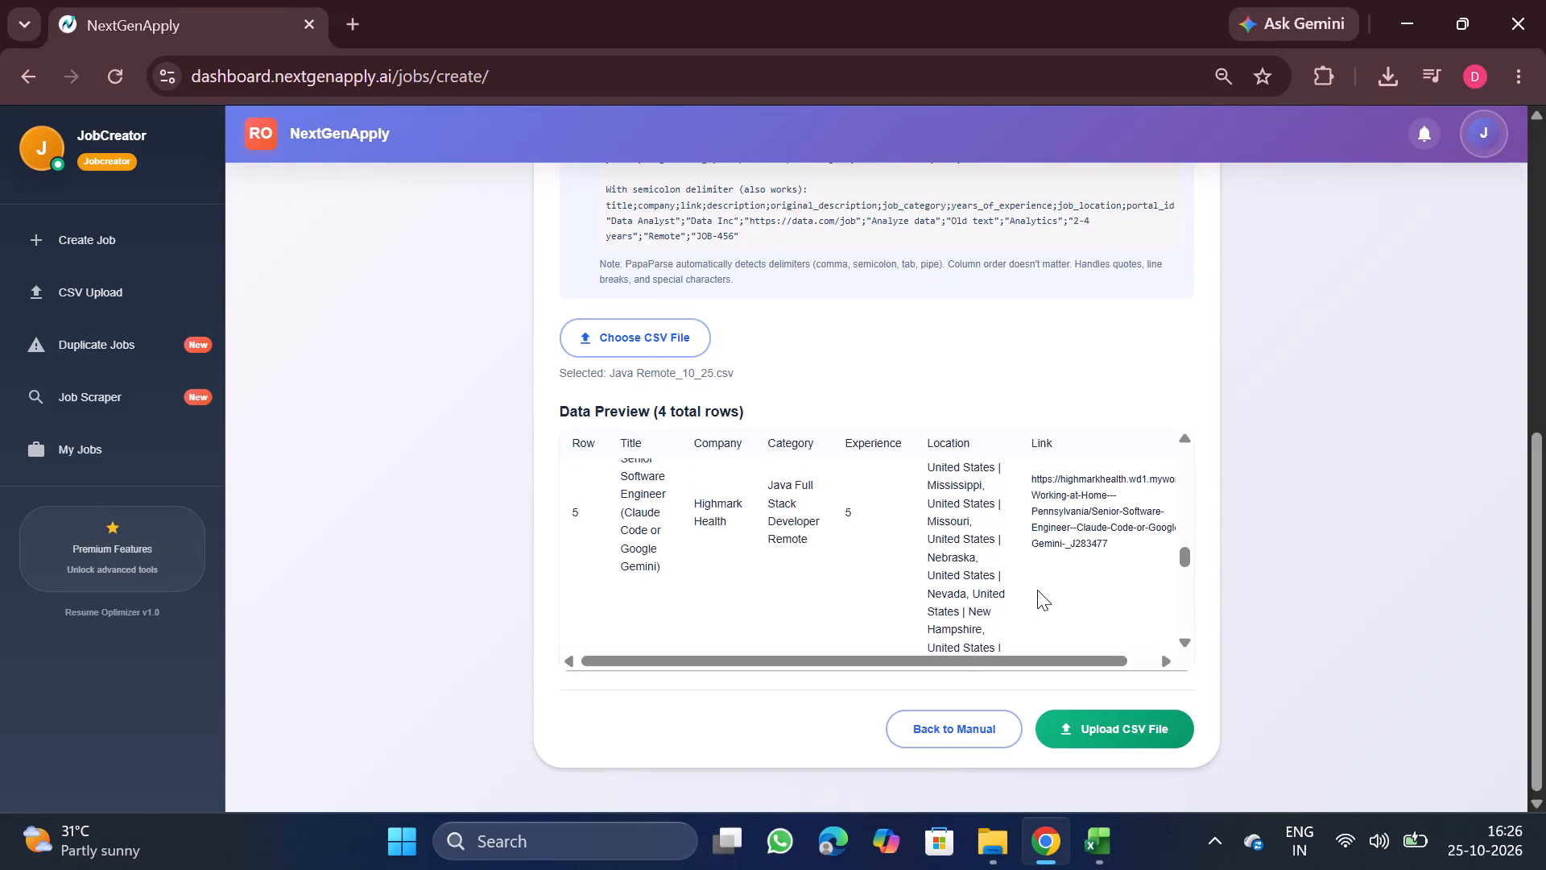
scroll(1037, 590, up, 1)
scroll(1037, 590, down, 4)
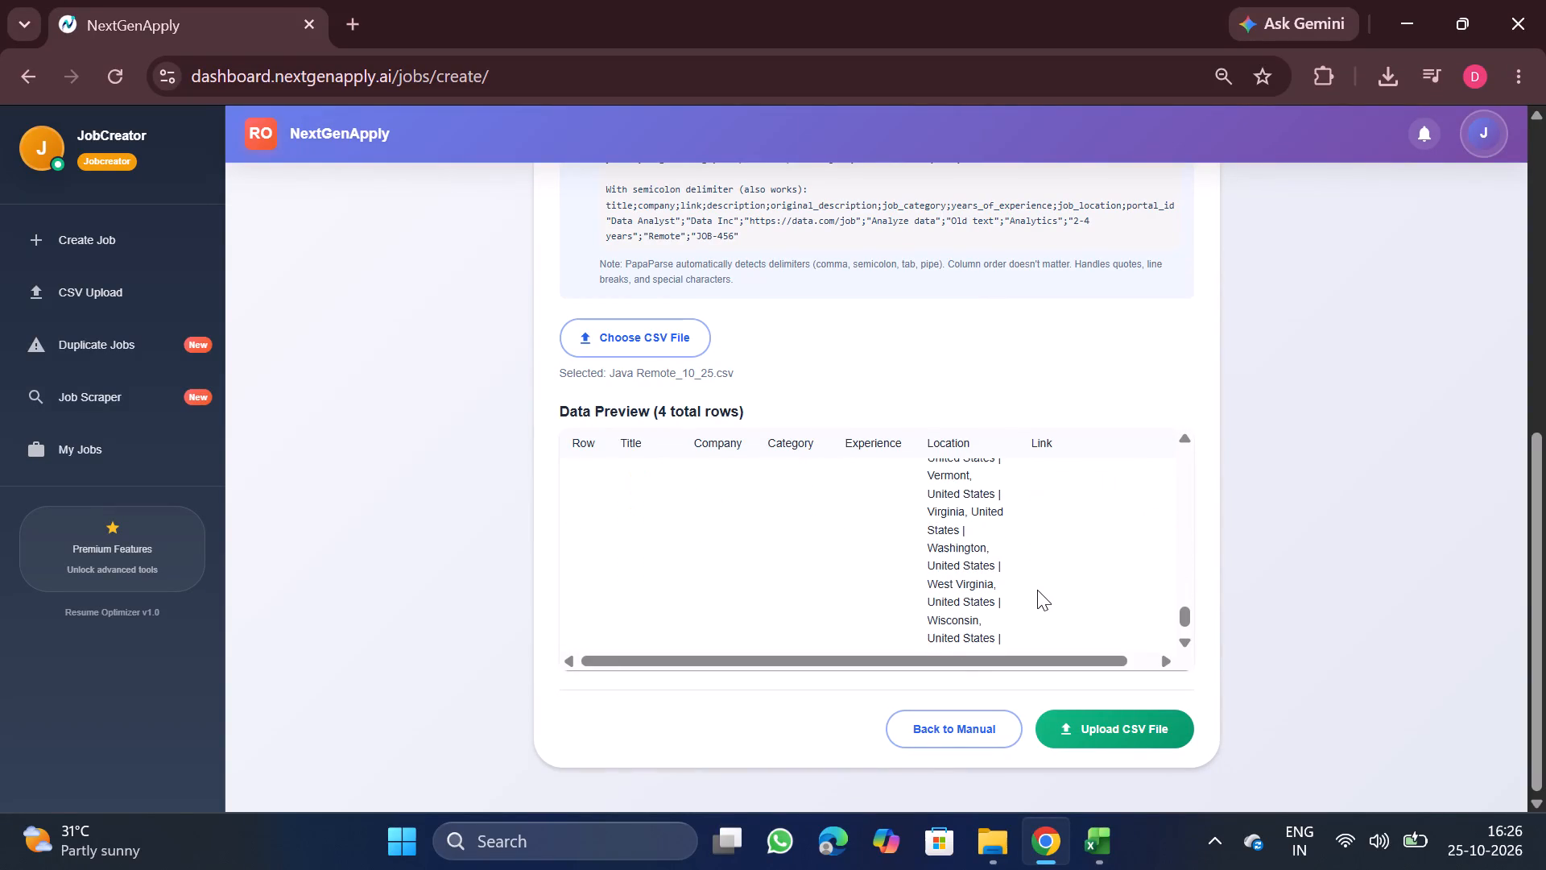
scroll(1037, 590, down, 1)
click(1114, 724)
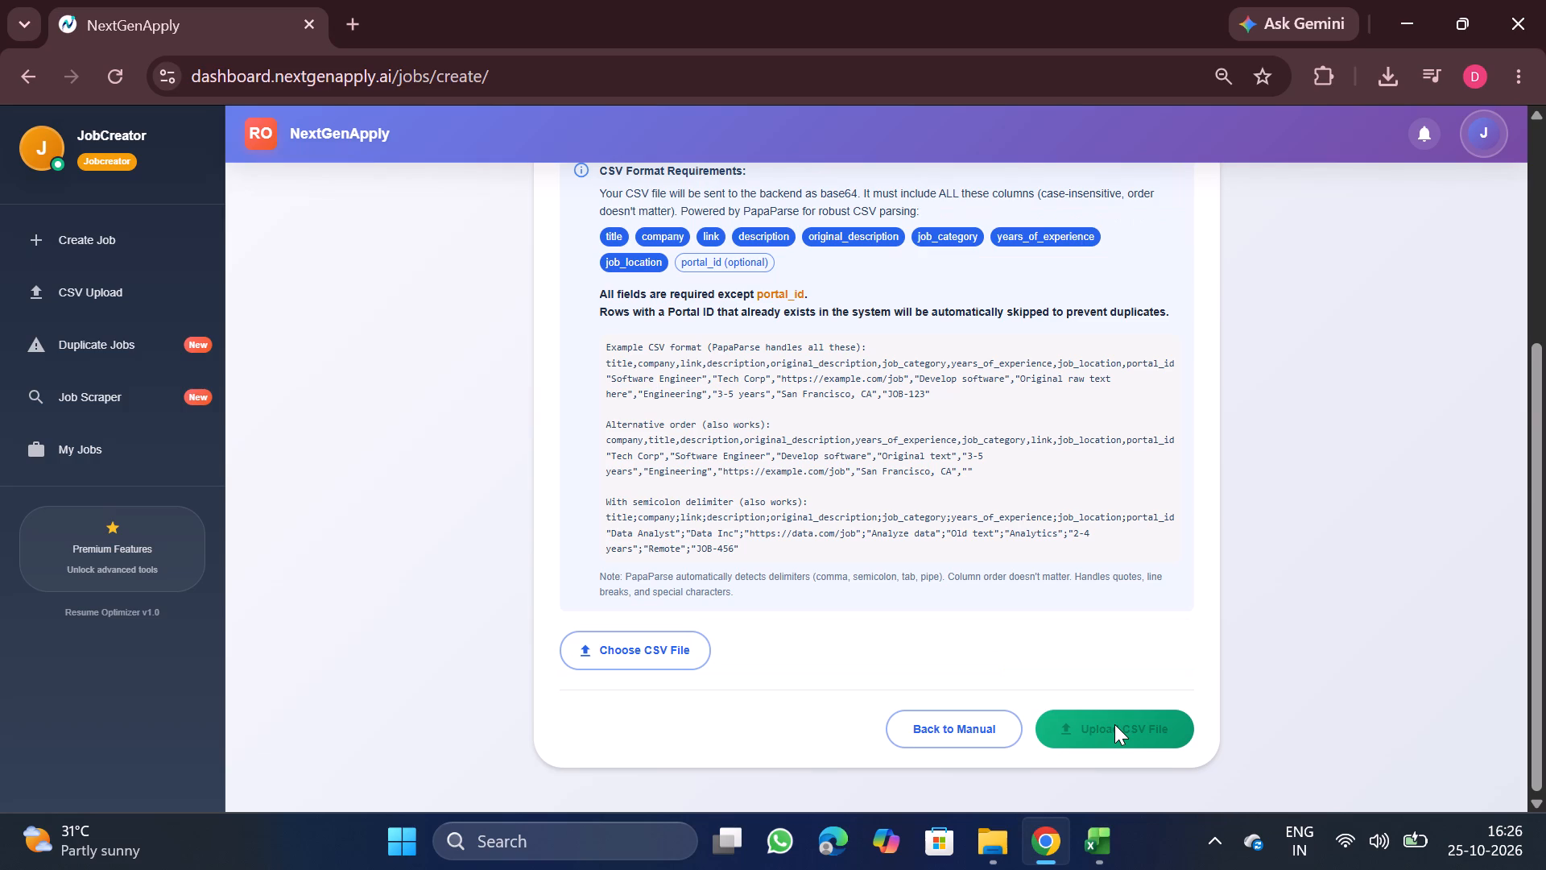
scroll(1067, 611, up, 3)
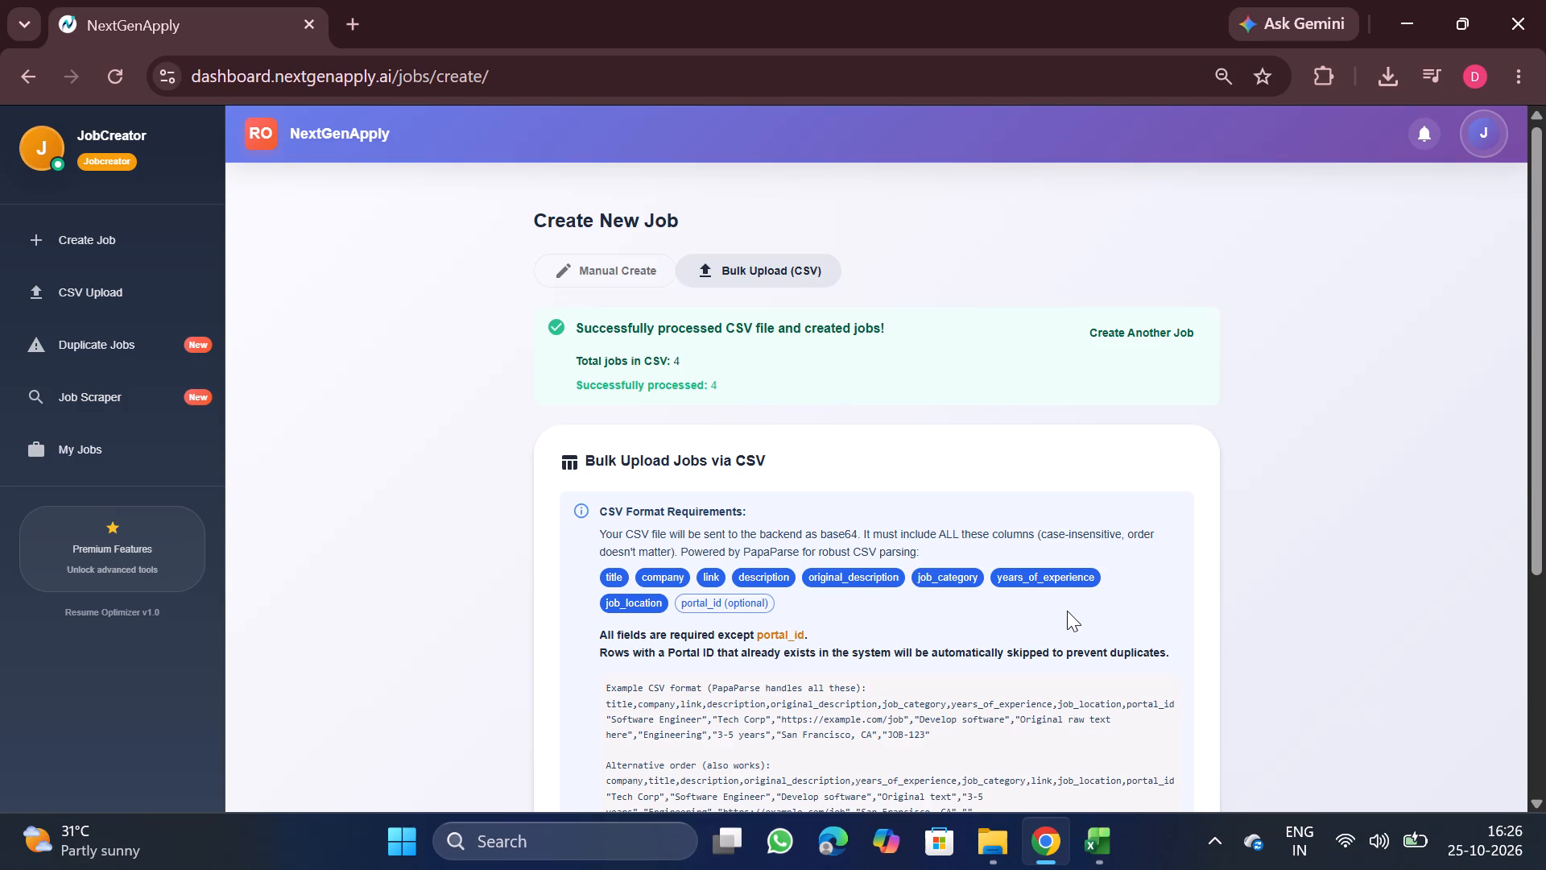
Open the CSV Upload & Process page with its CSV upload history.
click(108, 309)
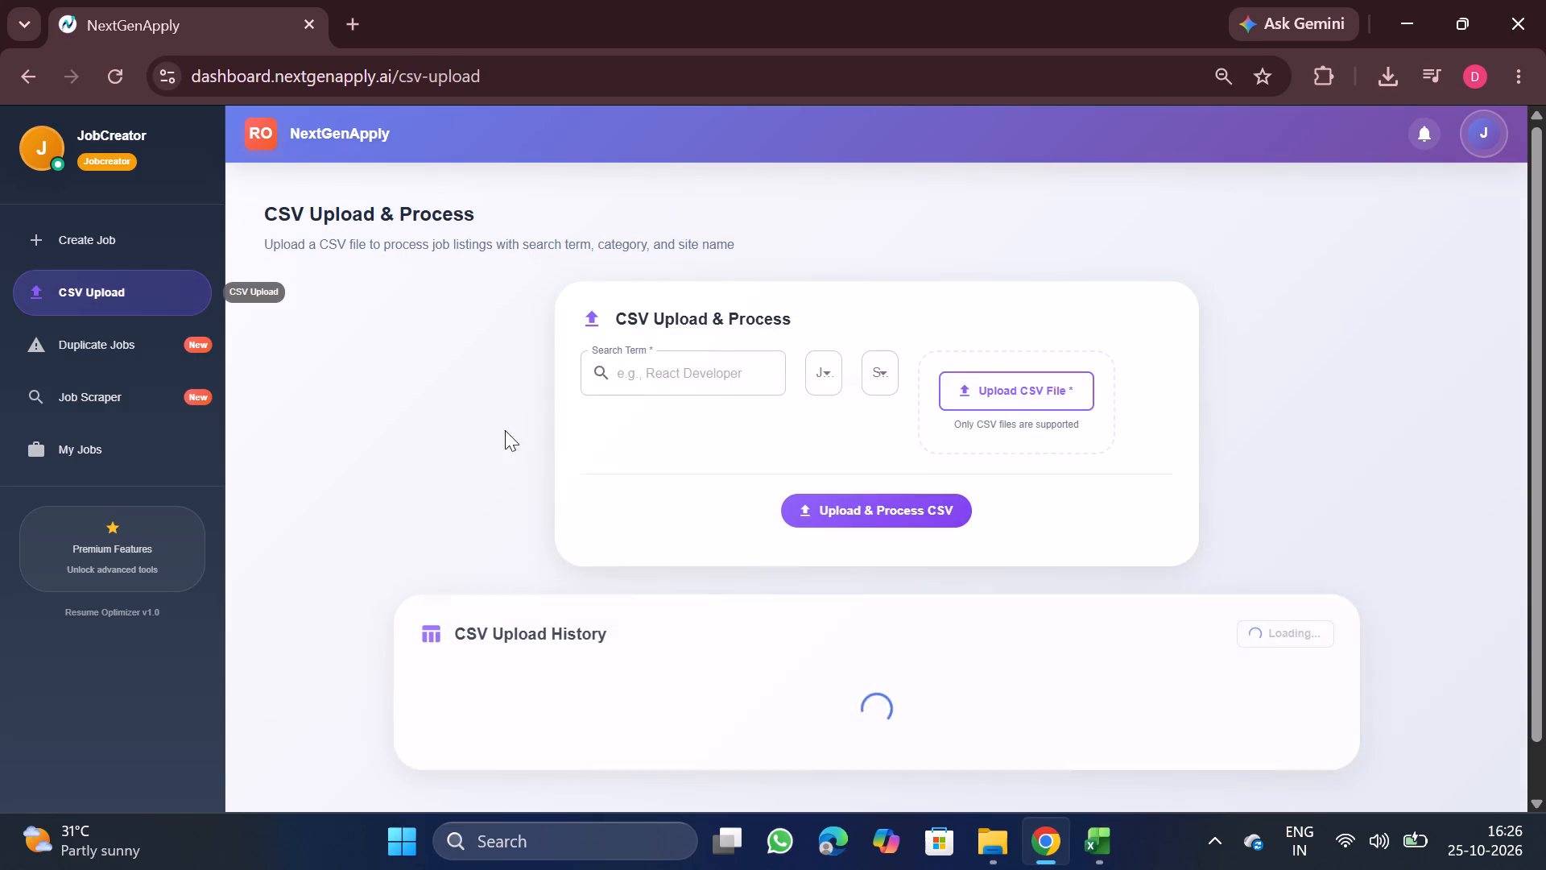
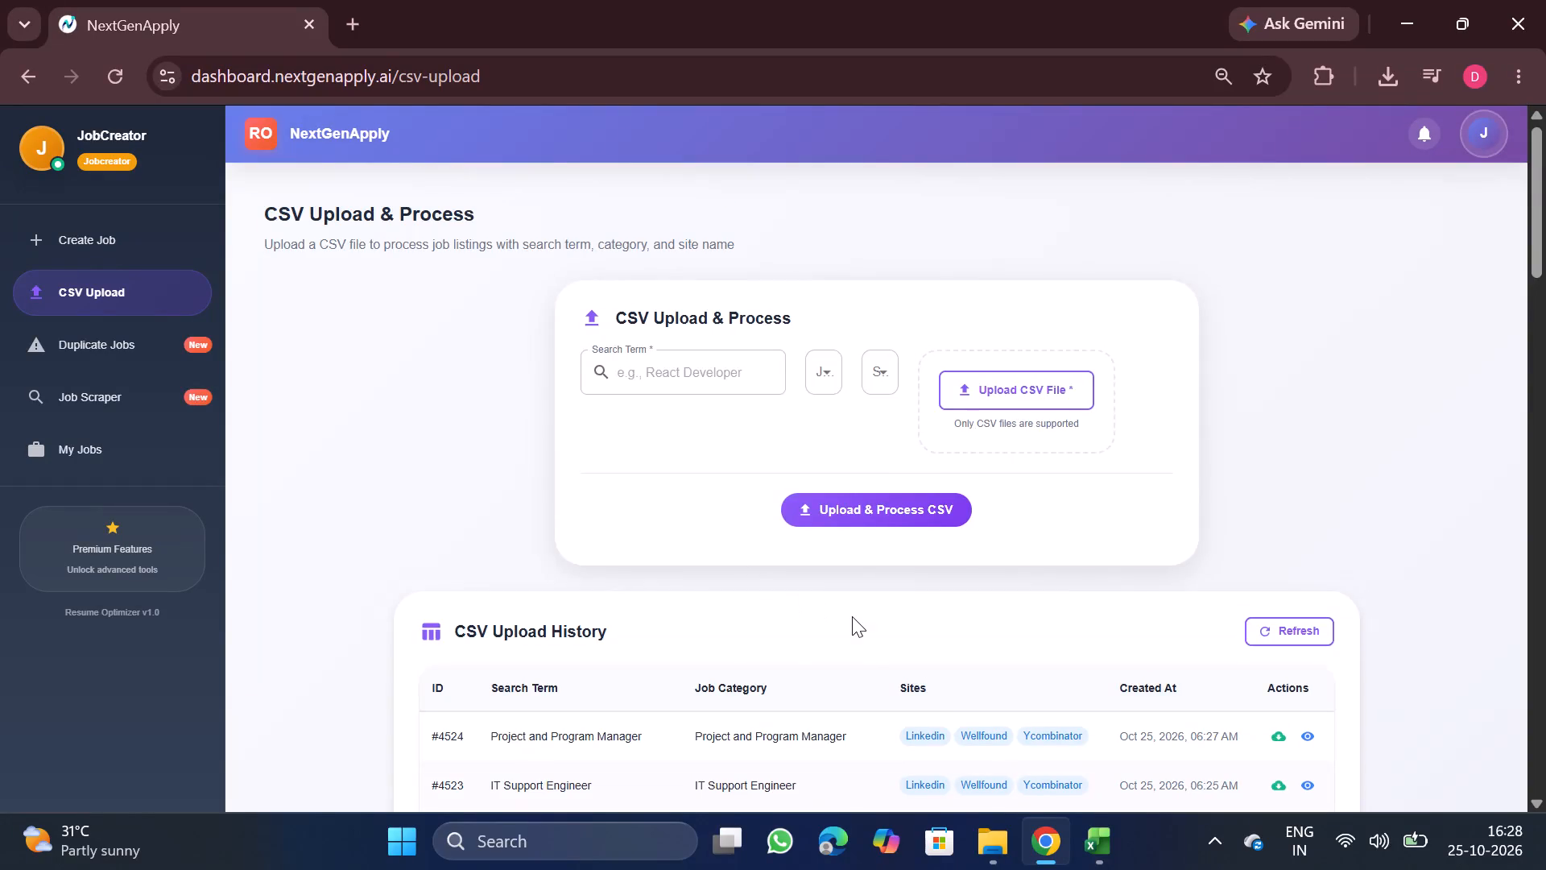
Download the processed jobs CSV of the Financial Analyst entry #4510 from the upload history and open it in Excel.
scroll(852, 616, down, 1)
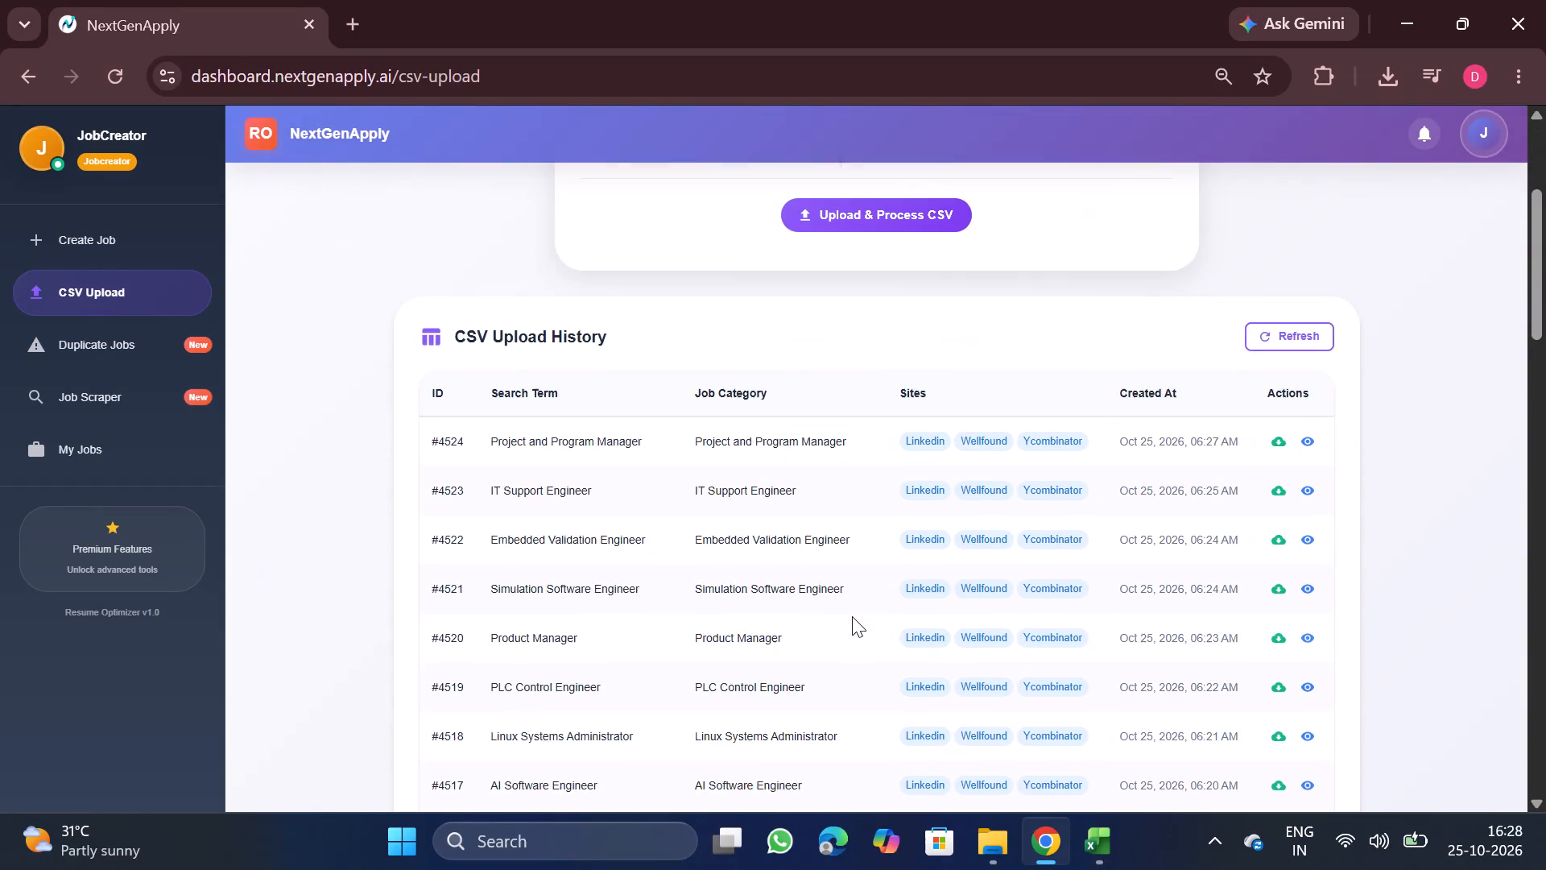
scroll(852, 616, down, 4)
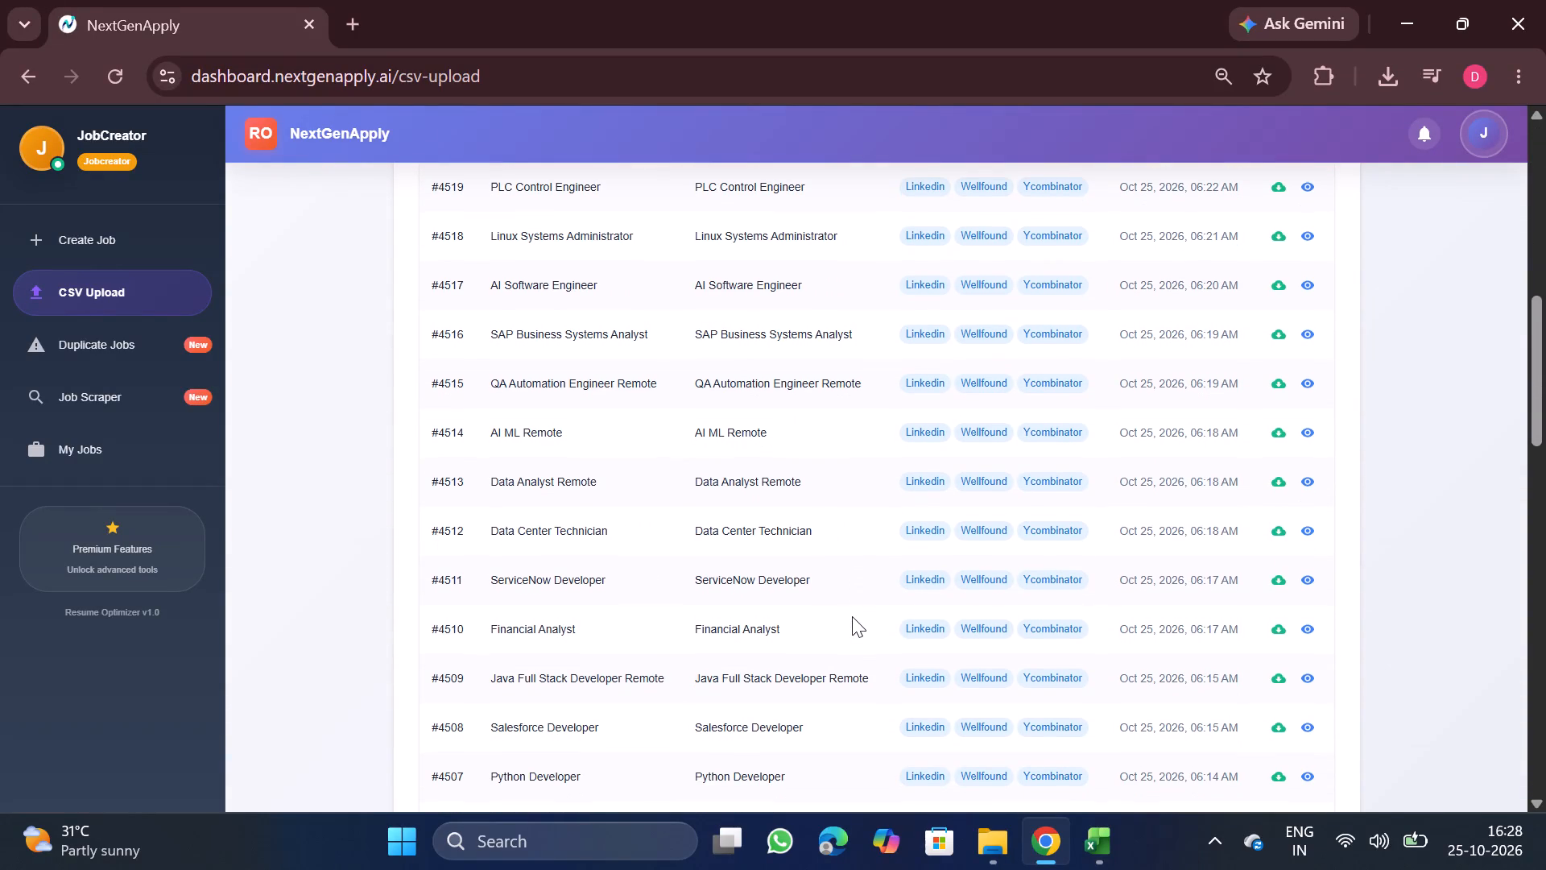
scroll(852, 616, down, 1)
click(1280, 626)
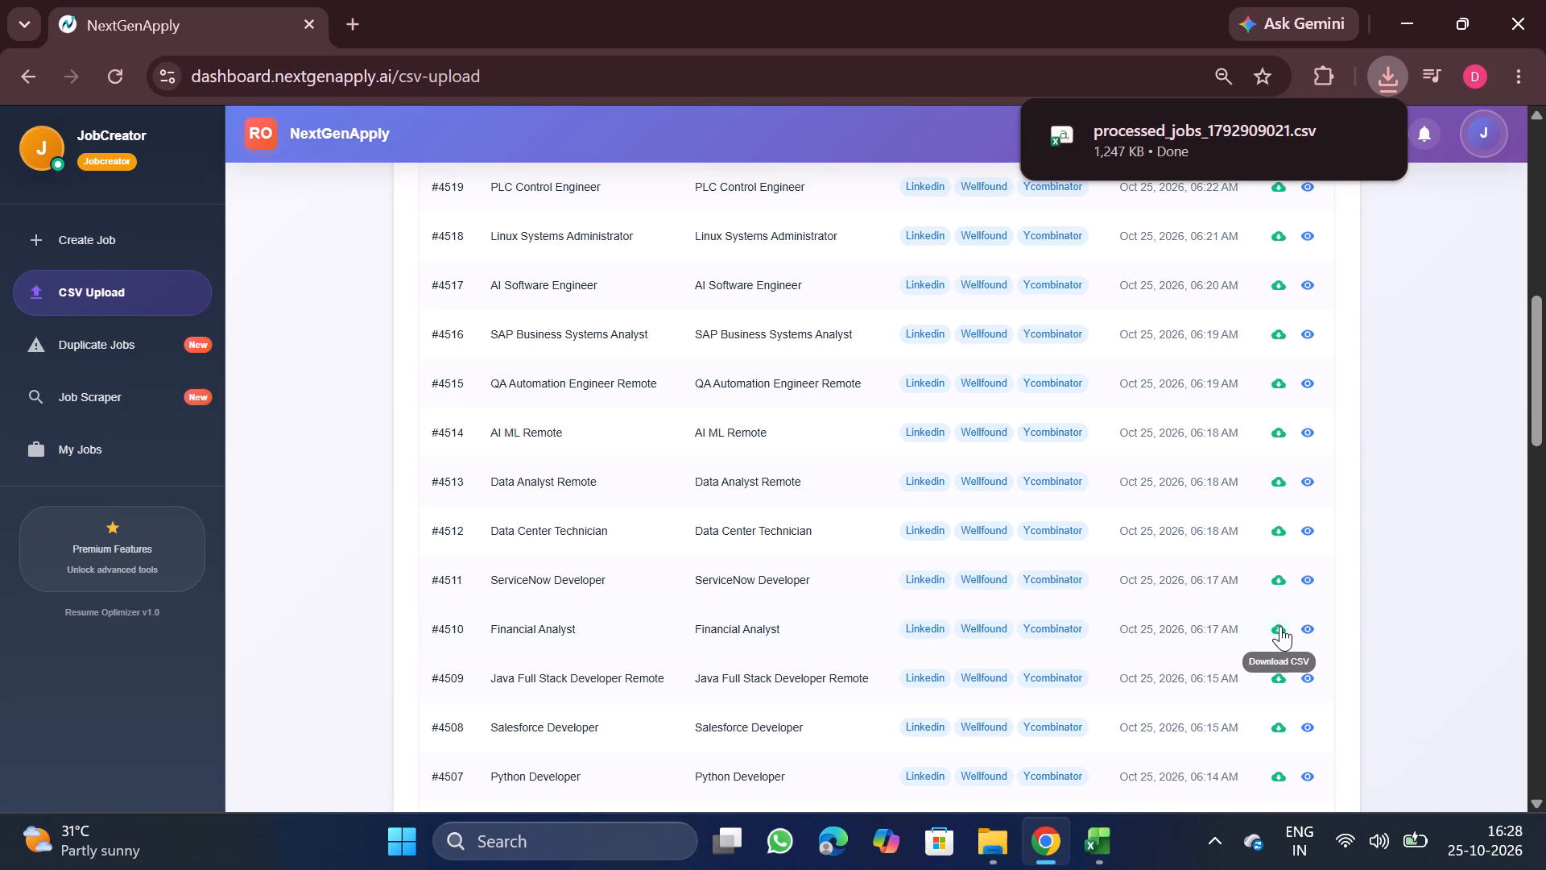
click(1176, 142)
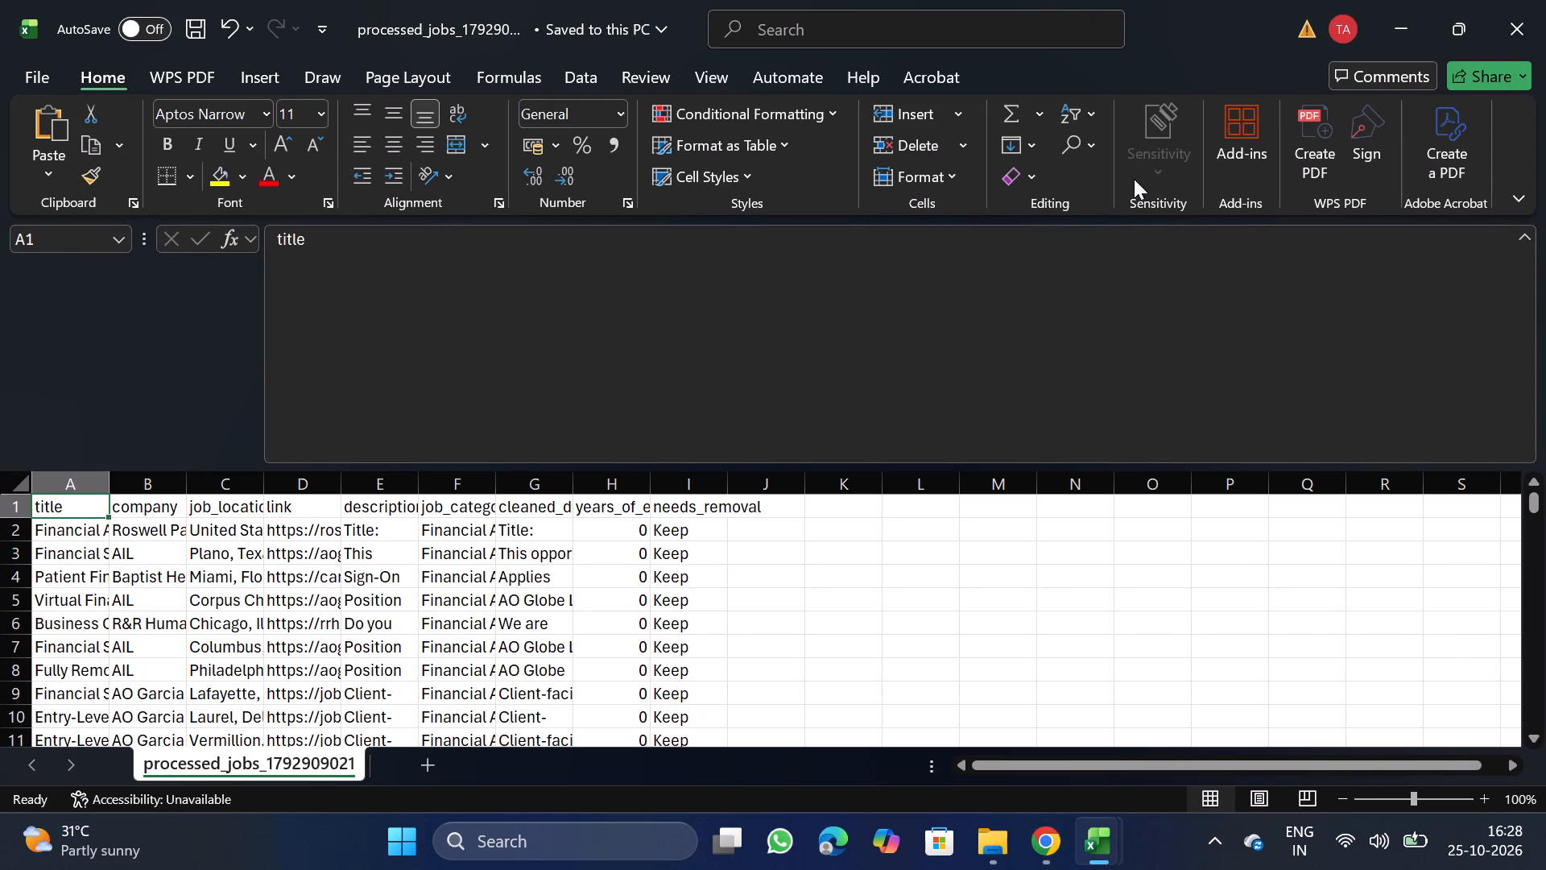
Select the entire data range of the Financial Analyst jobs sheet.
click(481, 586)
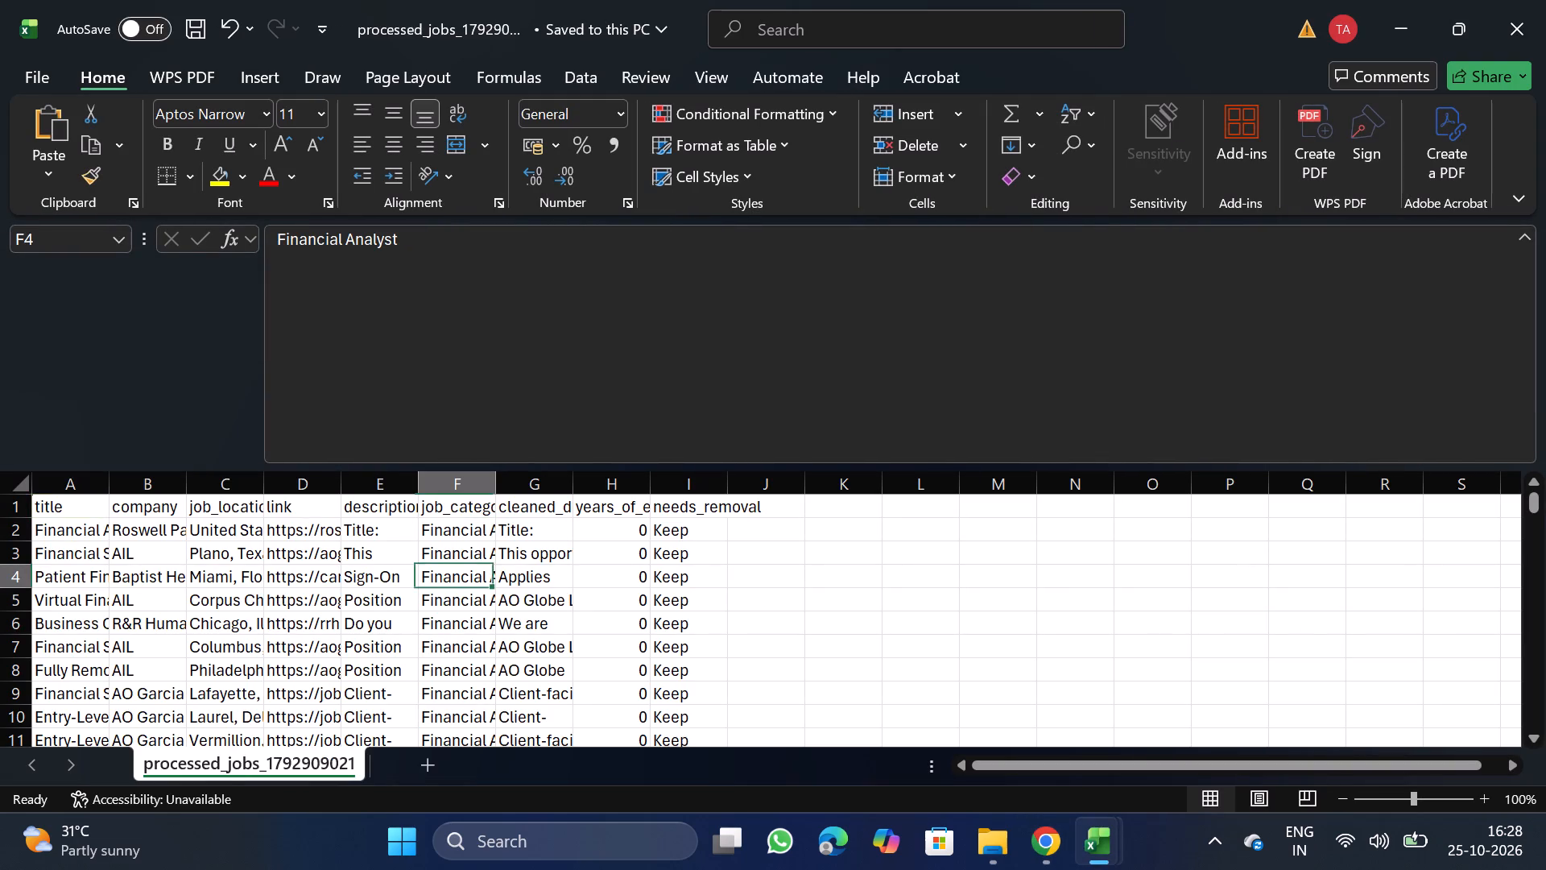
key(ctrl+a)
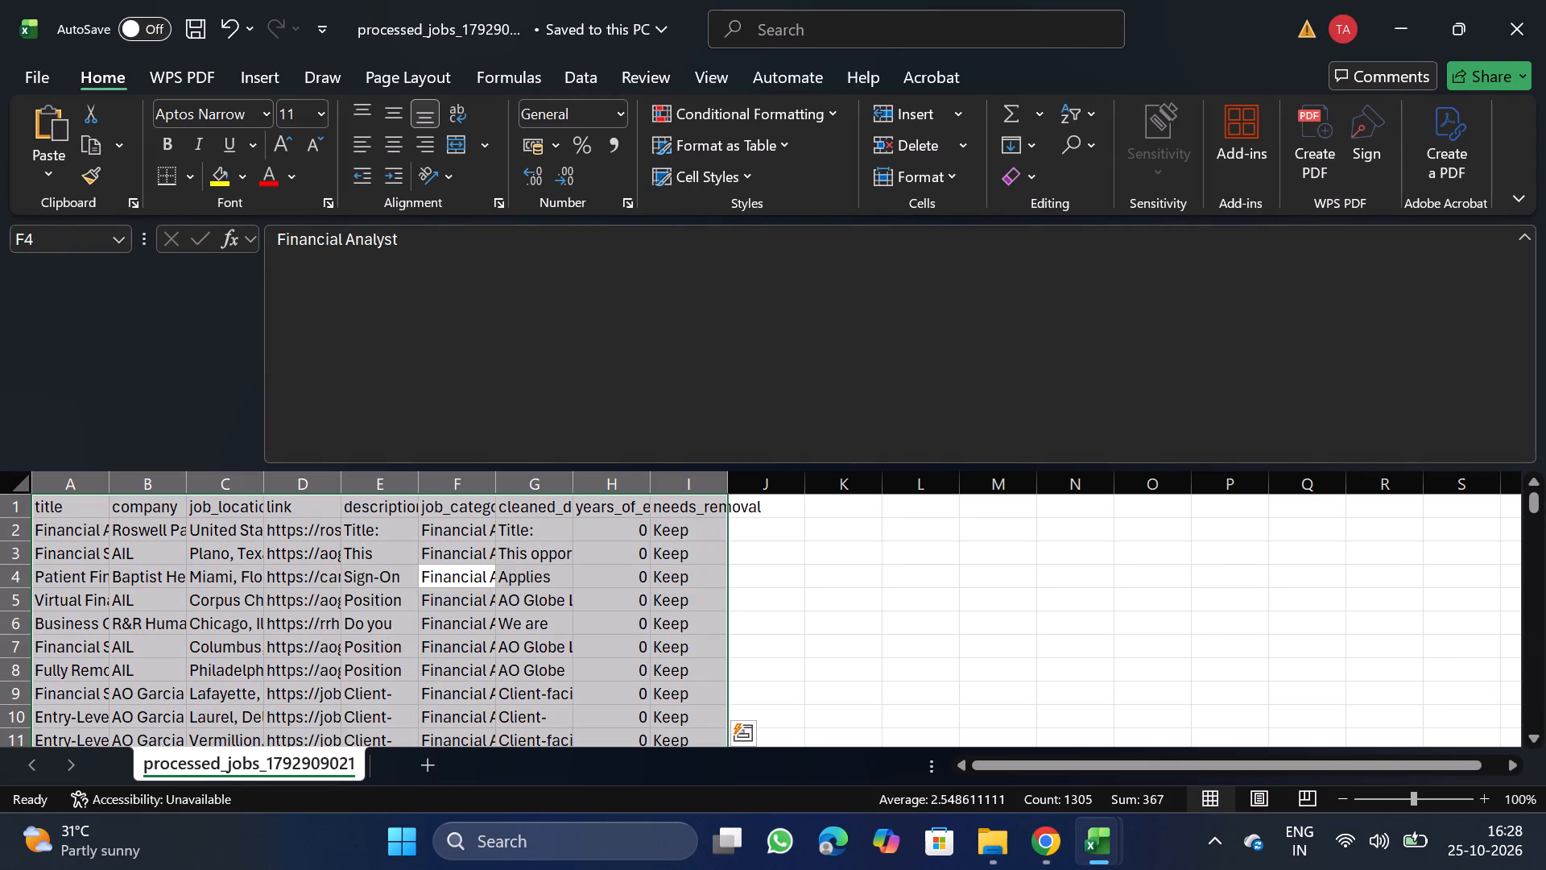